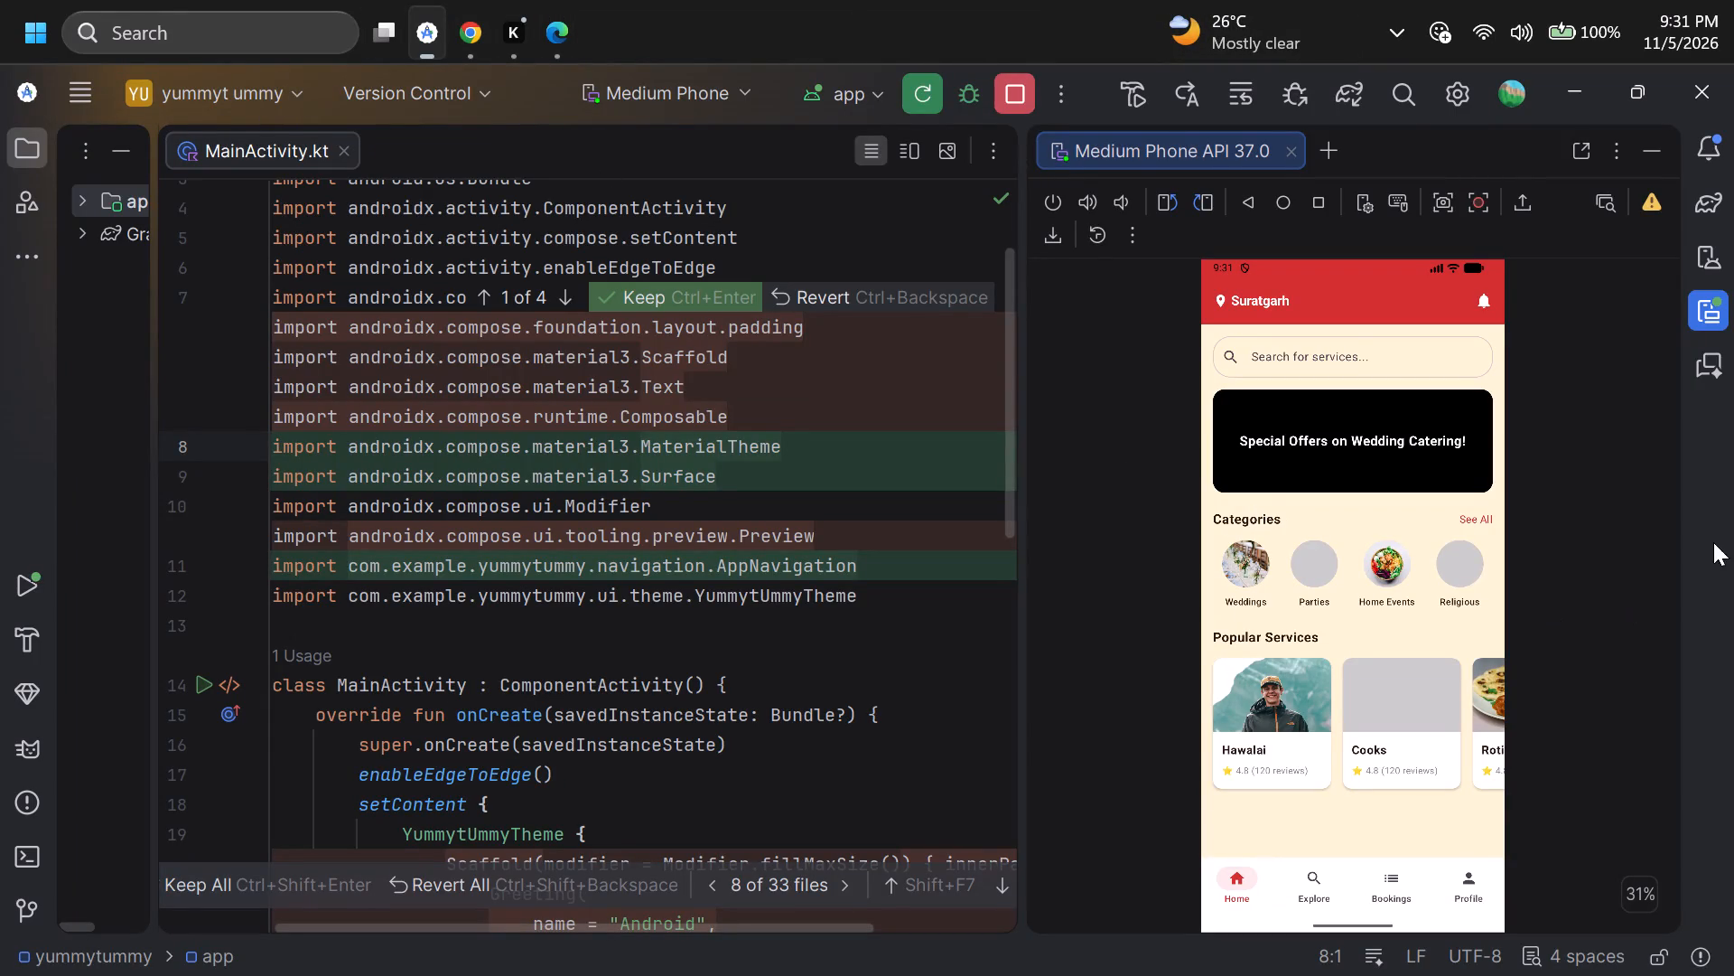
Show the AI agent conversation and view the end of its latest reply.
click(1711, 387)
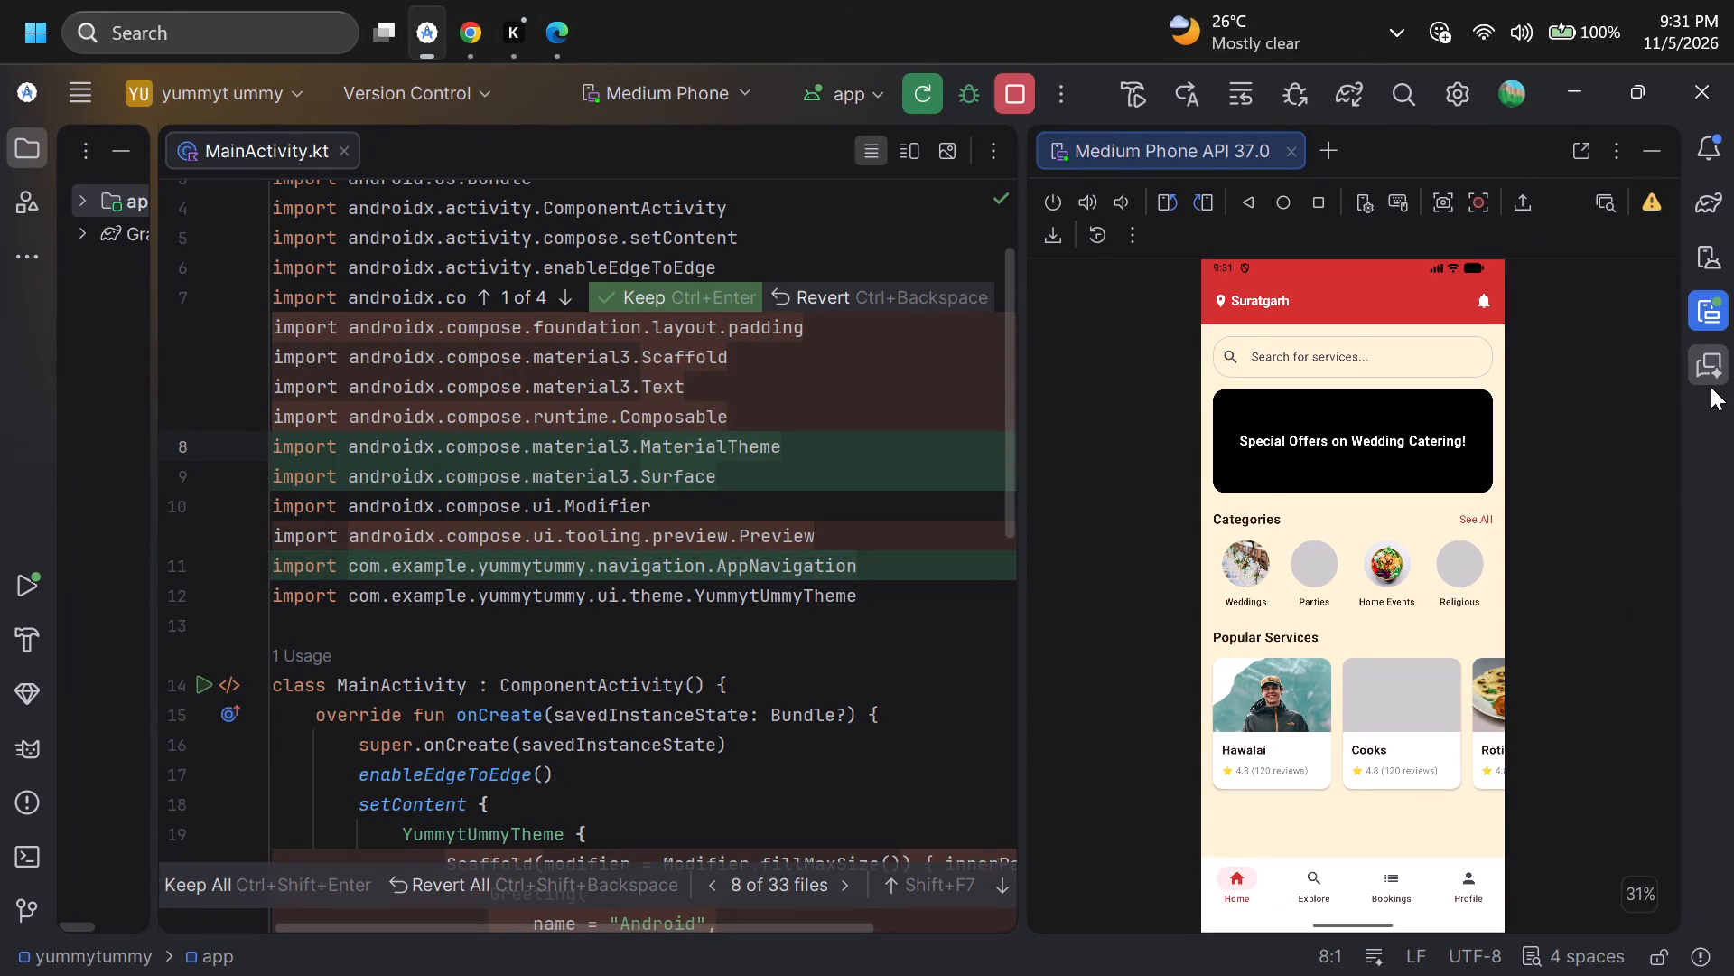
scroll(1444, 611, down, 8)
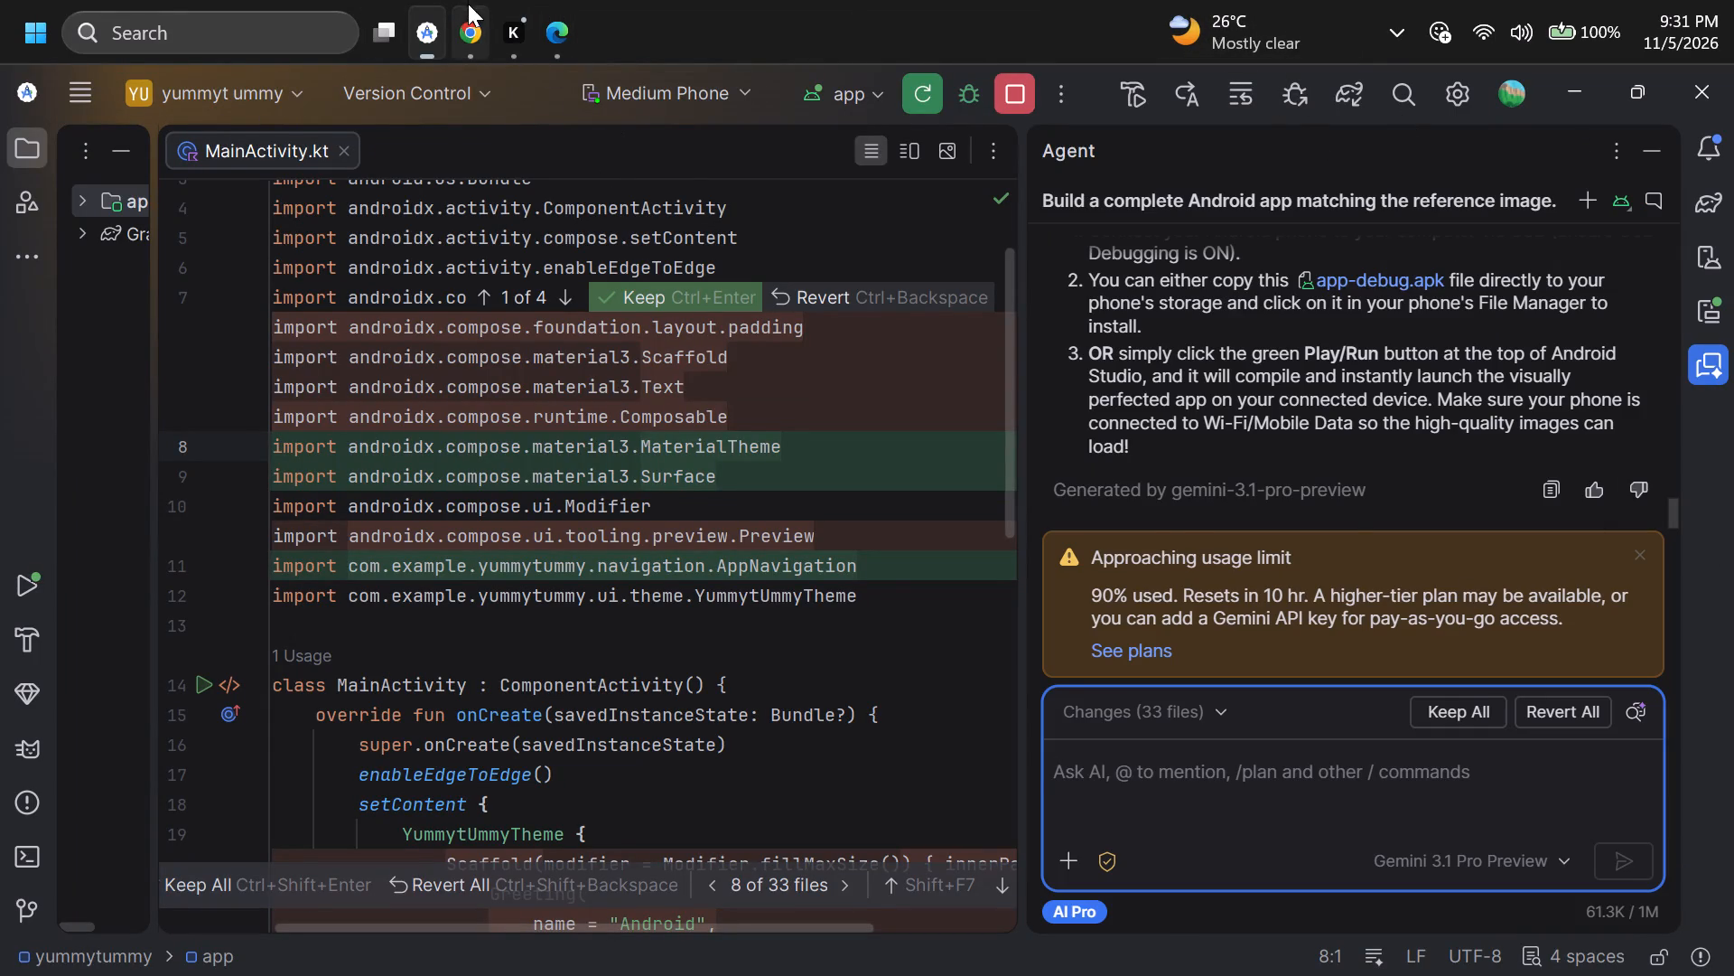
Switch to Chrome and open canva.com in a new tab.
click(471, 29)
click(402, 83)
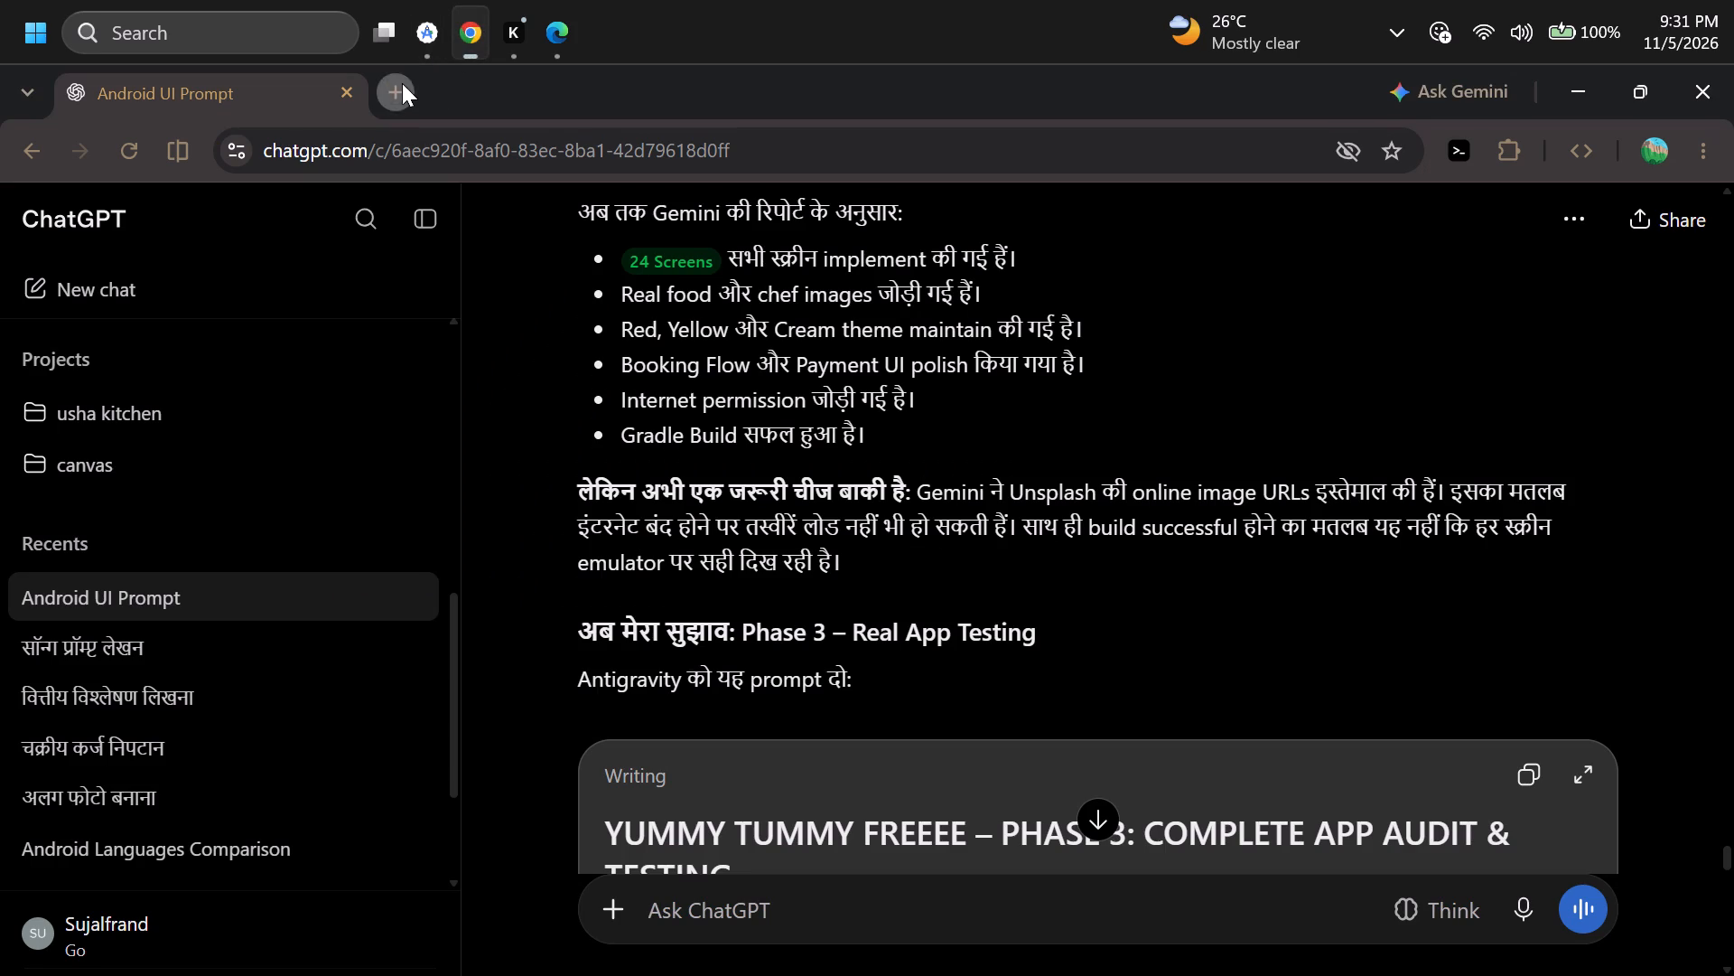
key(k)
key(BackSpace)
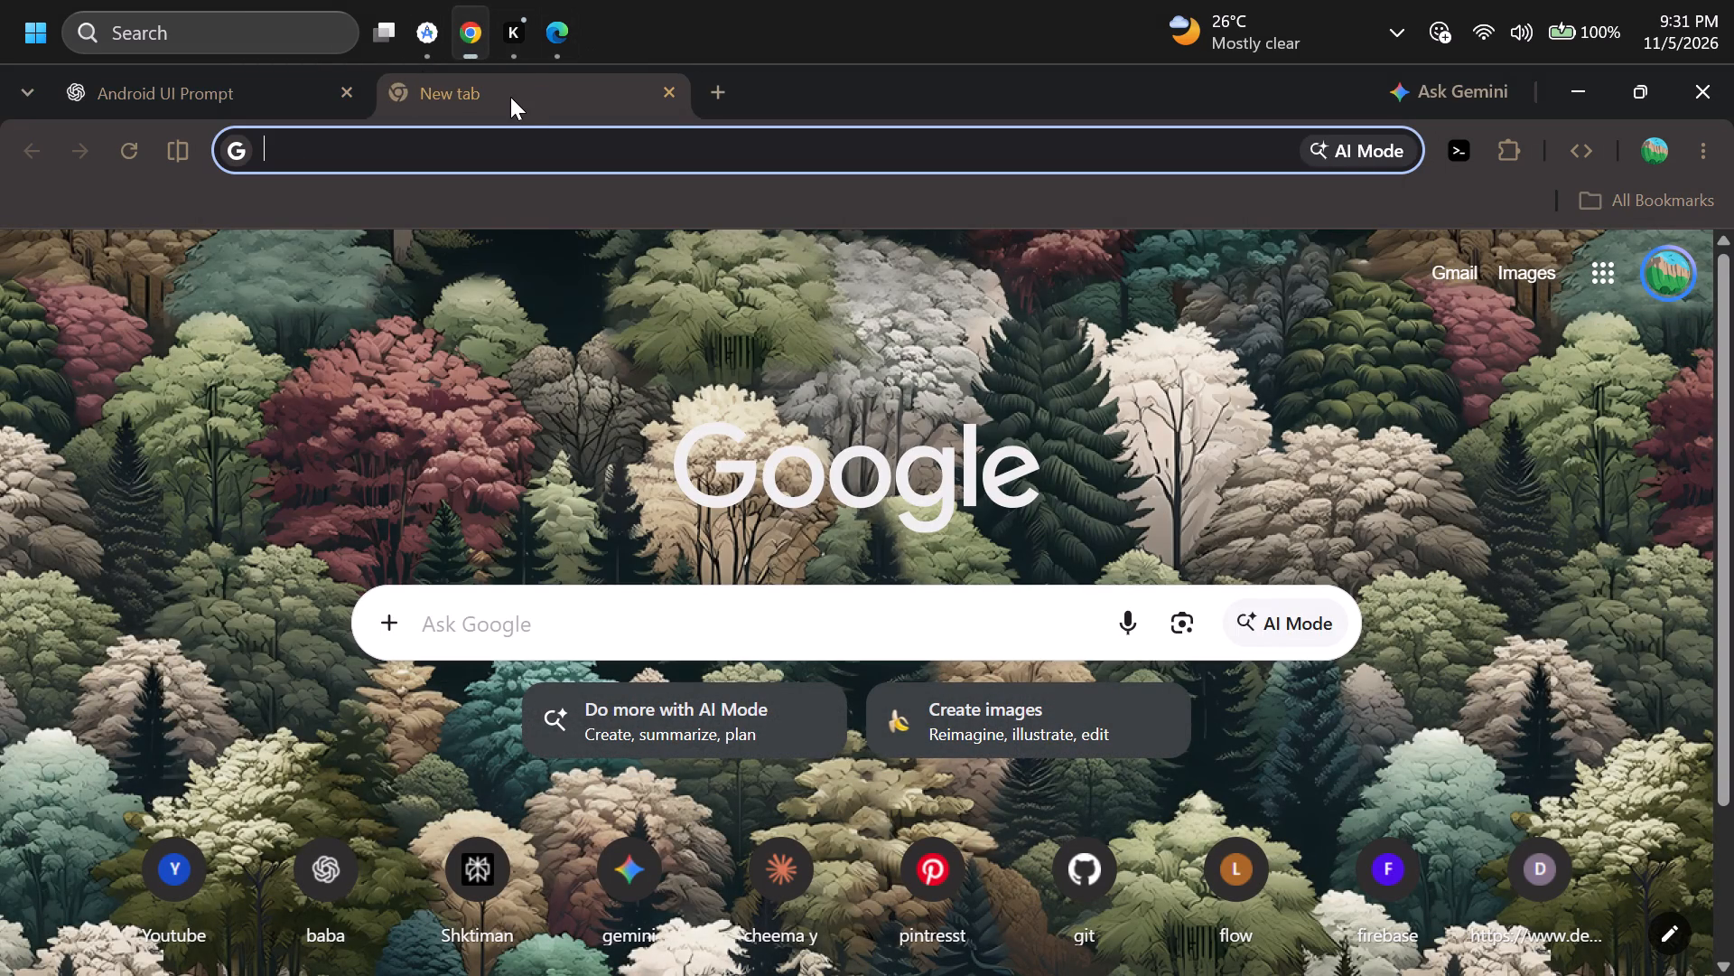
key(c)
key(Return)
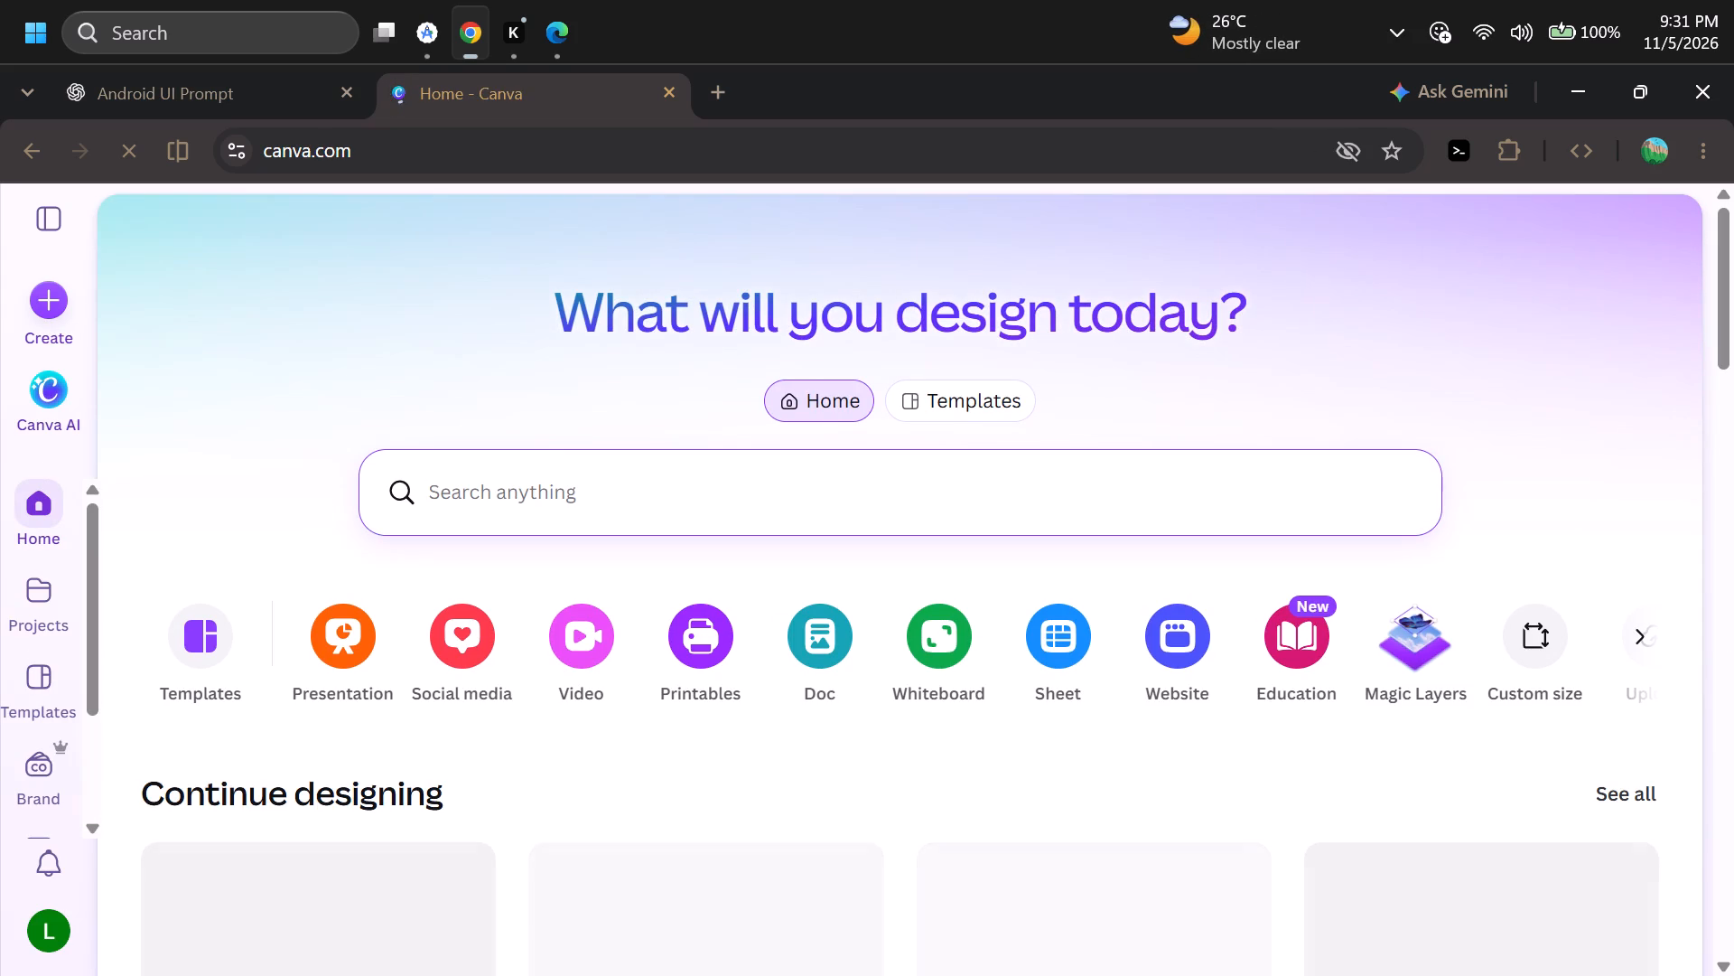
Search Canva for "logo" and look through the resulting designs and logo templates.
click(652, 501)
text(logo)
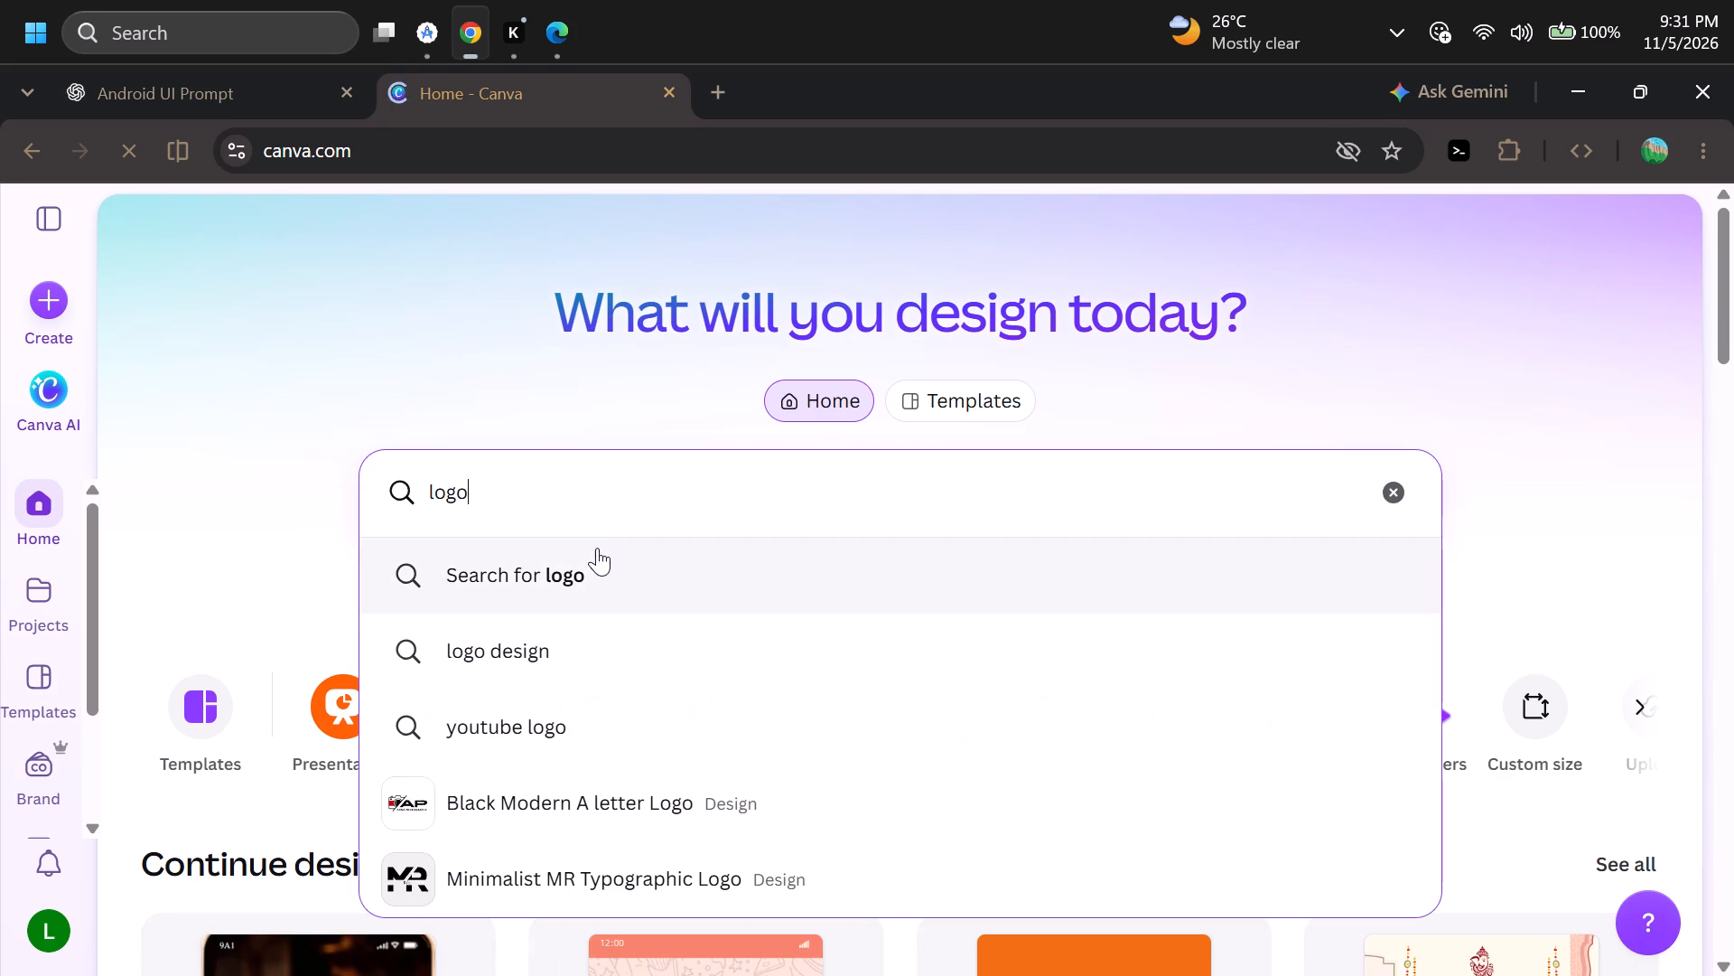
click(589, 593)
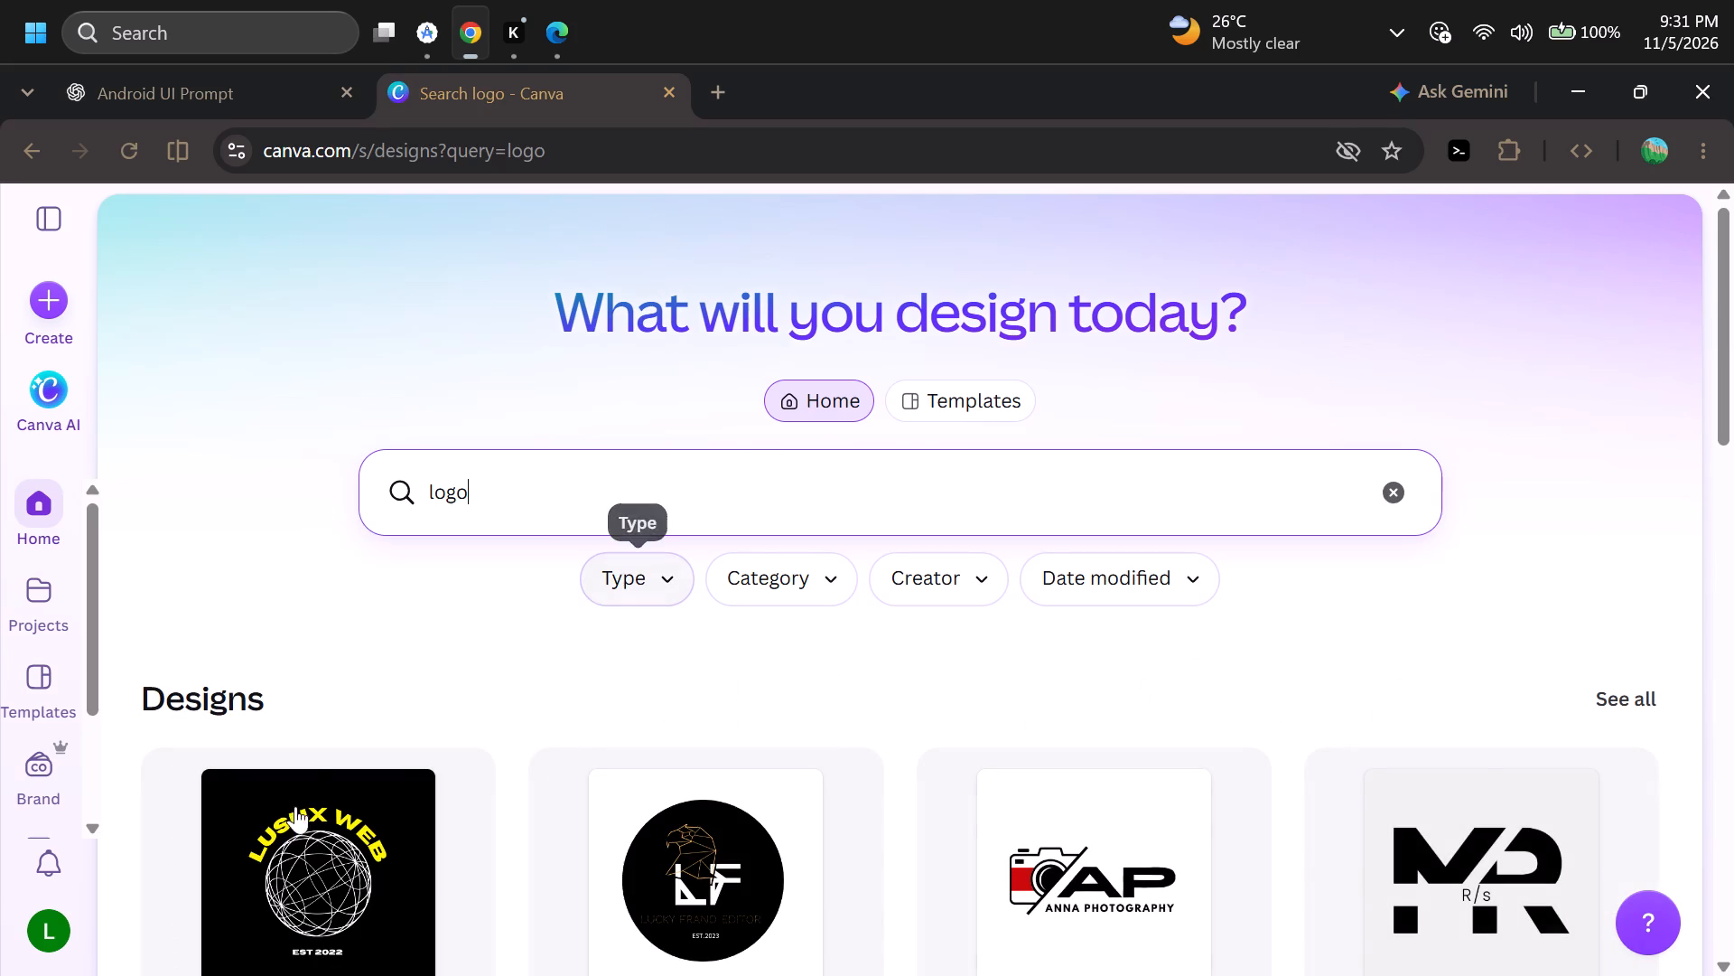
scroll(312, 758, down, 4)
scroll(797, 681, down, 3)
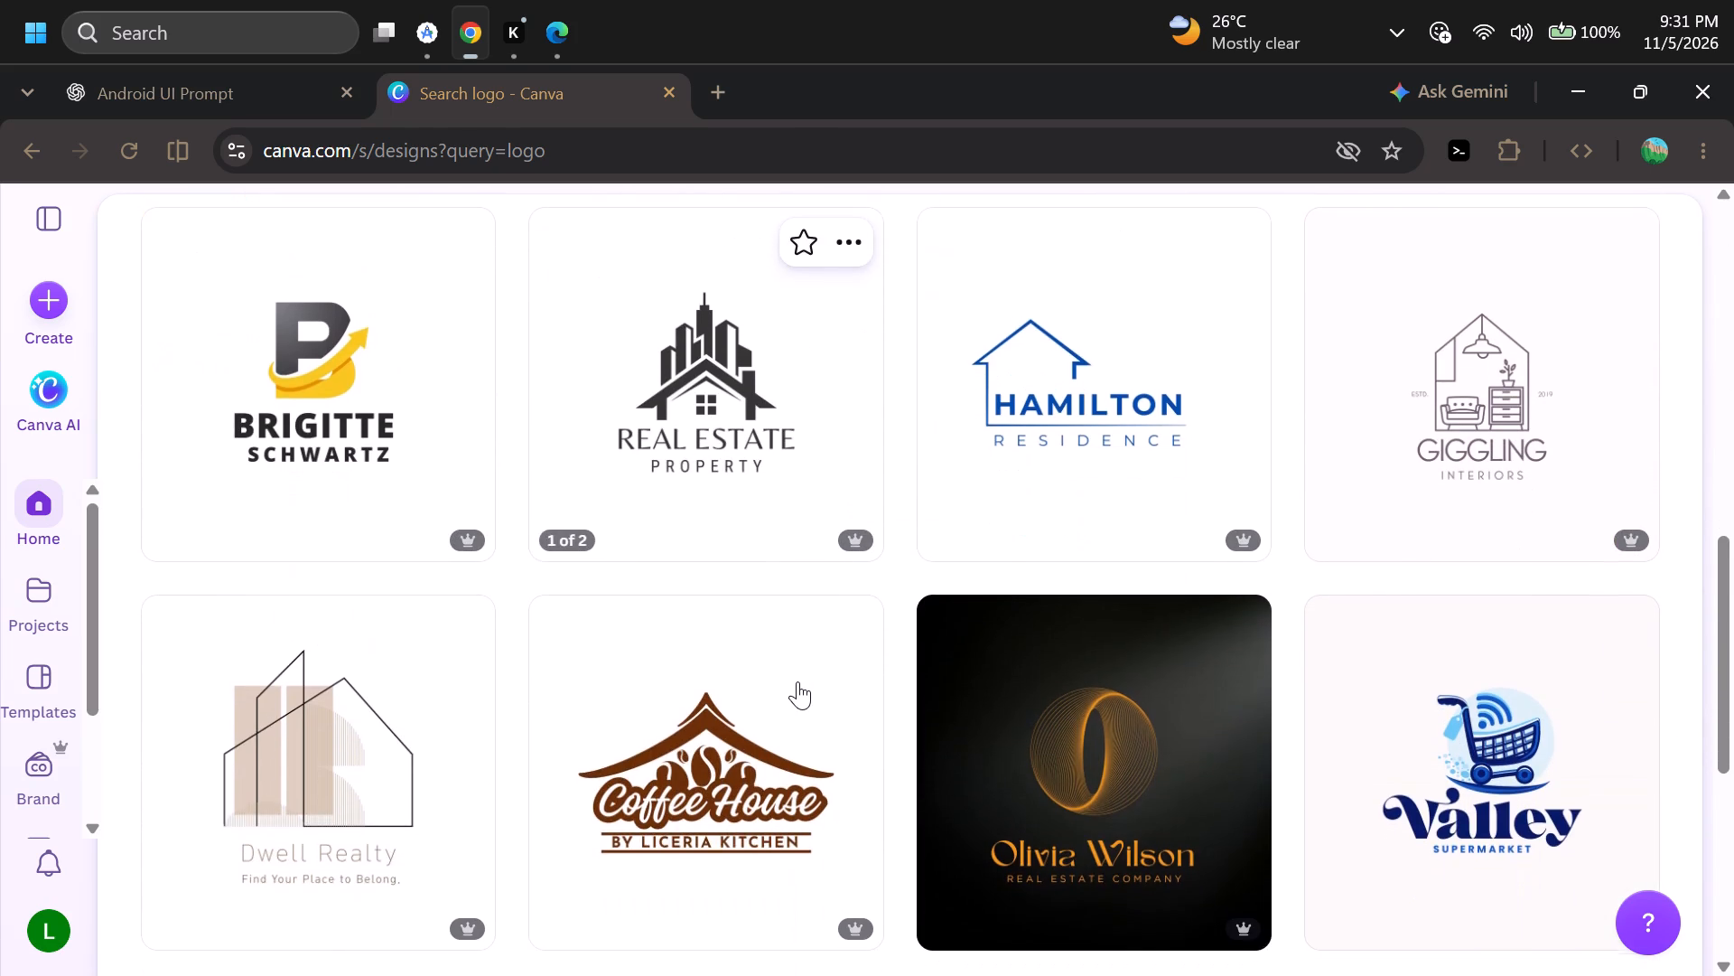
scroll(797, 681, down, 2)
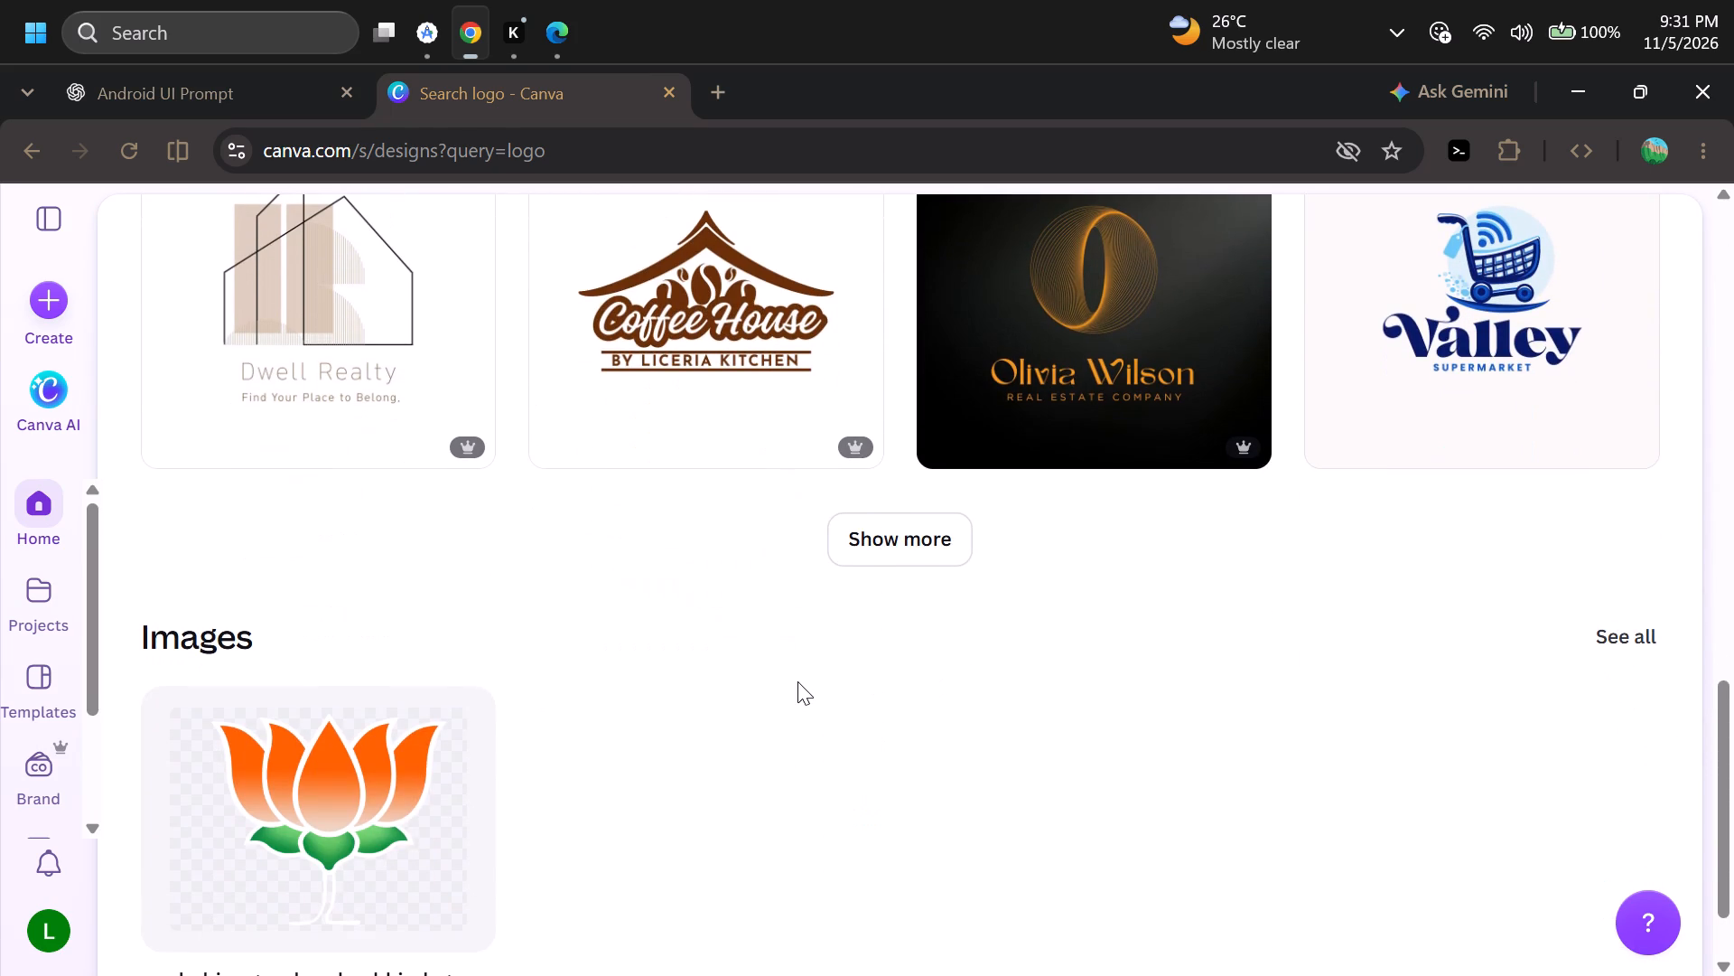
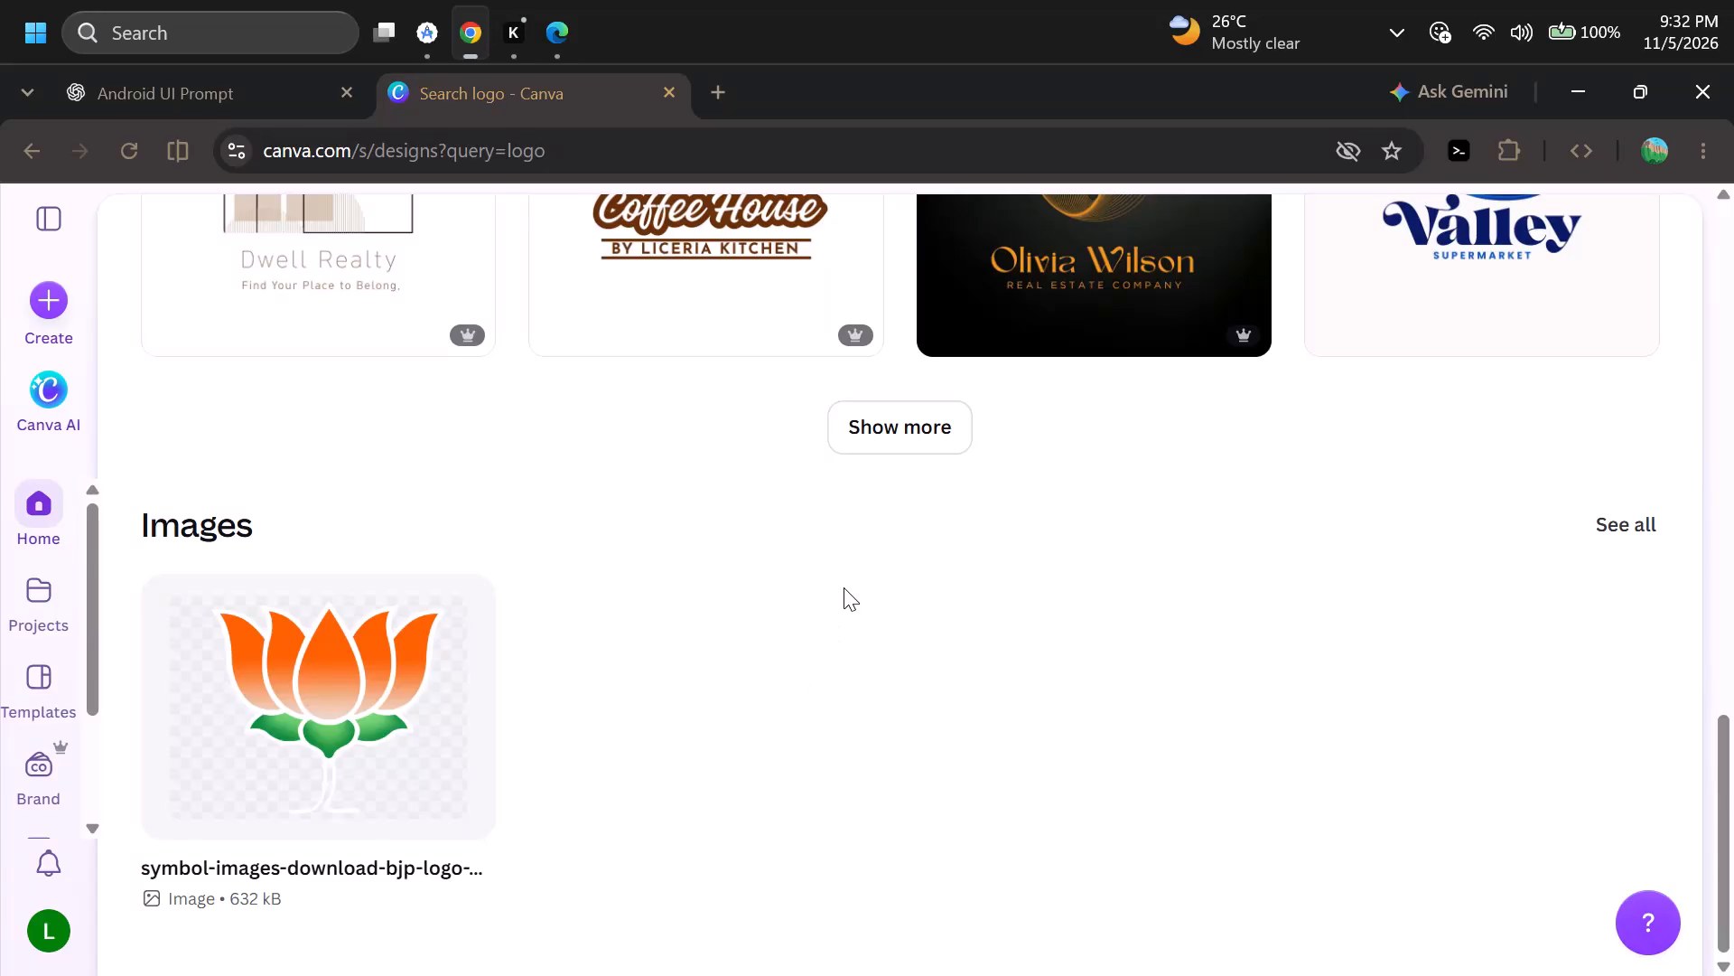
Look through the "logo" search results and check the Type, Category, Creator and Date modified filter options.
scroll(844, 587, up, 6)
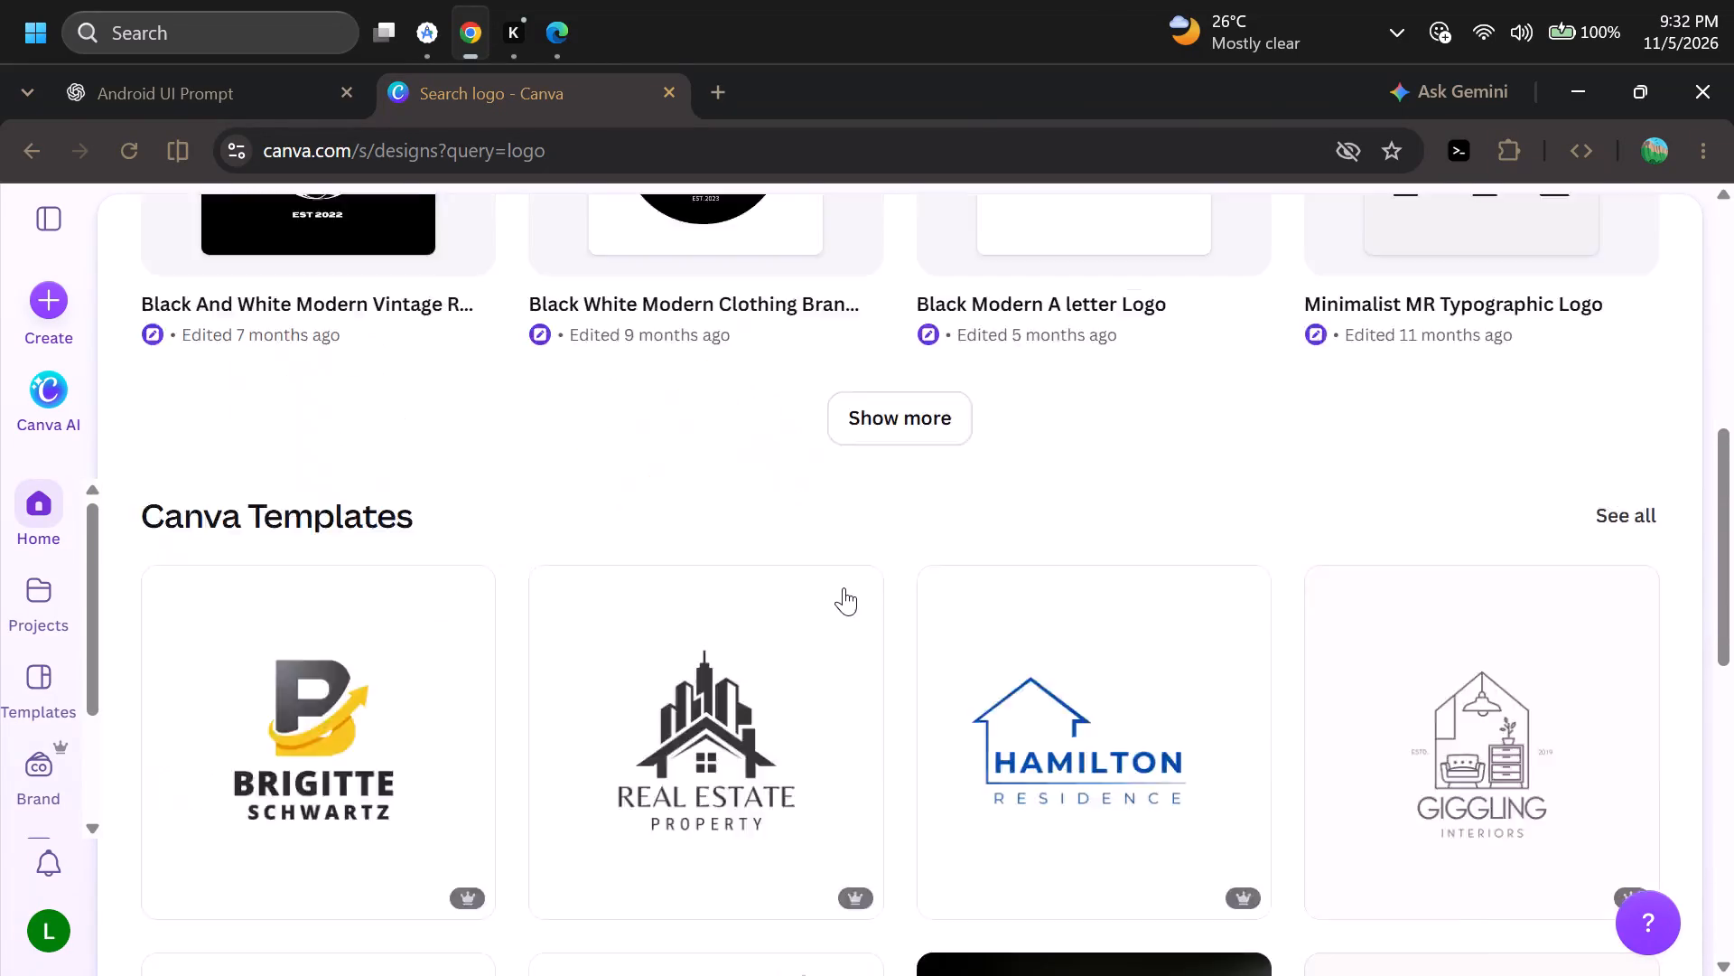
scroll(844, 587, up, 1)
scroll(993, 840, down, 2)
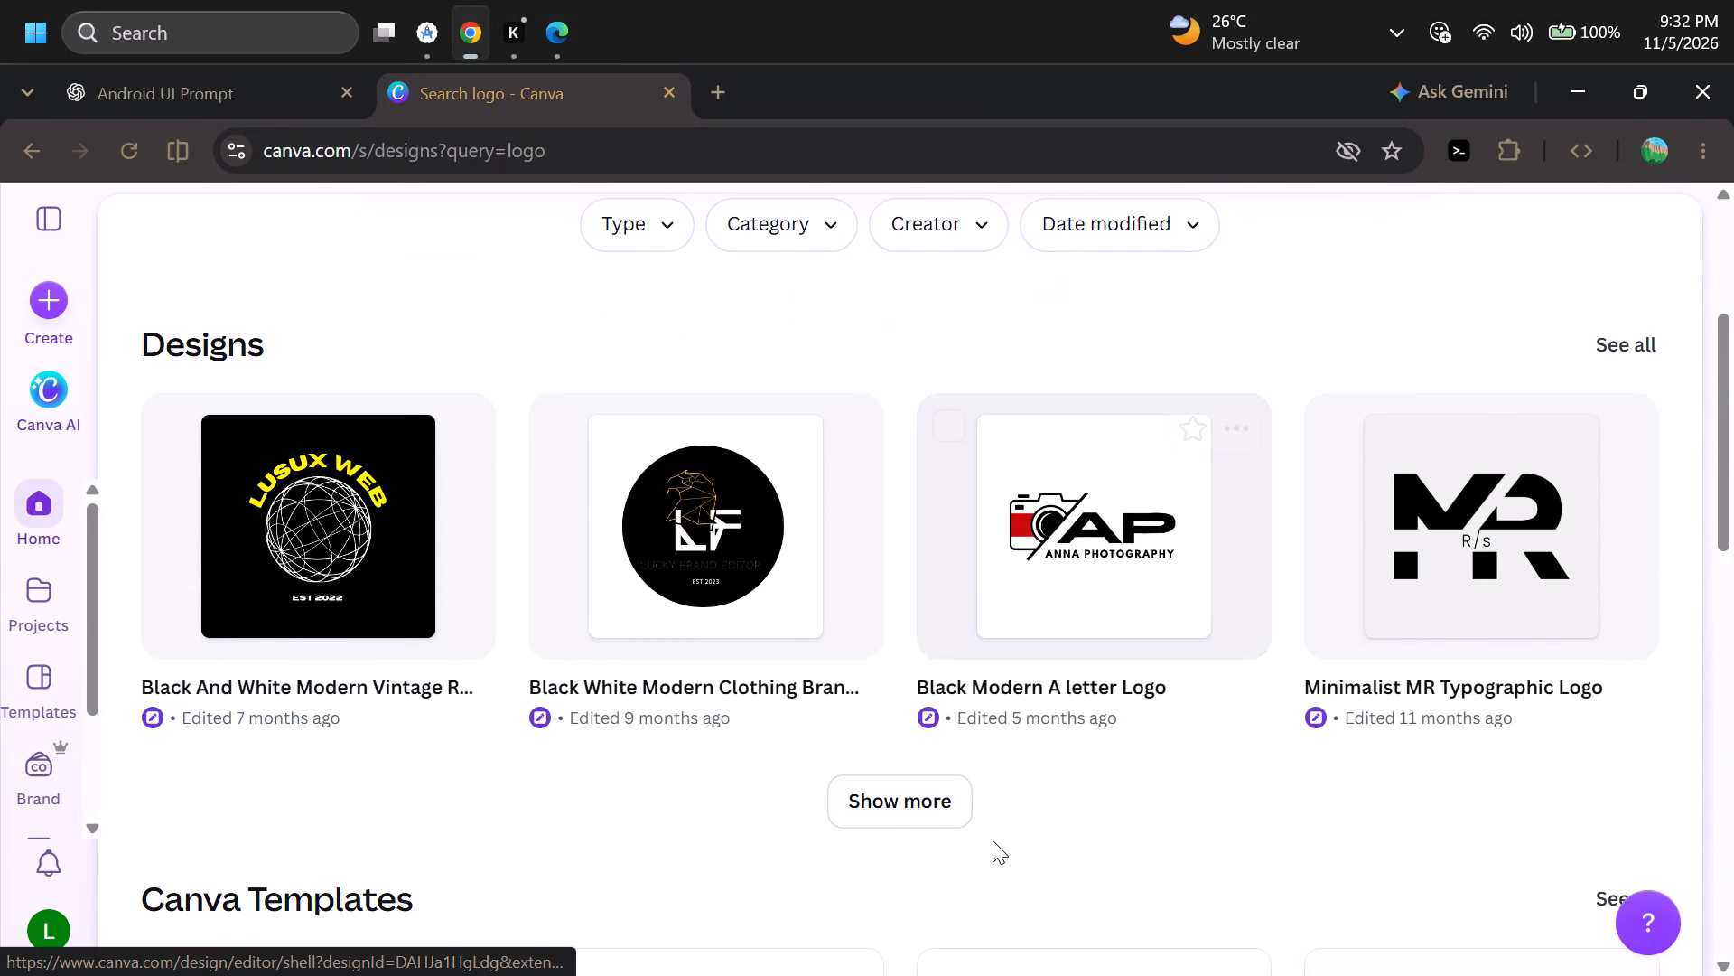
scroll(1151, 487, up, 3)
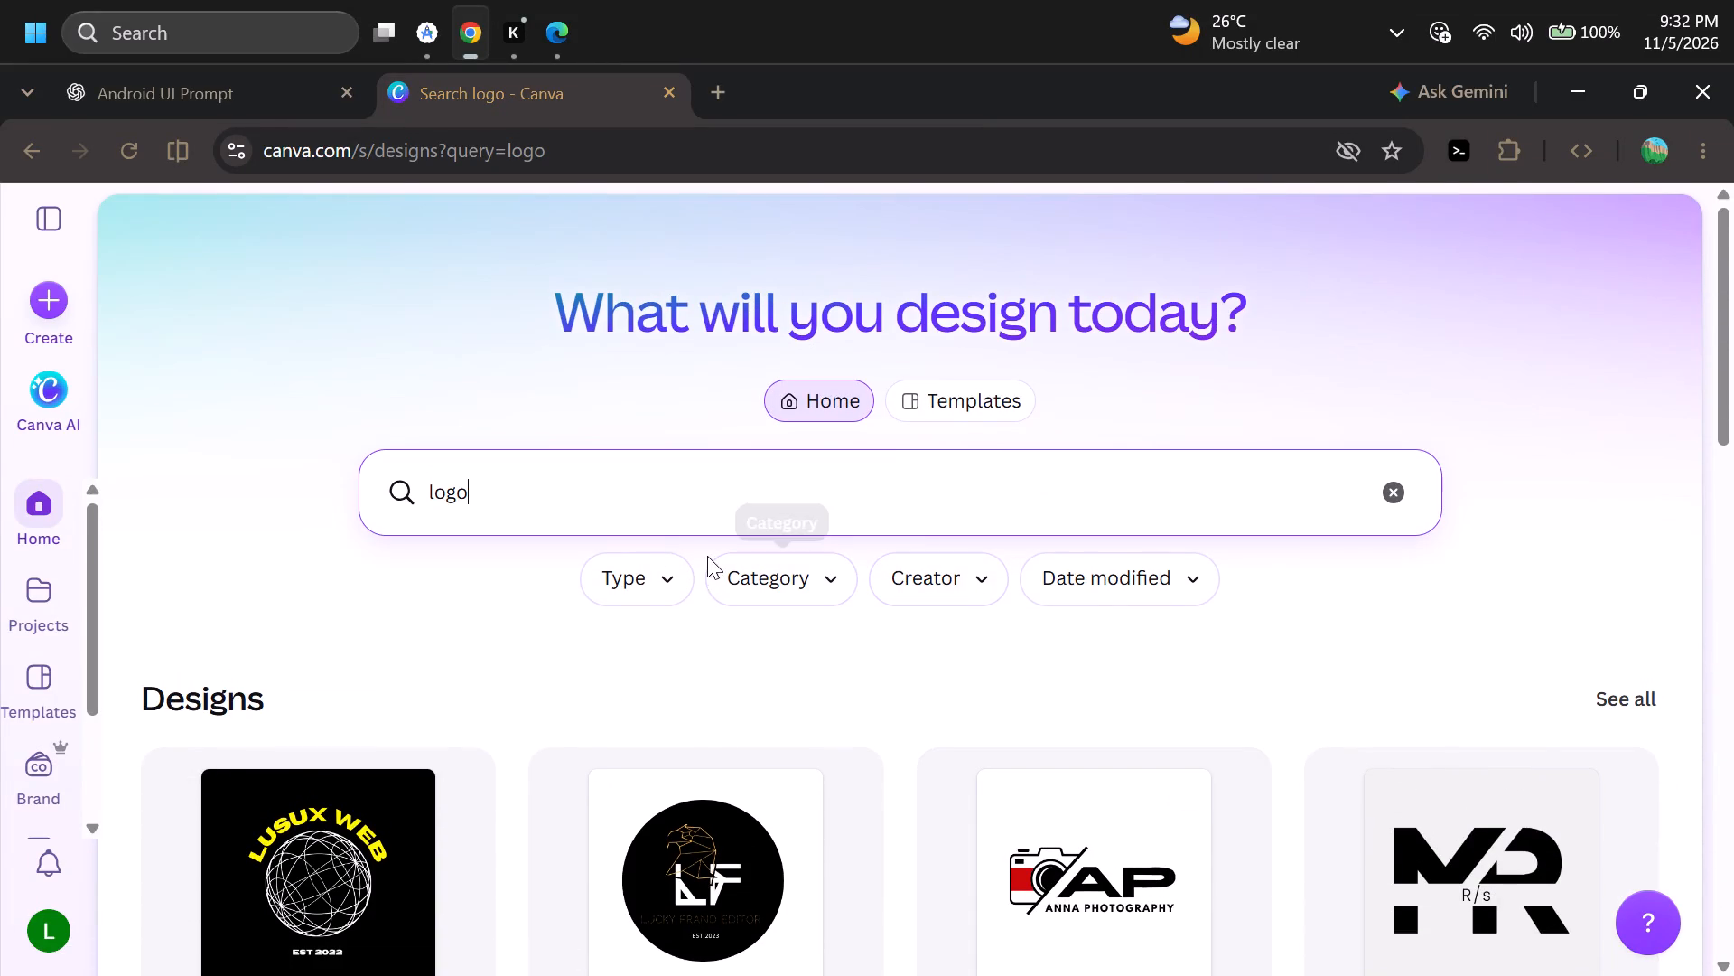
click(647, 594)
scroll(704, 809, down, 1)
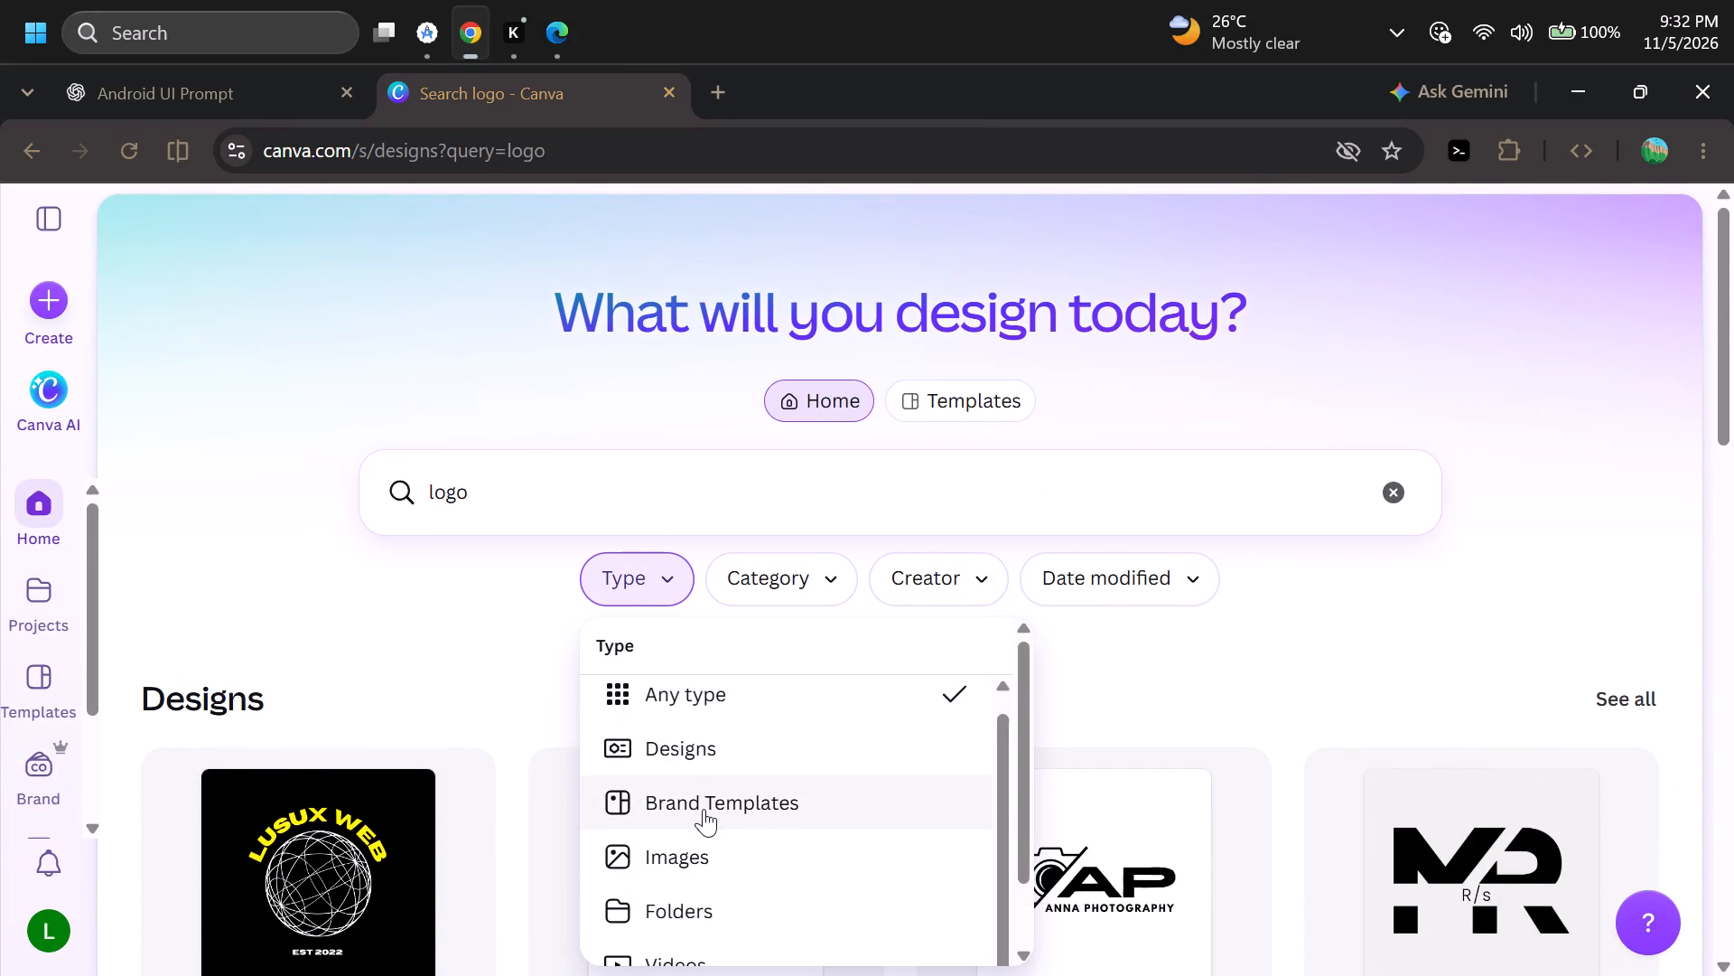
scroll(704, 809, down, 1)
click(762, 570)
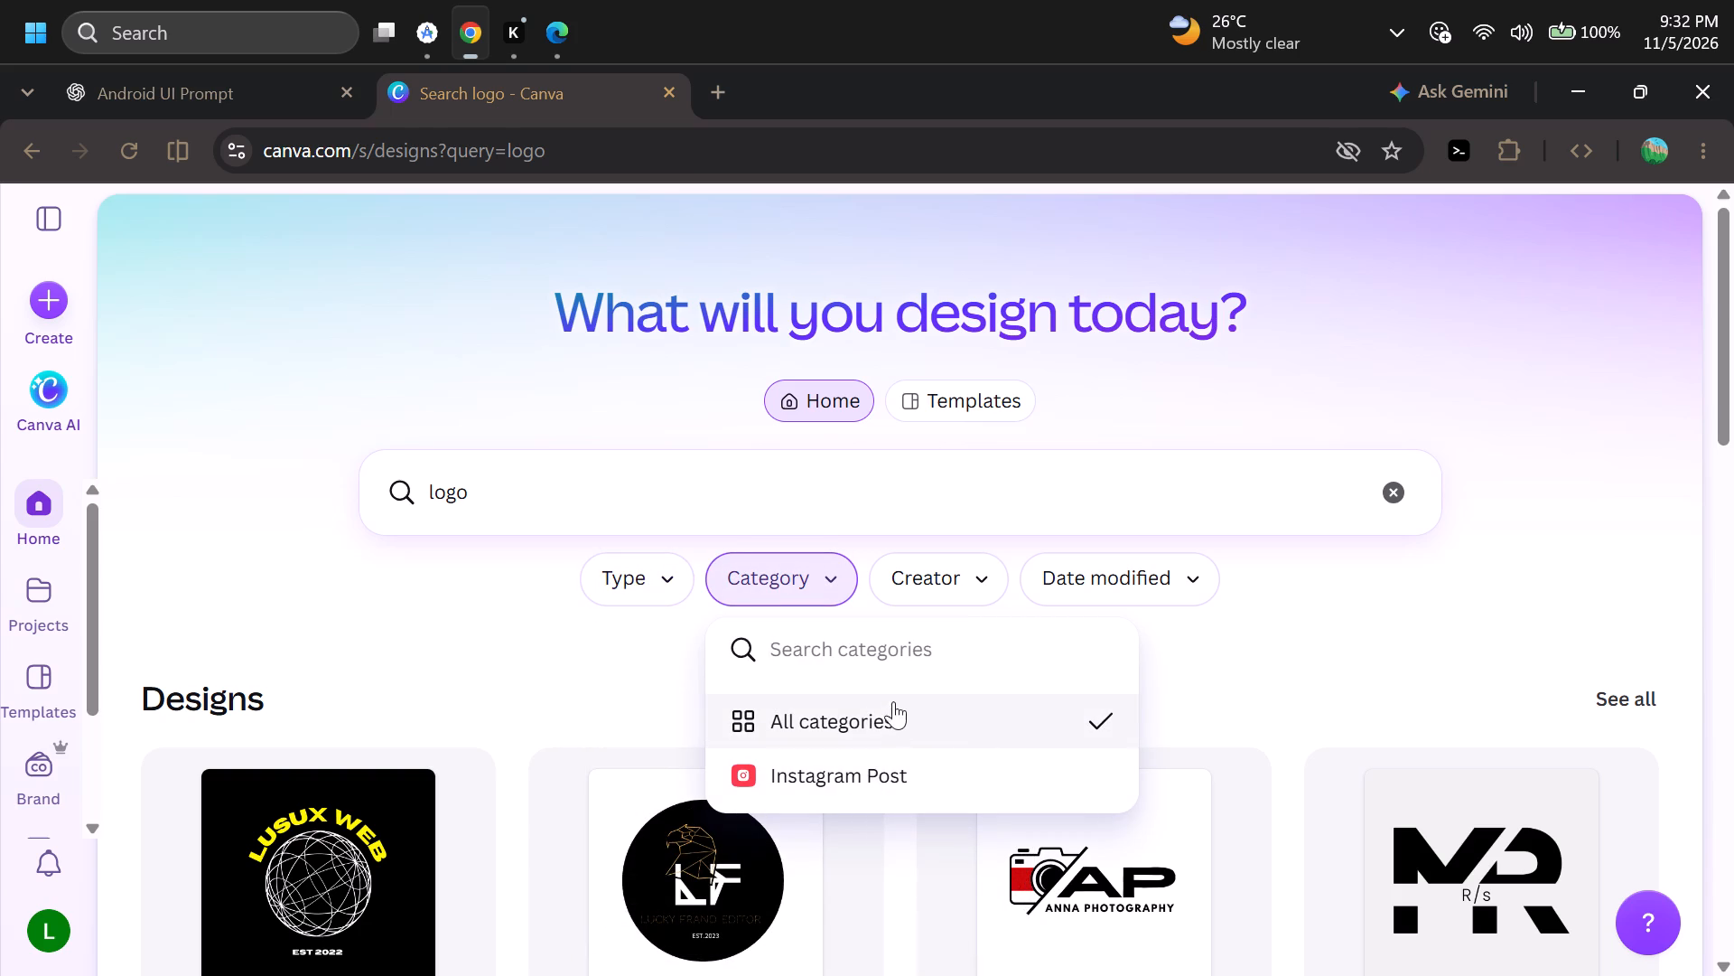
click(961, 577)
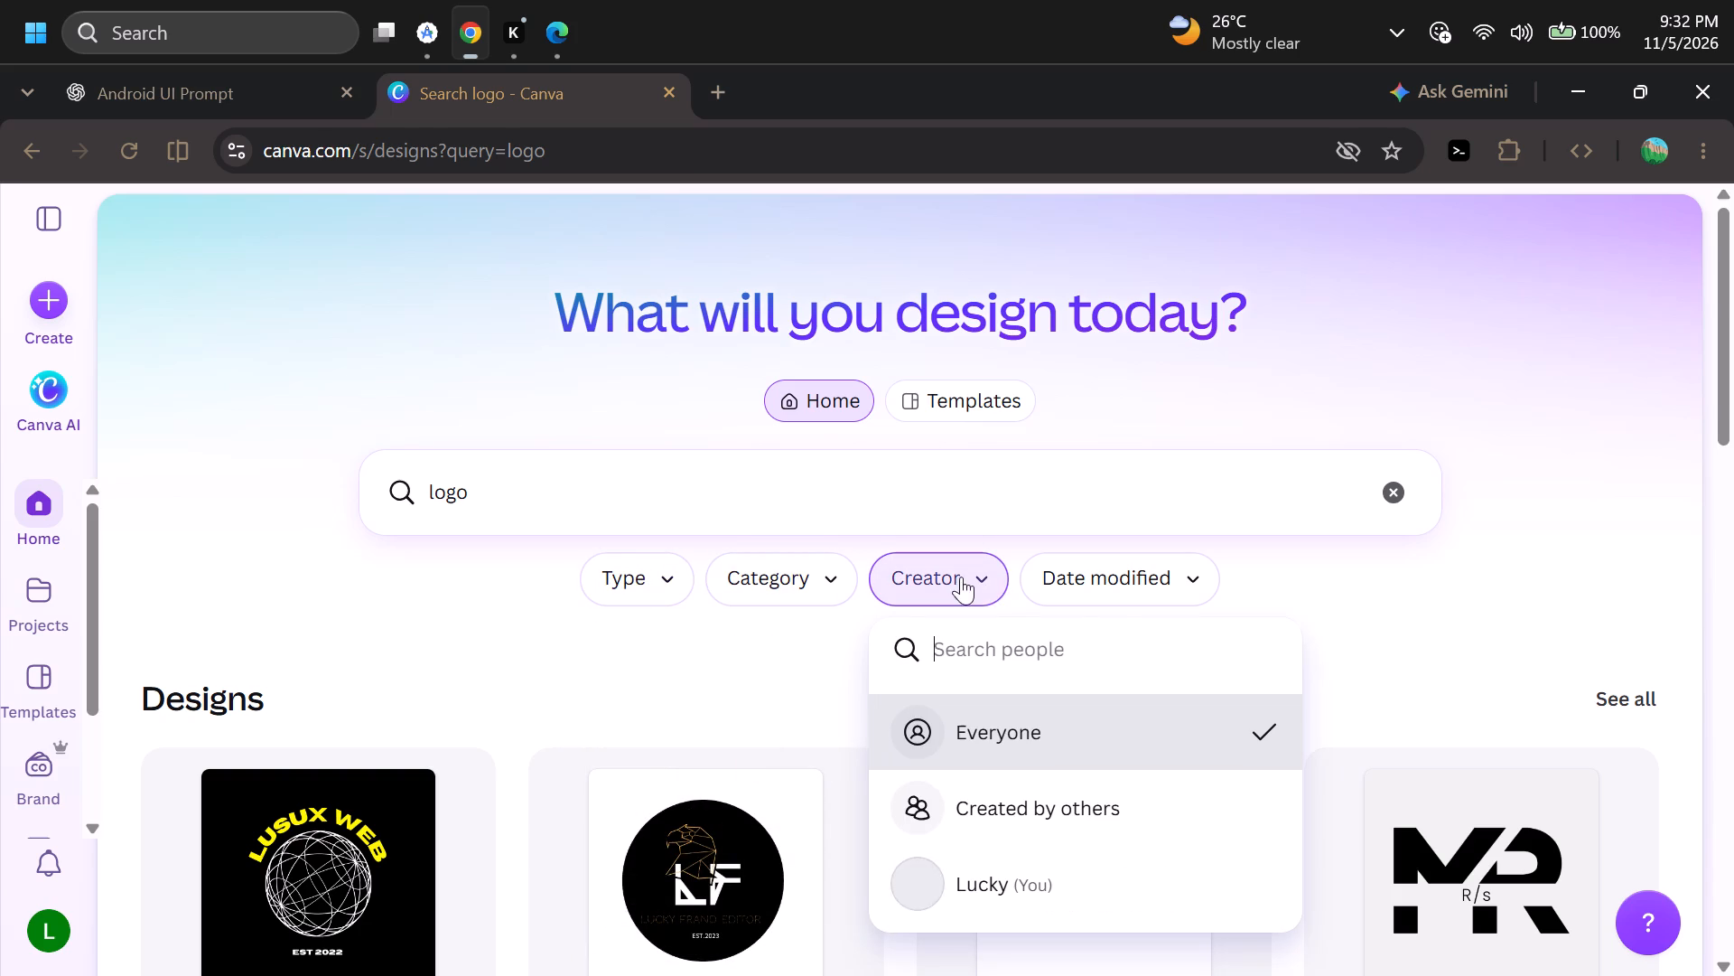
click(1106, 581)
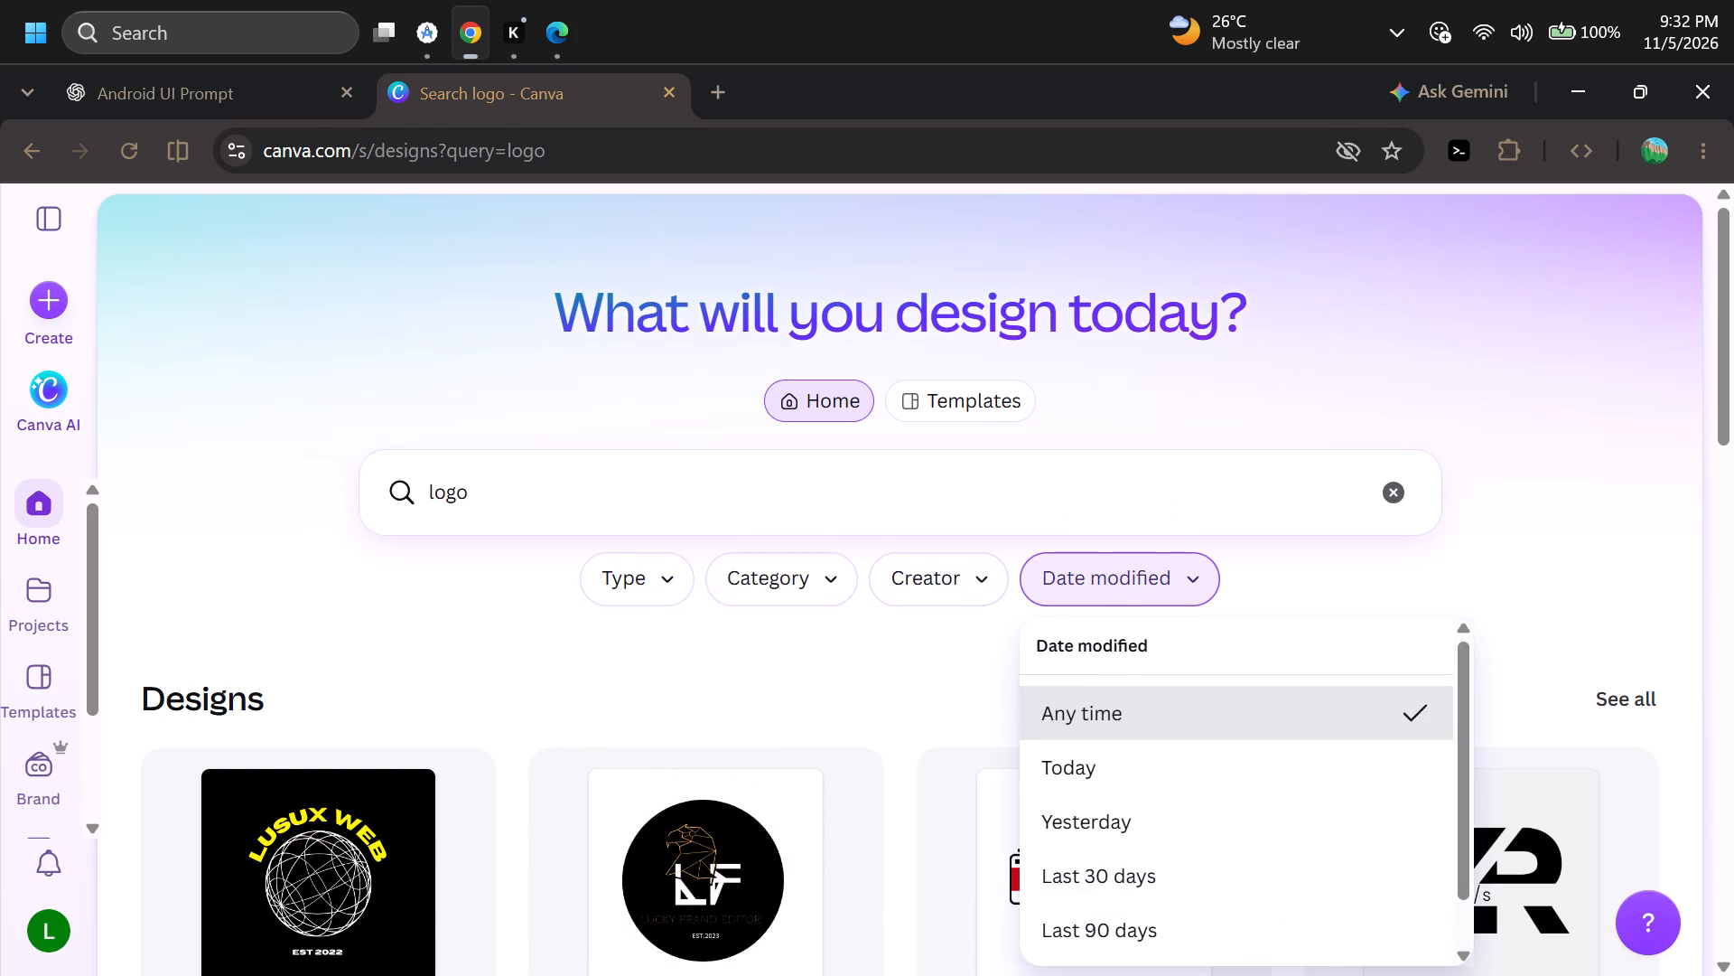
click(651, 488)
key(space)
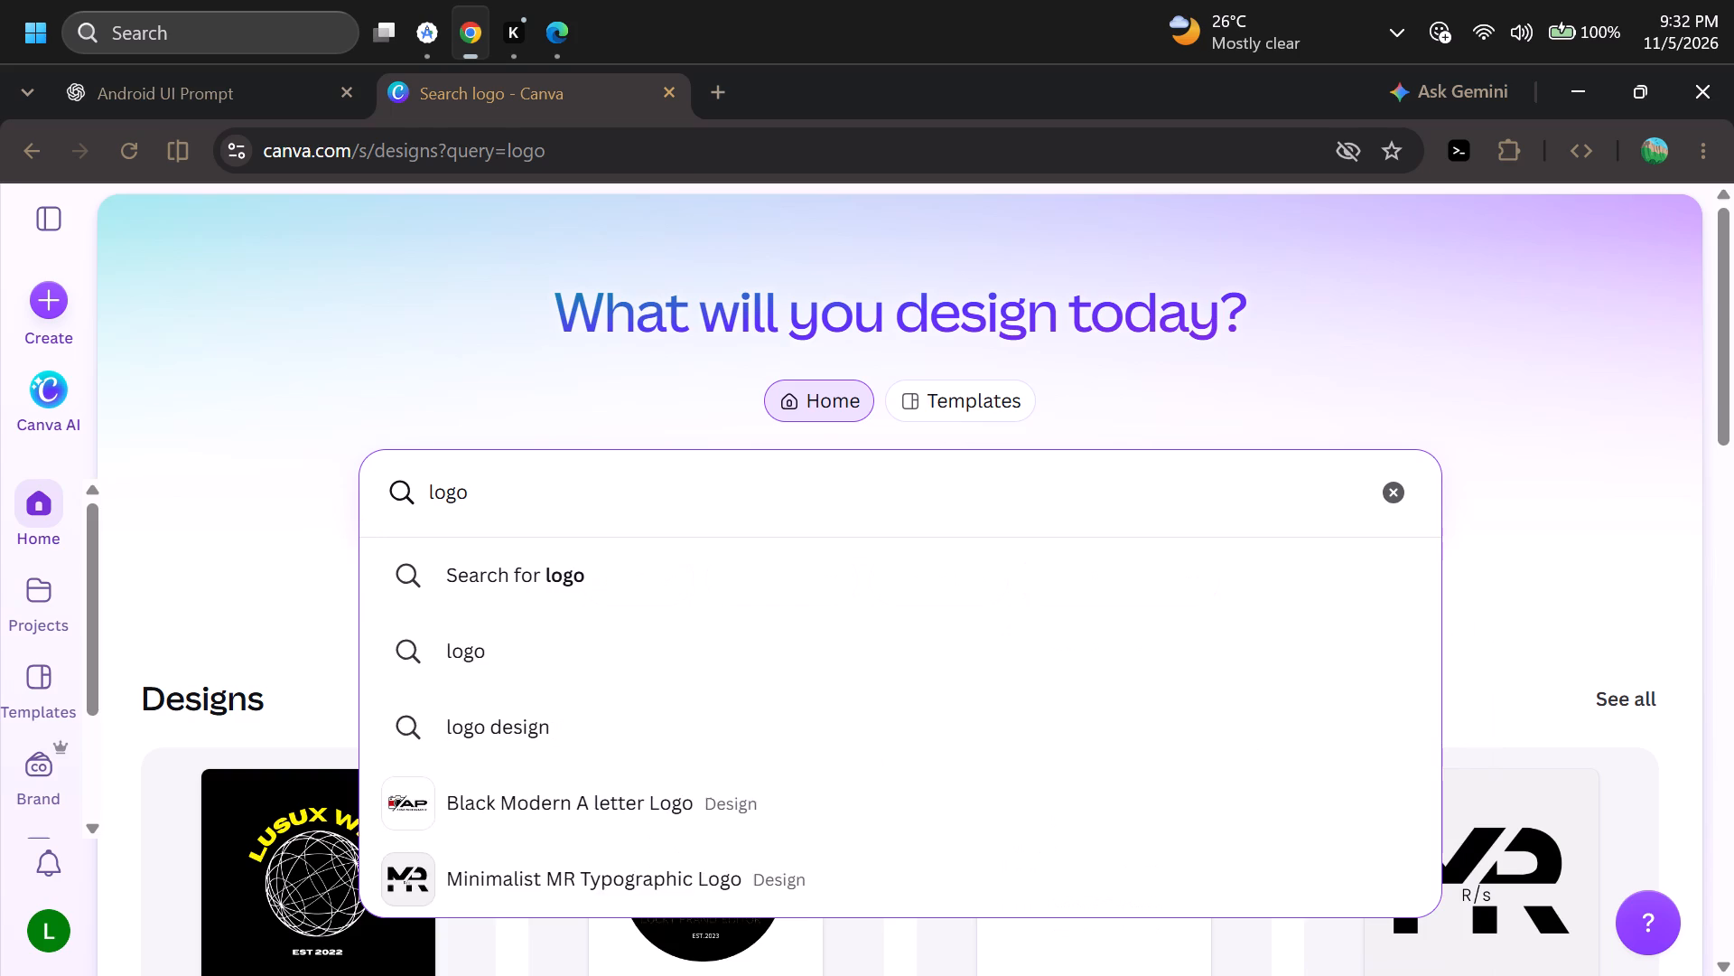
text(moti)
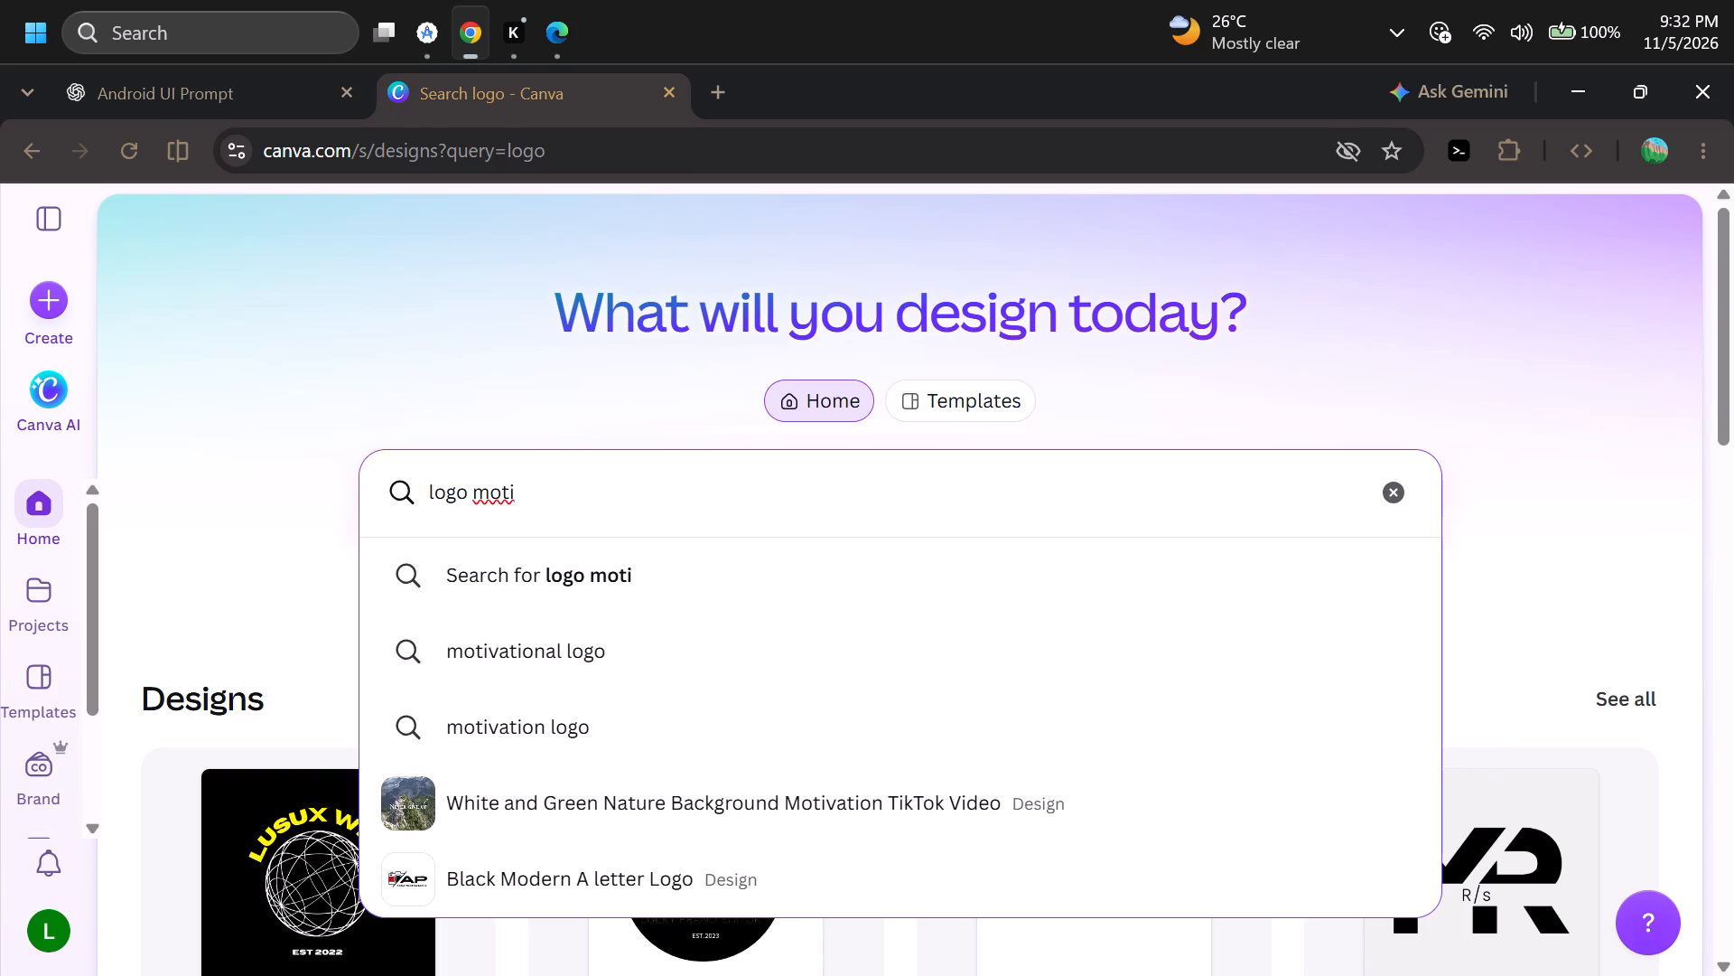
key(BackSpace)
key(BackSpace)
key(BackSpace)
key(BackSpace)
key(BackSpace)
Replace the search query with "food logo" and run the search.
key(BackSpace)
key(BackSpace)
key(BackSpace)
key(BackSpace)
key(BackSpace)
key(BackSpace)
key(BackSpace)
key(BackSpace)
key(BackSpace)
key(BackSpace)
key(BackSpace)
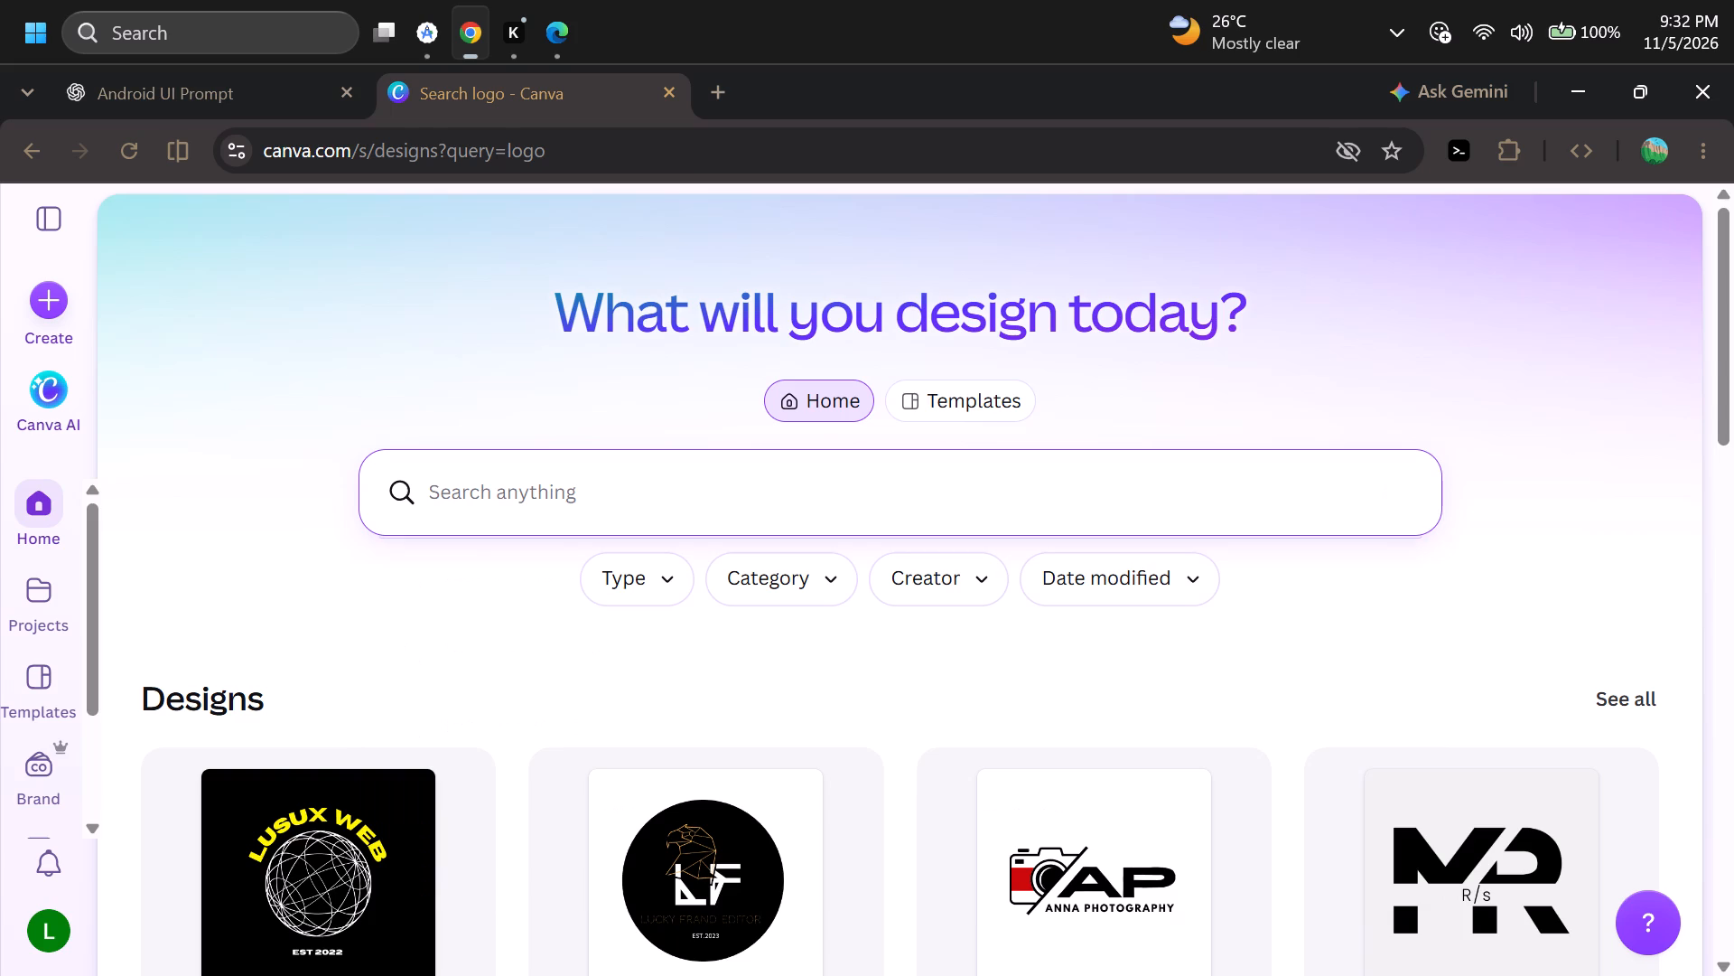
text(food logo)
key(Return)
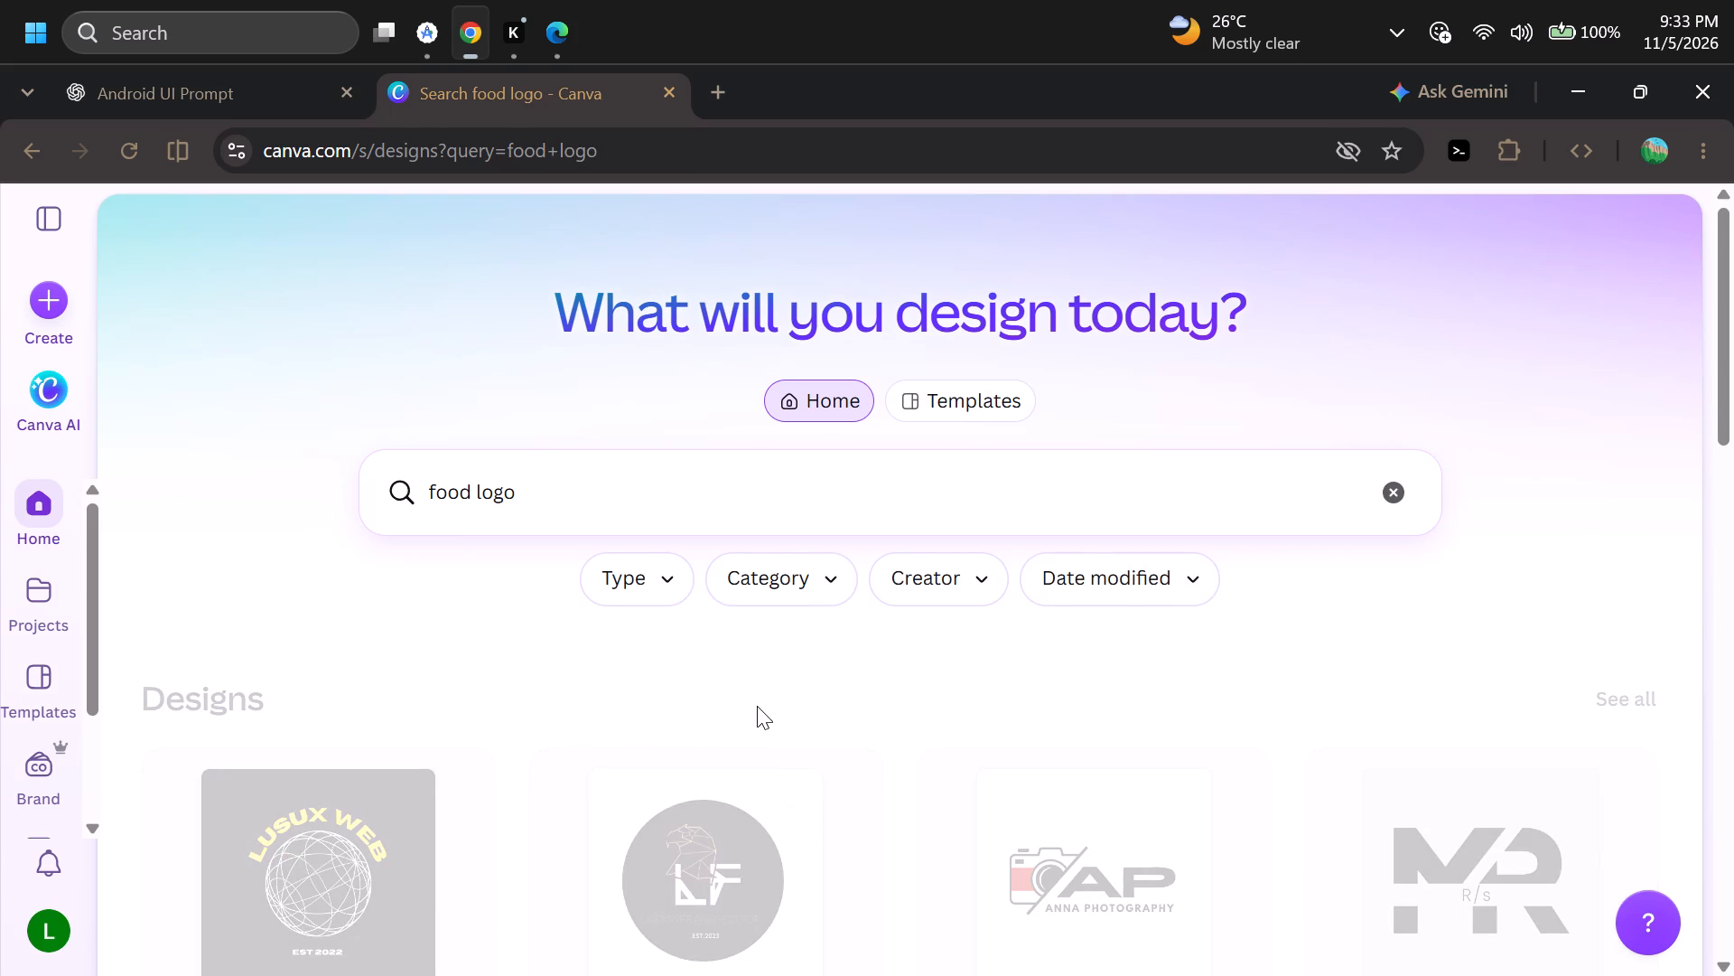
Browse the food logo results, comparing the Canva templates for a suitable food brand design.
scroll(757, 706, down, 1)
scroll(905, 597, down, 4)
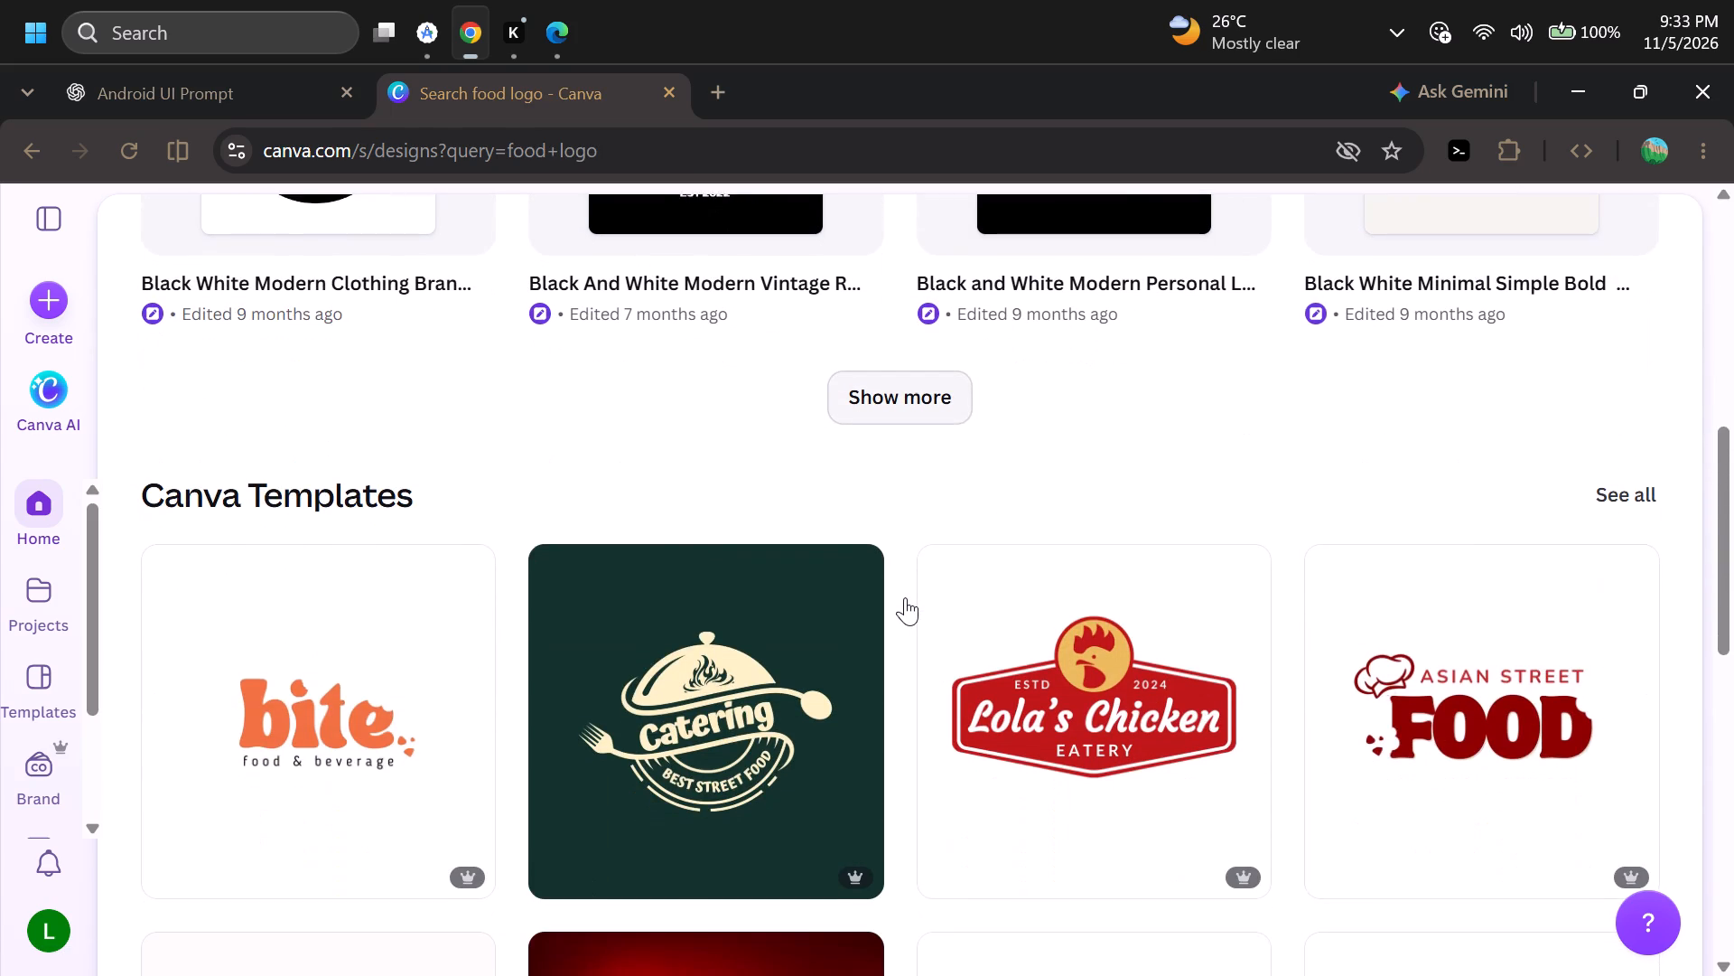
scroll(905, 597, down, 1)
scroll(597, 485, down, 1)
scroll(1189, 477, down, 1)
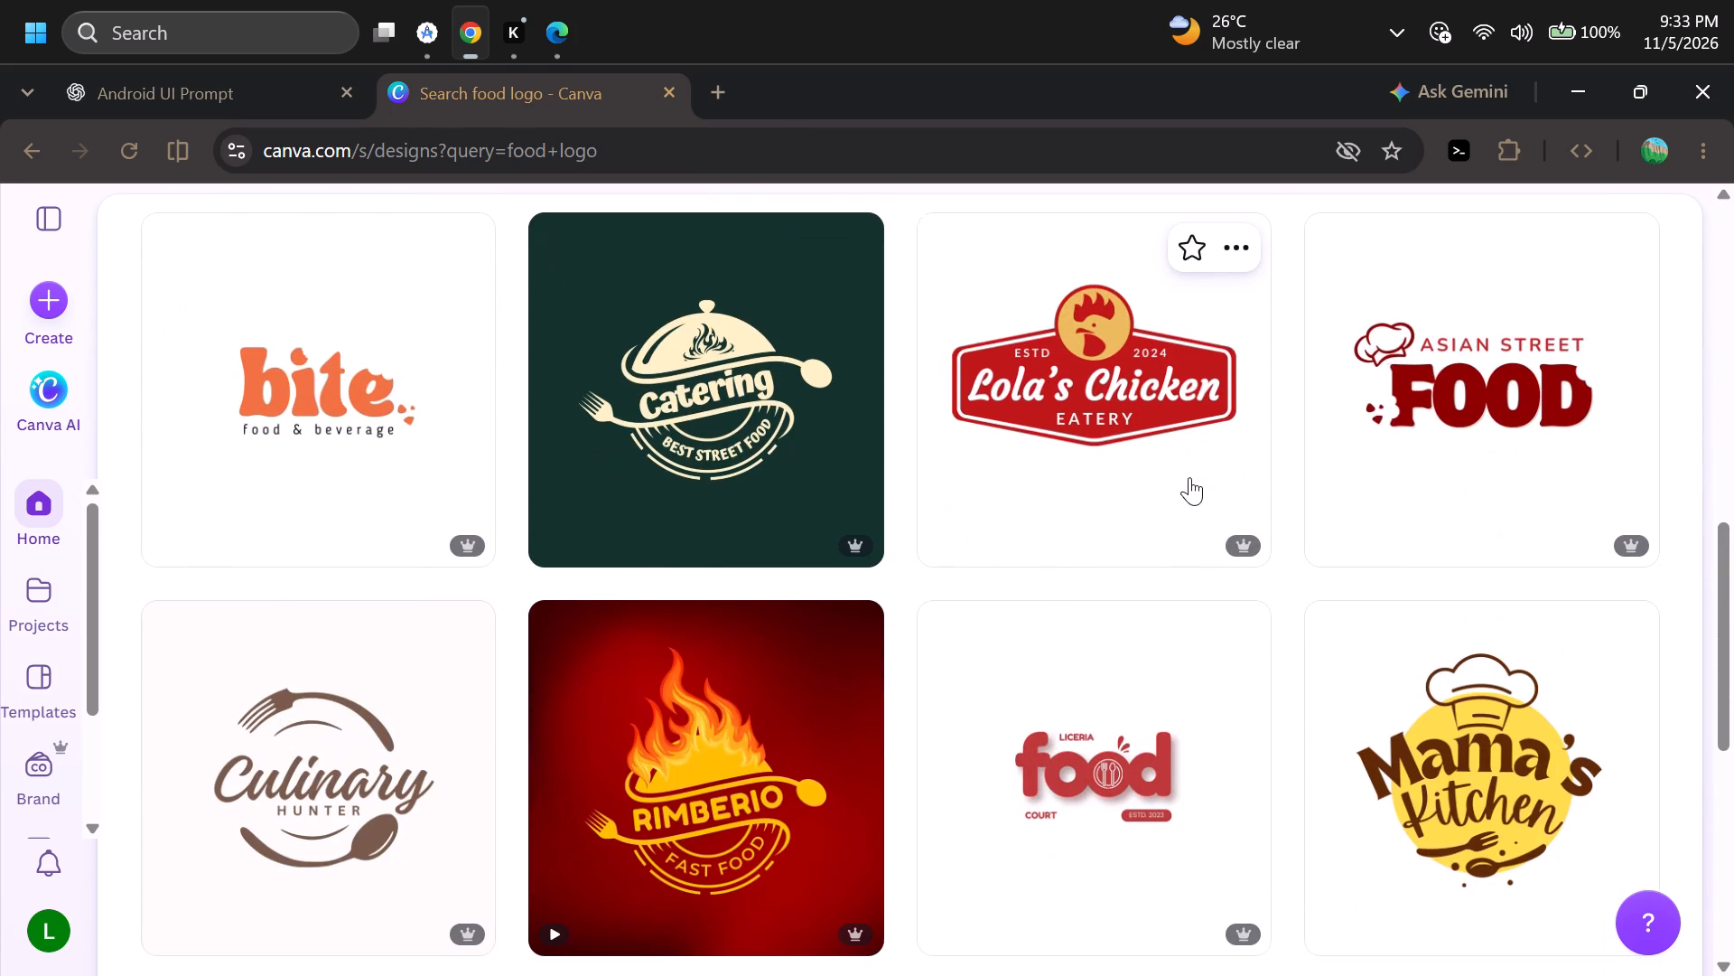
scroll(1189, 477, down, 1)
scroll(1311, 585, down, 2)
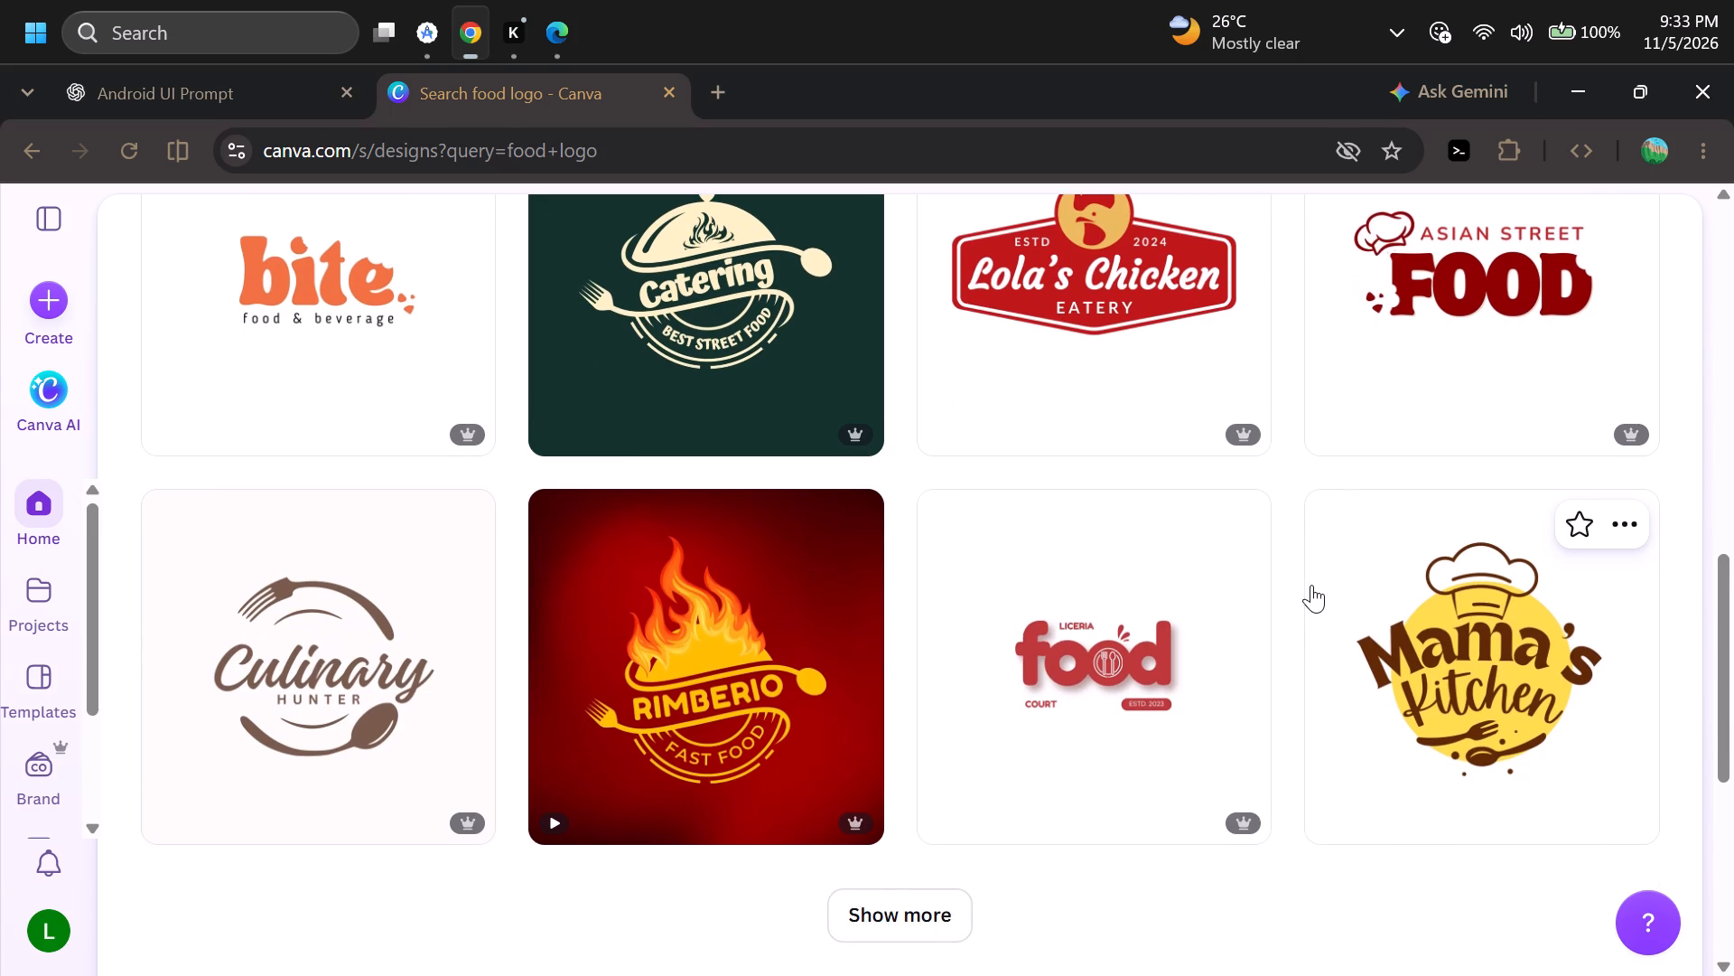
scroll(1311, 585, down, 2)
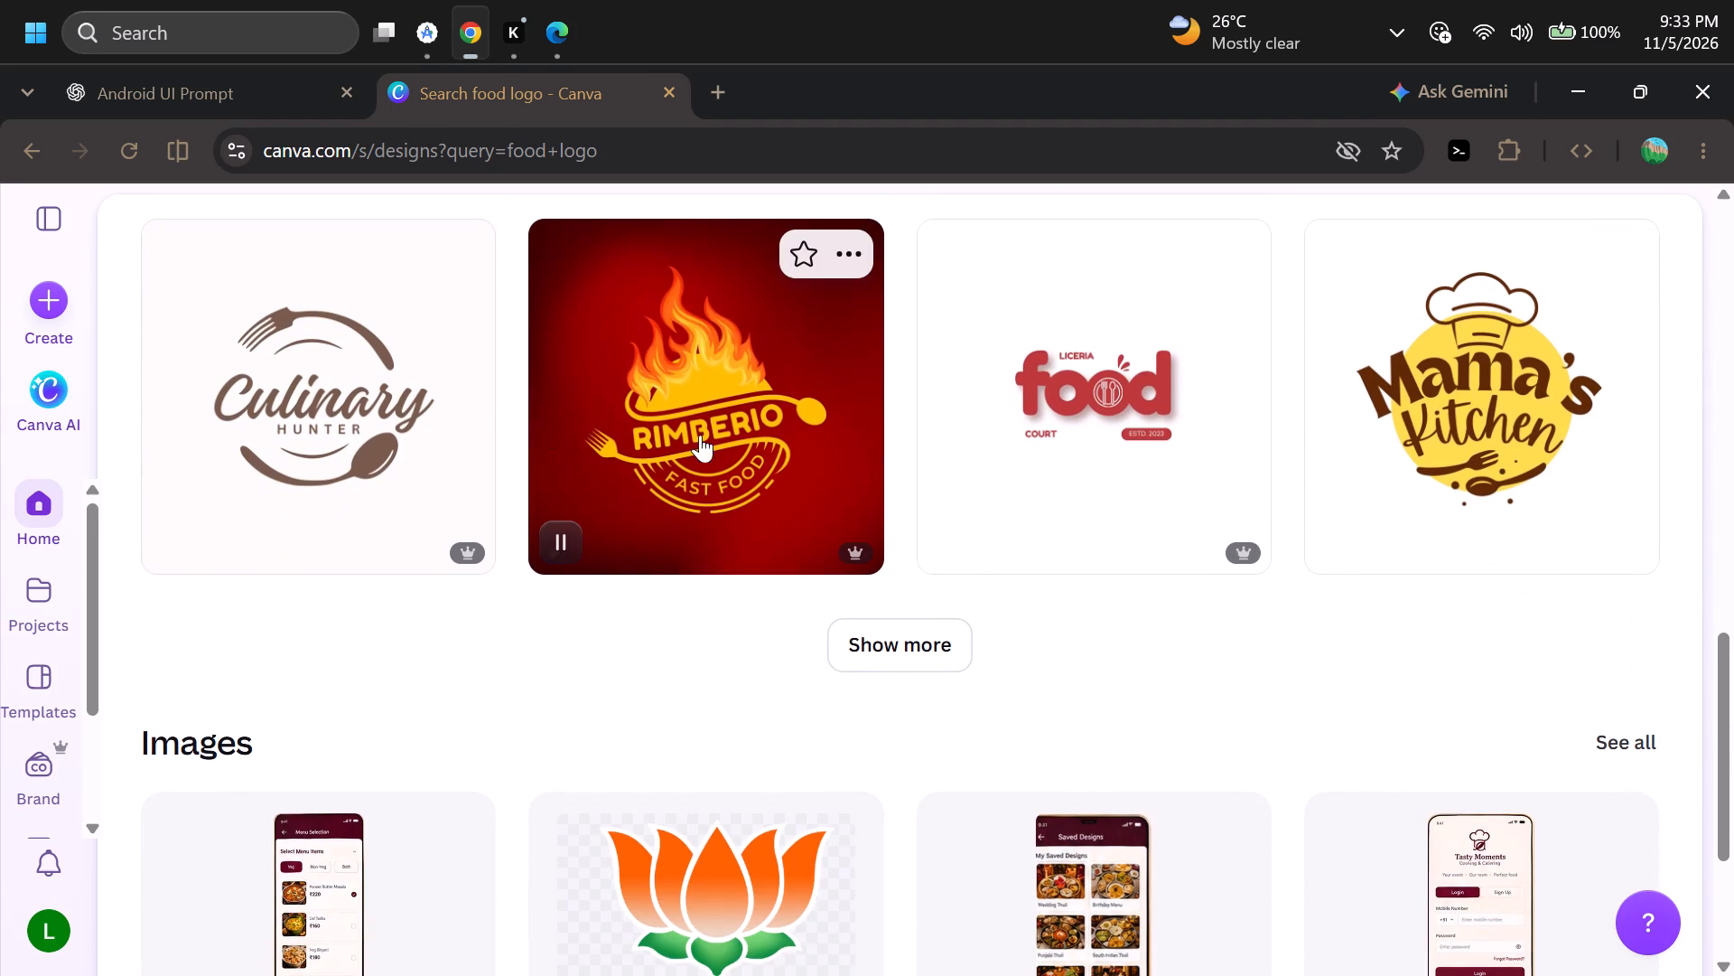
scroll(700, 435, up, 1)
scroll(937, 406, up, 2)
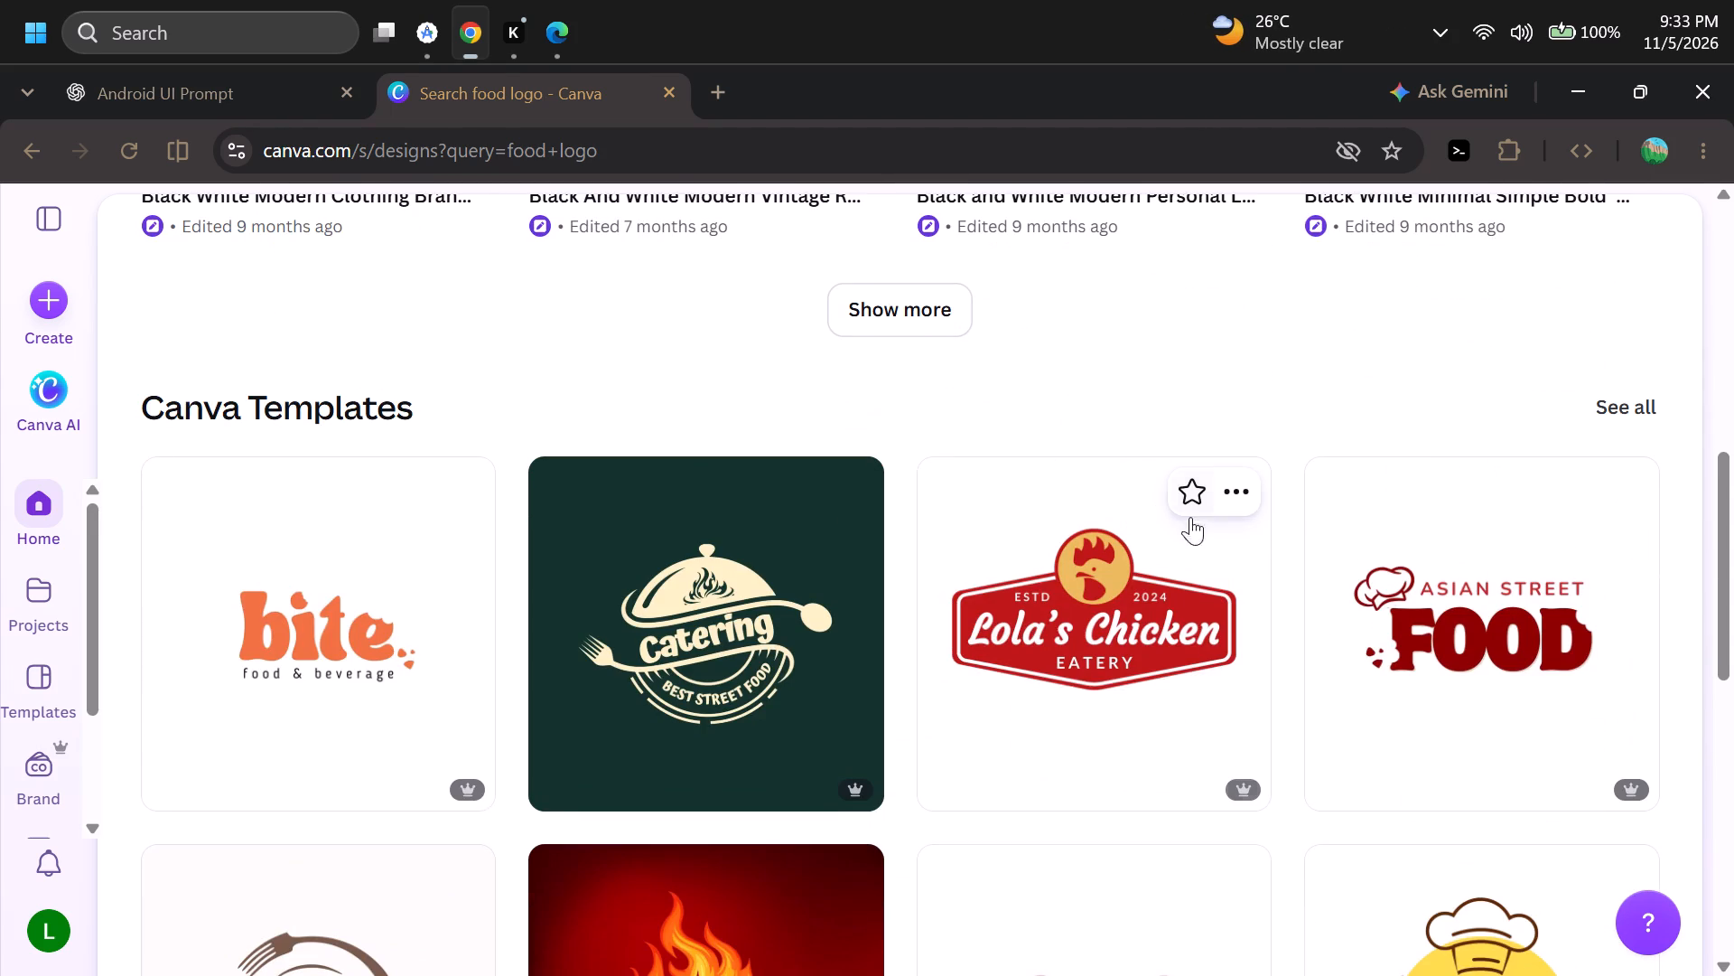
scroll(1263, 672, down, 6)
scroll(1114, 606, up, 1)
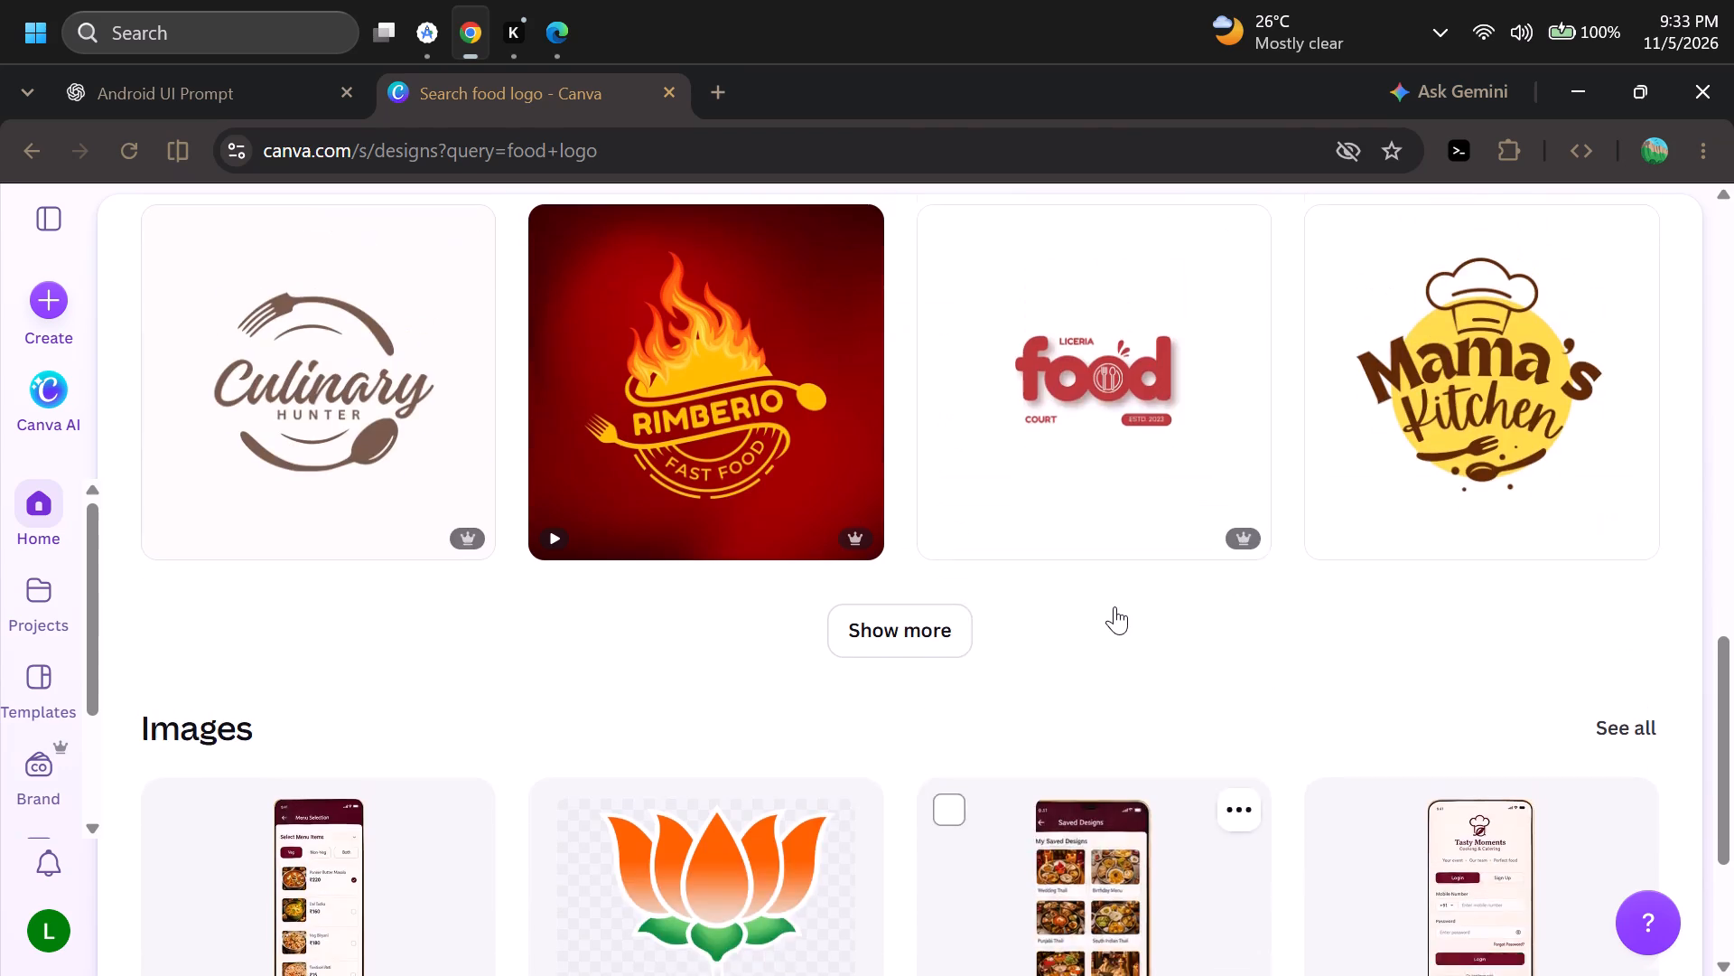
scroll(1114, 606, up, 1)
scroll(852, 464, up, 1)
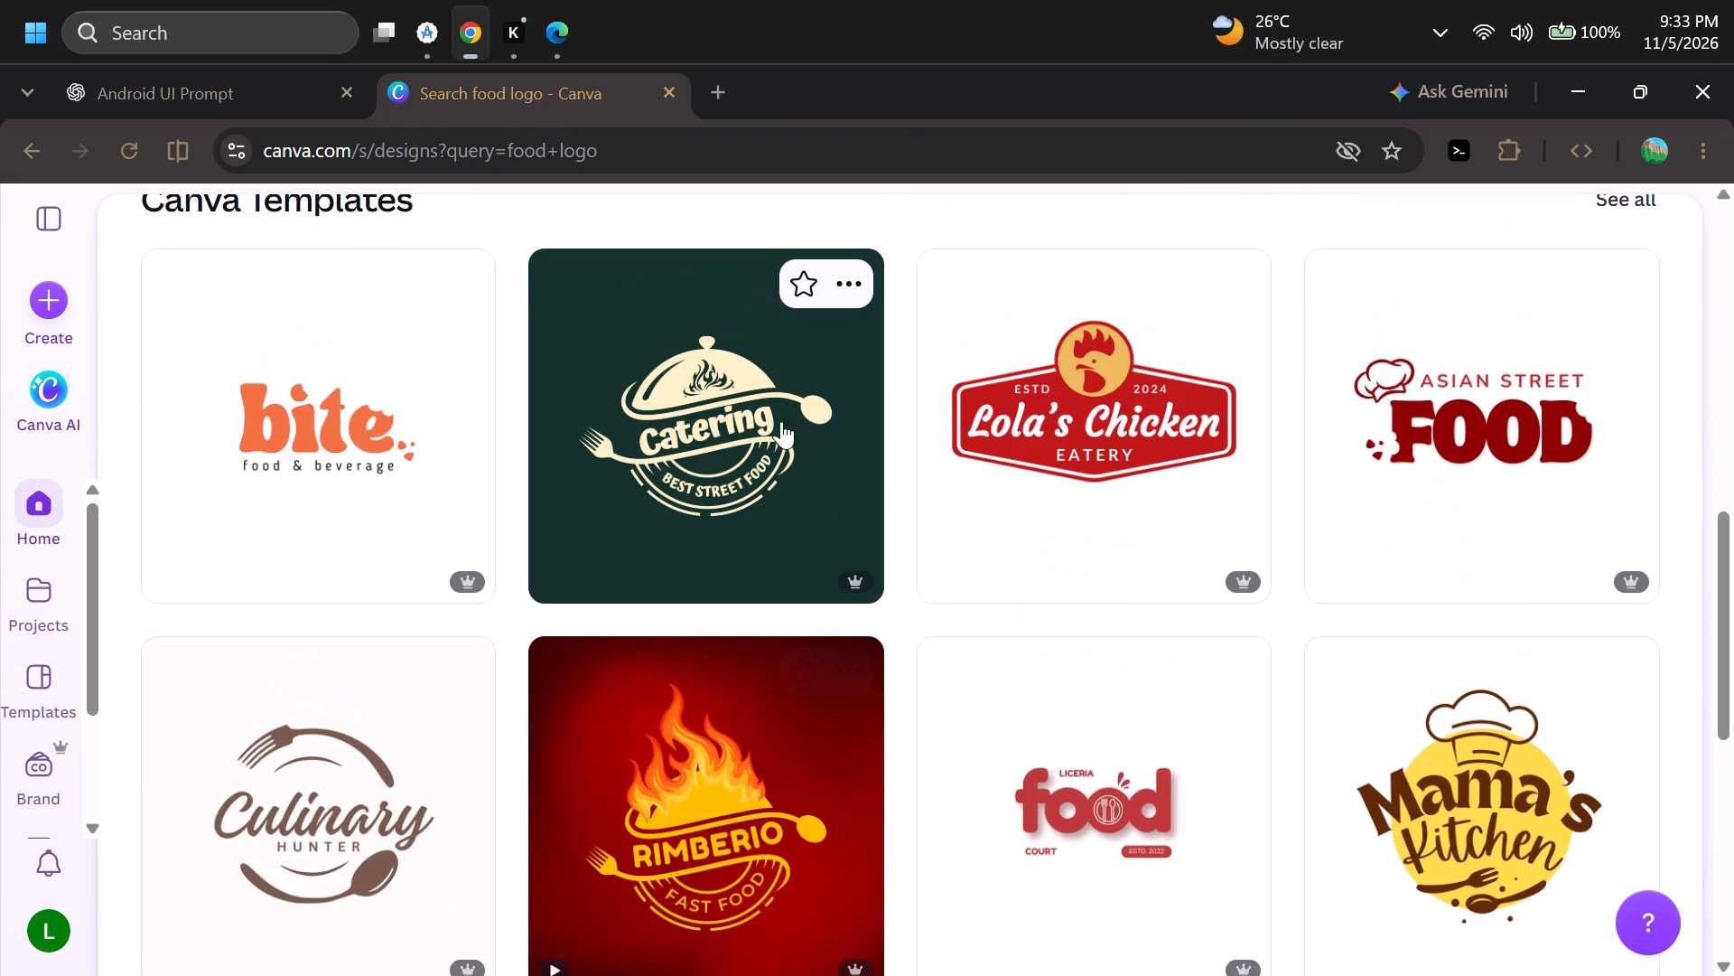
scroll(834, 387, up, 1)
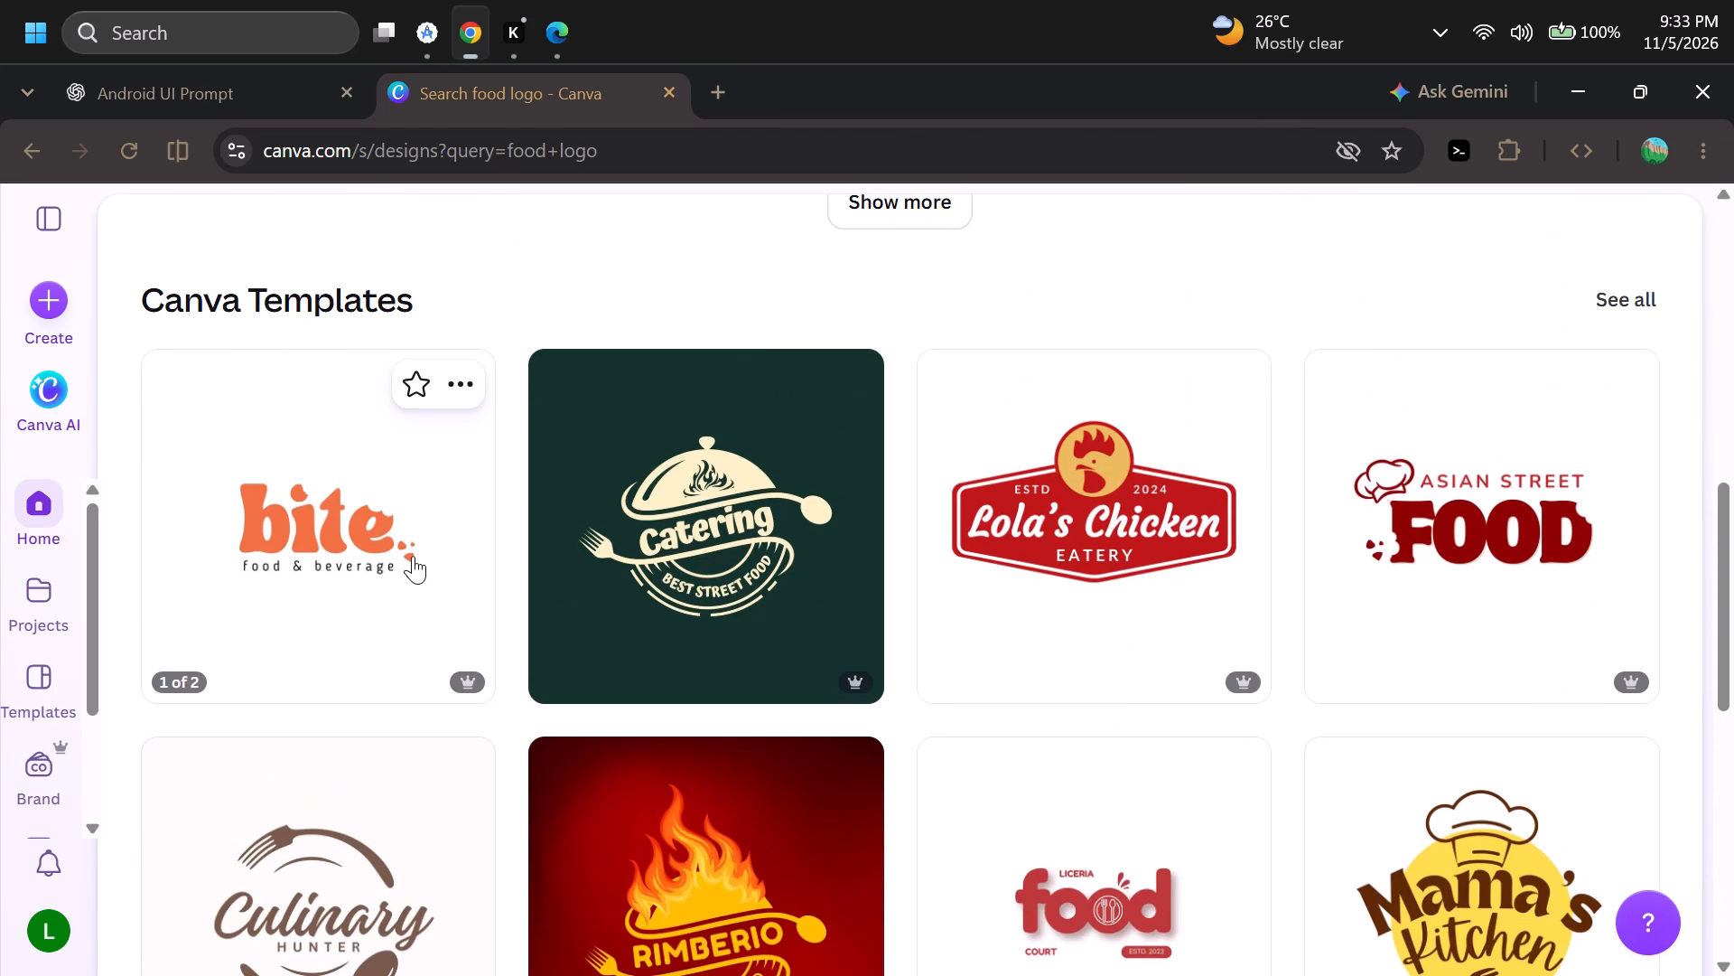
scroll(413, 556, down, 1)
scroll(778, 548, down, 1)
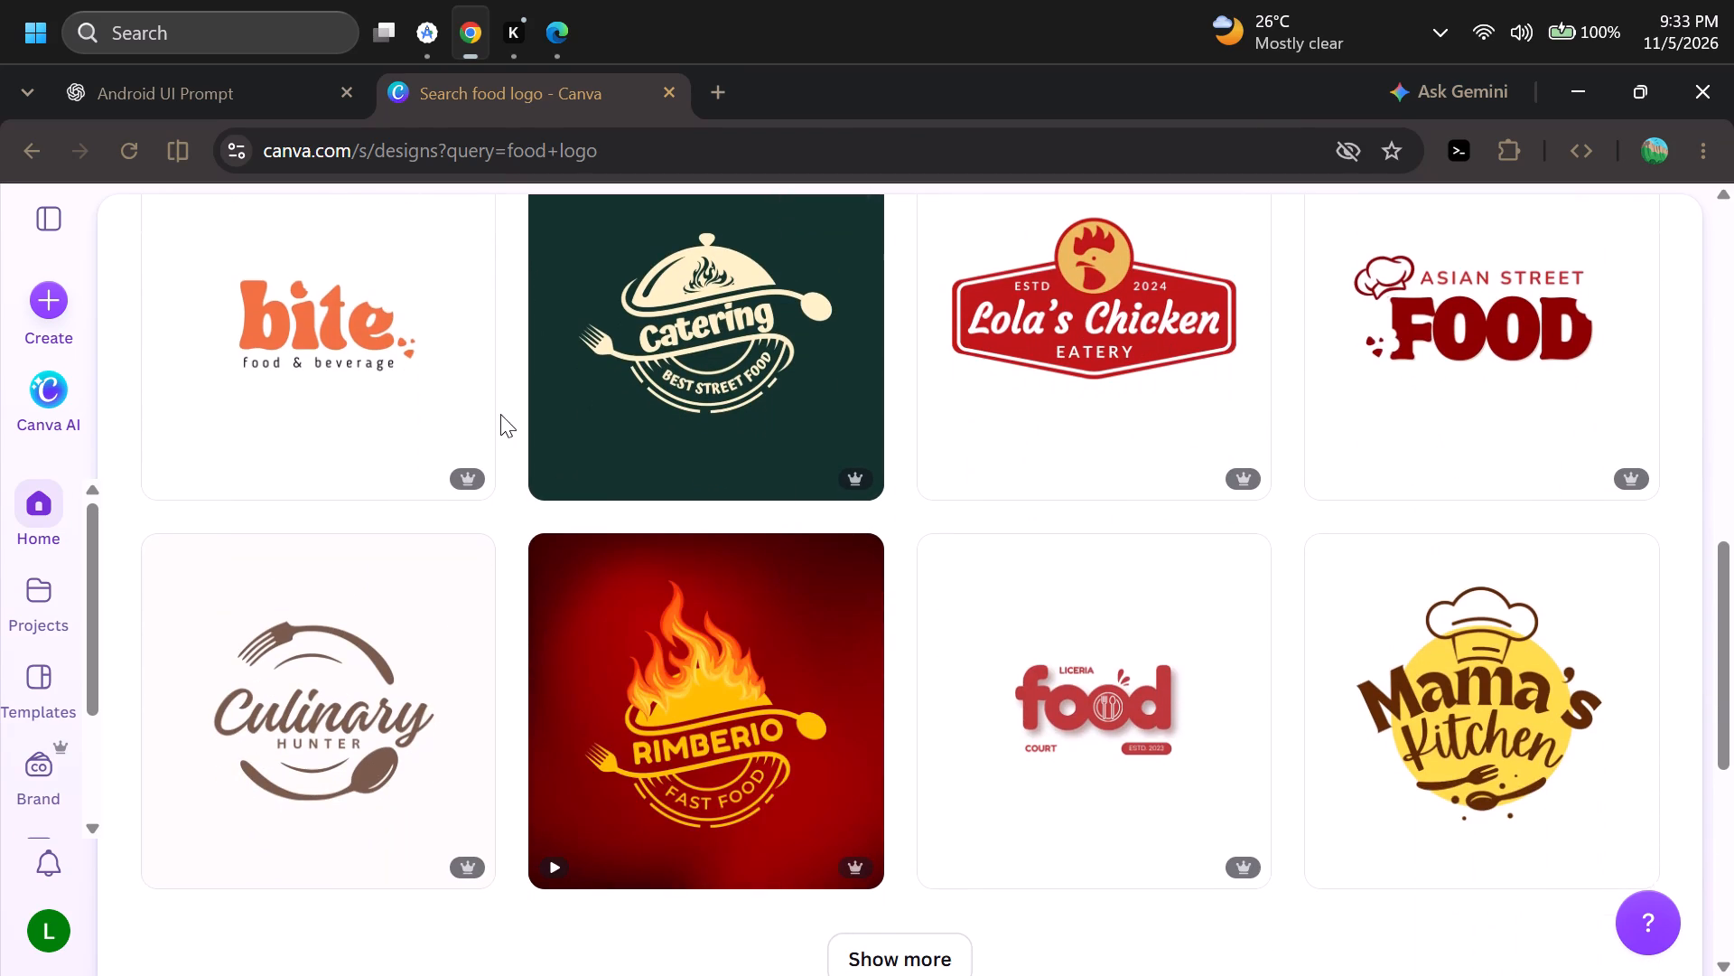
Open the orange "bite" template, Orange and White Playful Food Logo, for customising in the editor.
click(334, 349)
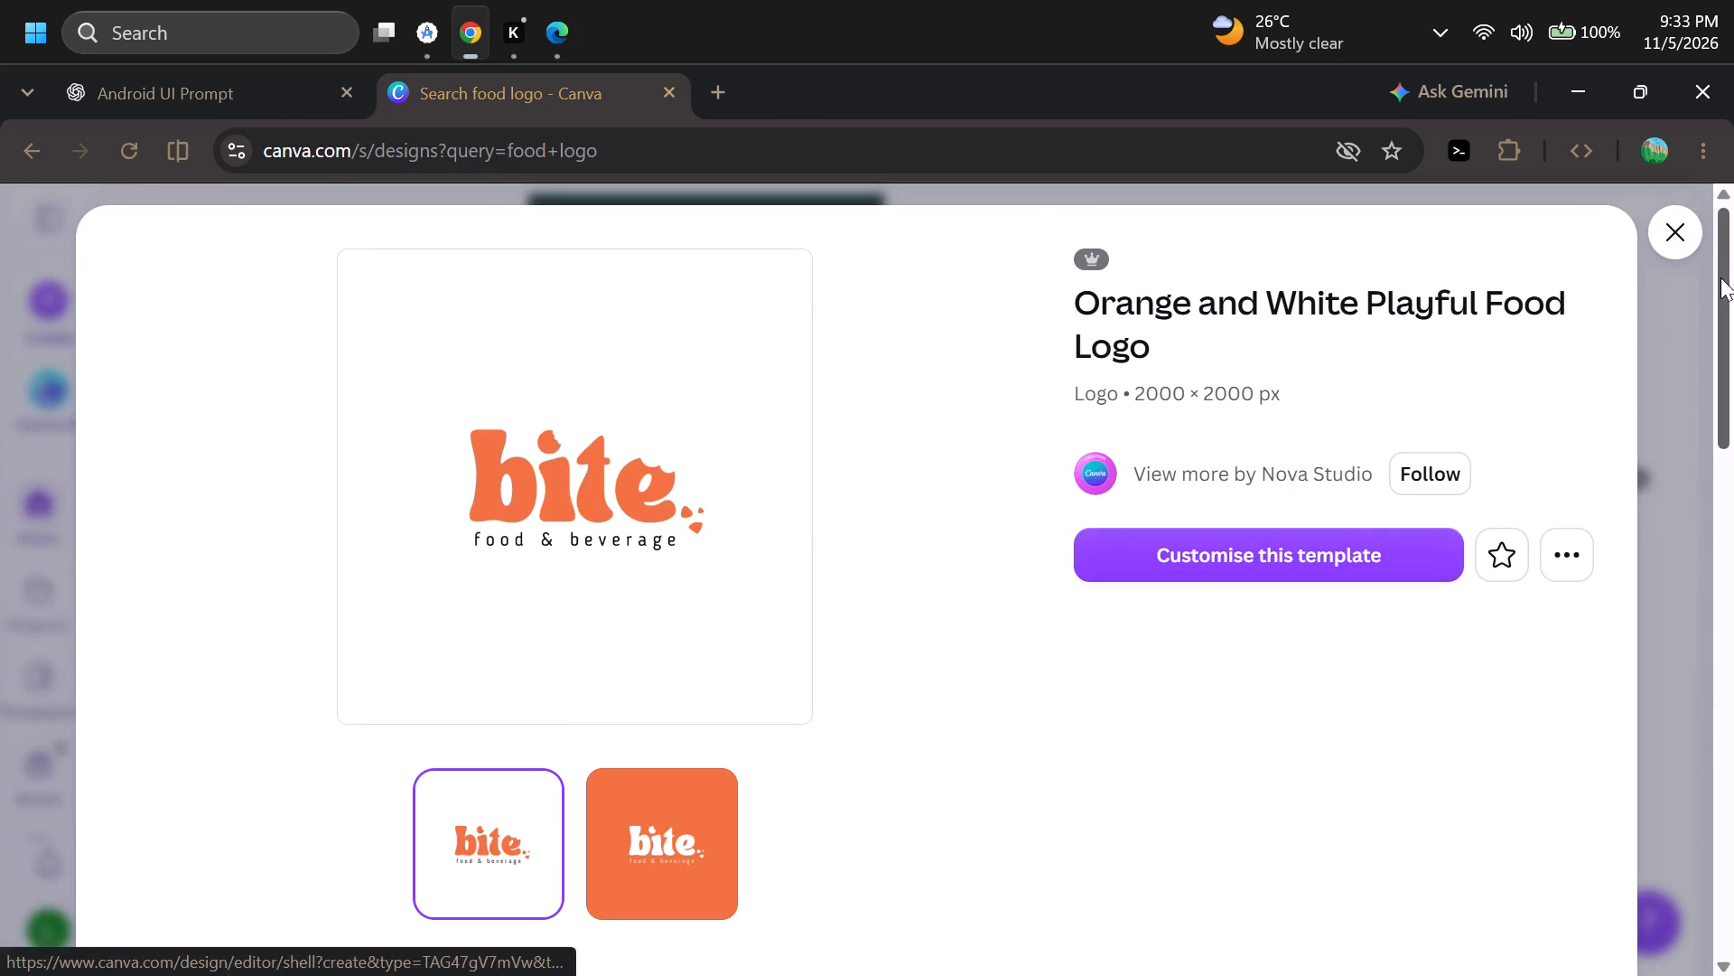
click(1344, 550)
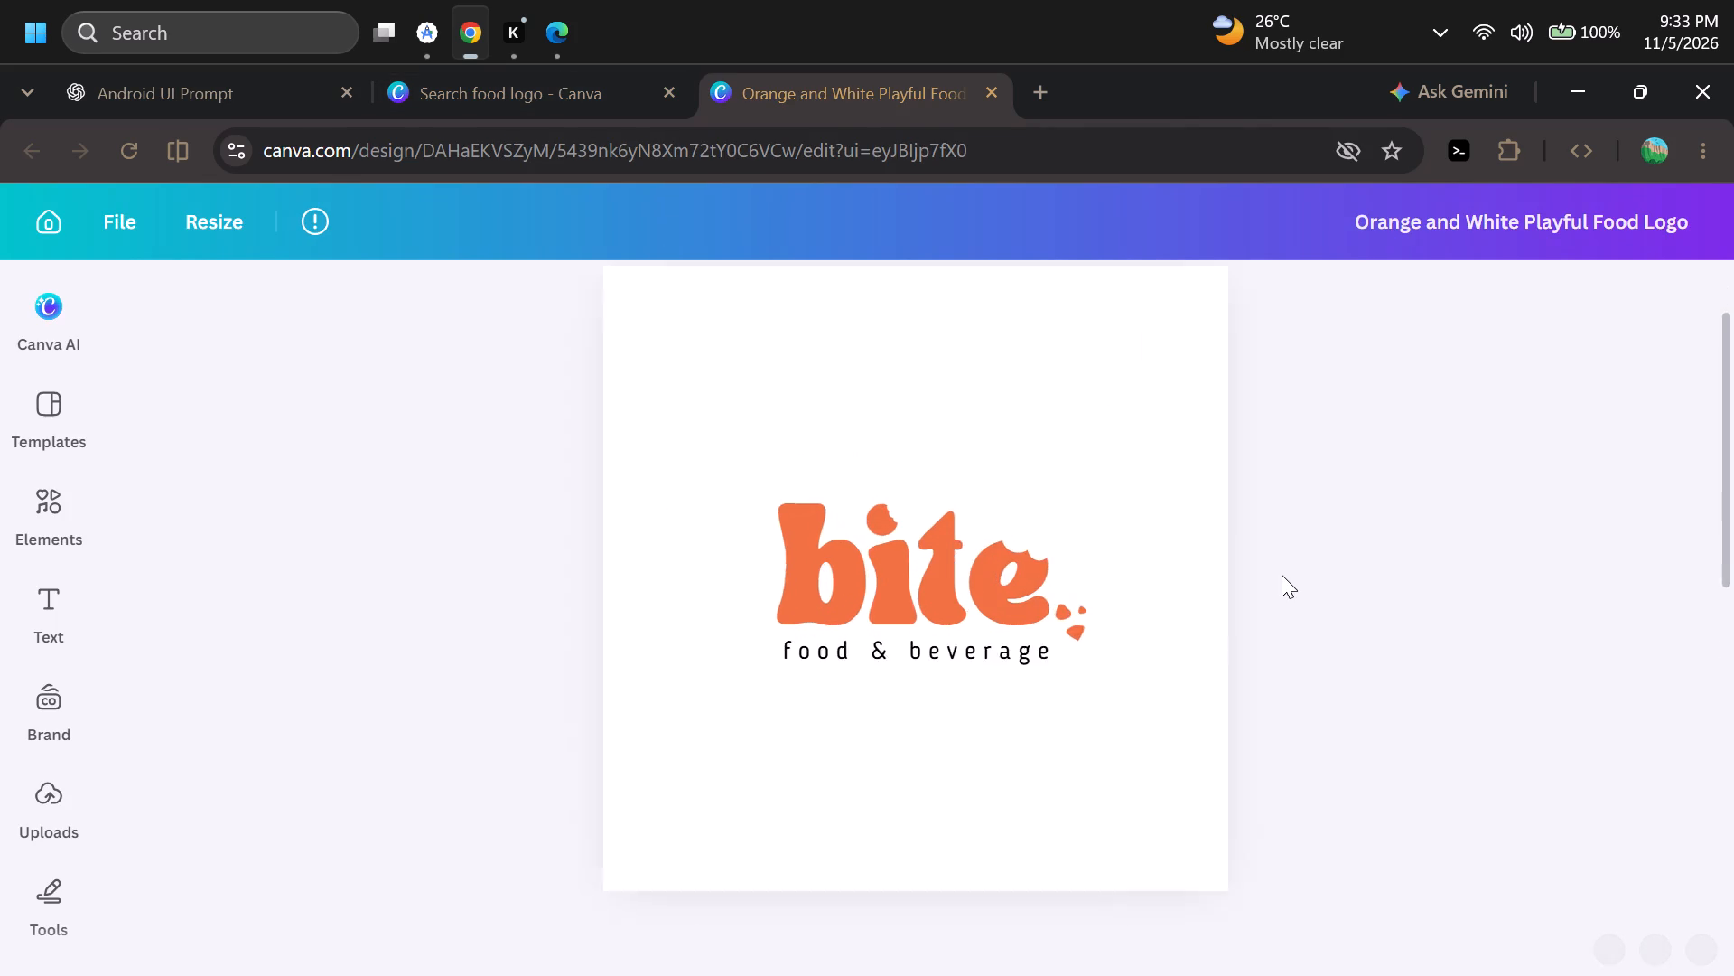
Clear the large orange "bite" text inside the logo group to replace the wordmark.
click(840, 575)
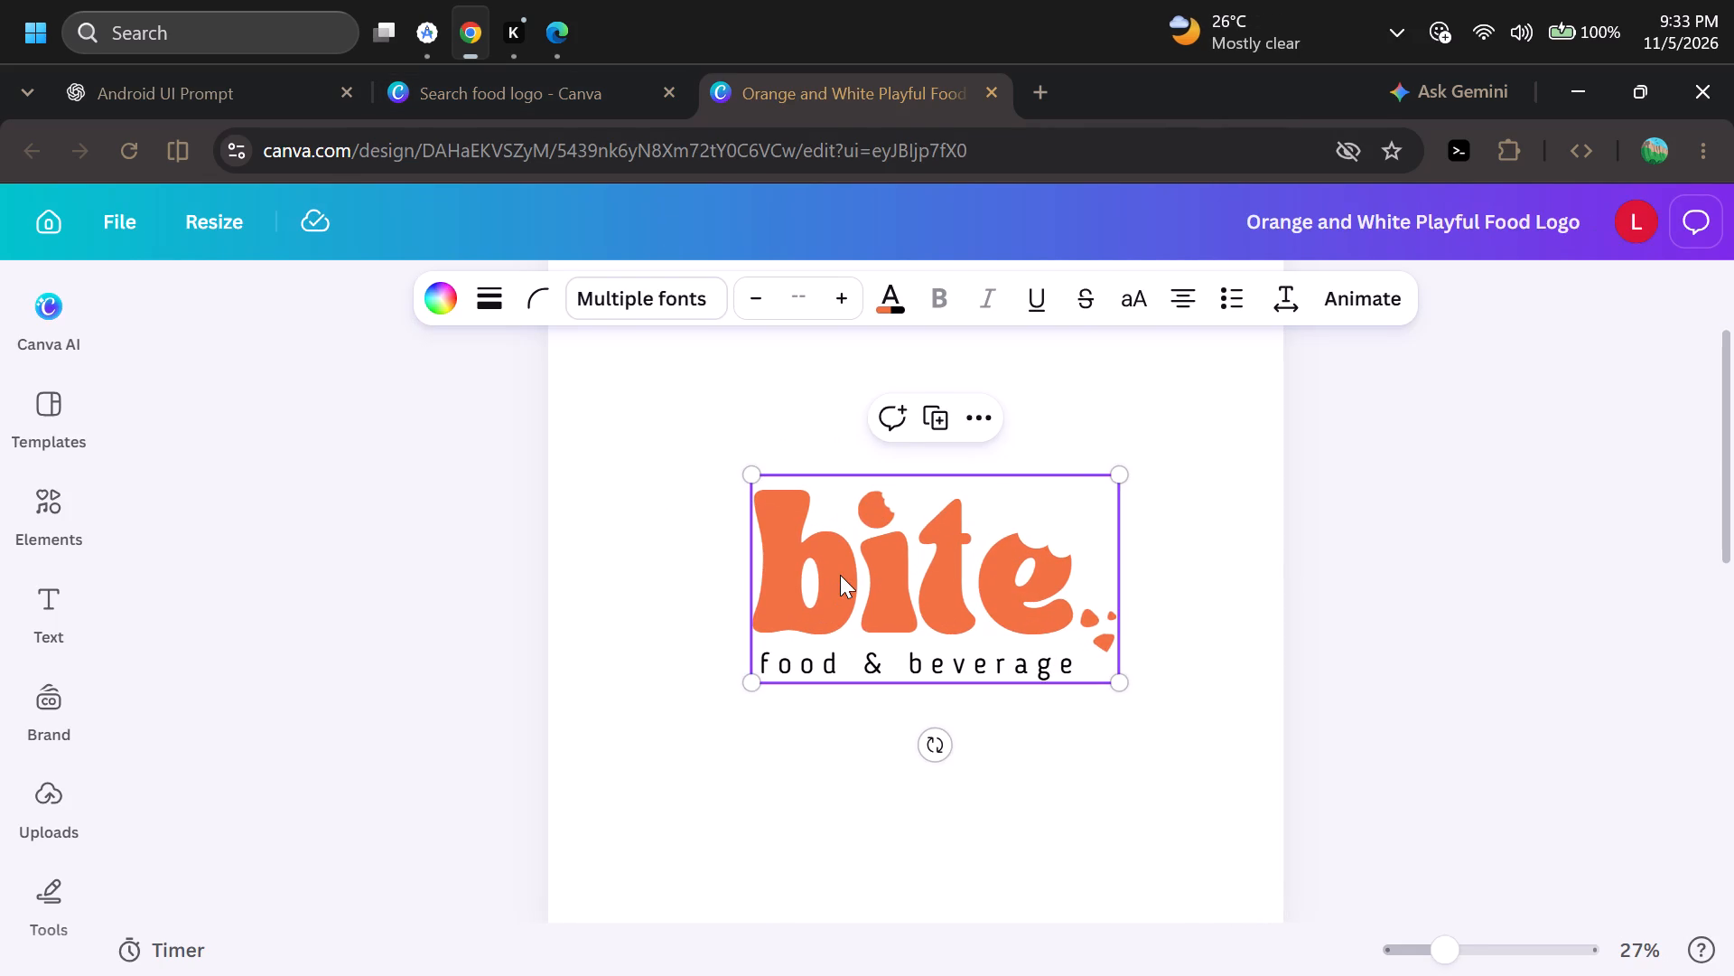
click(838, 563)
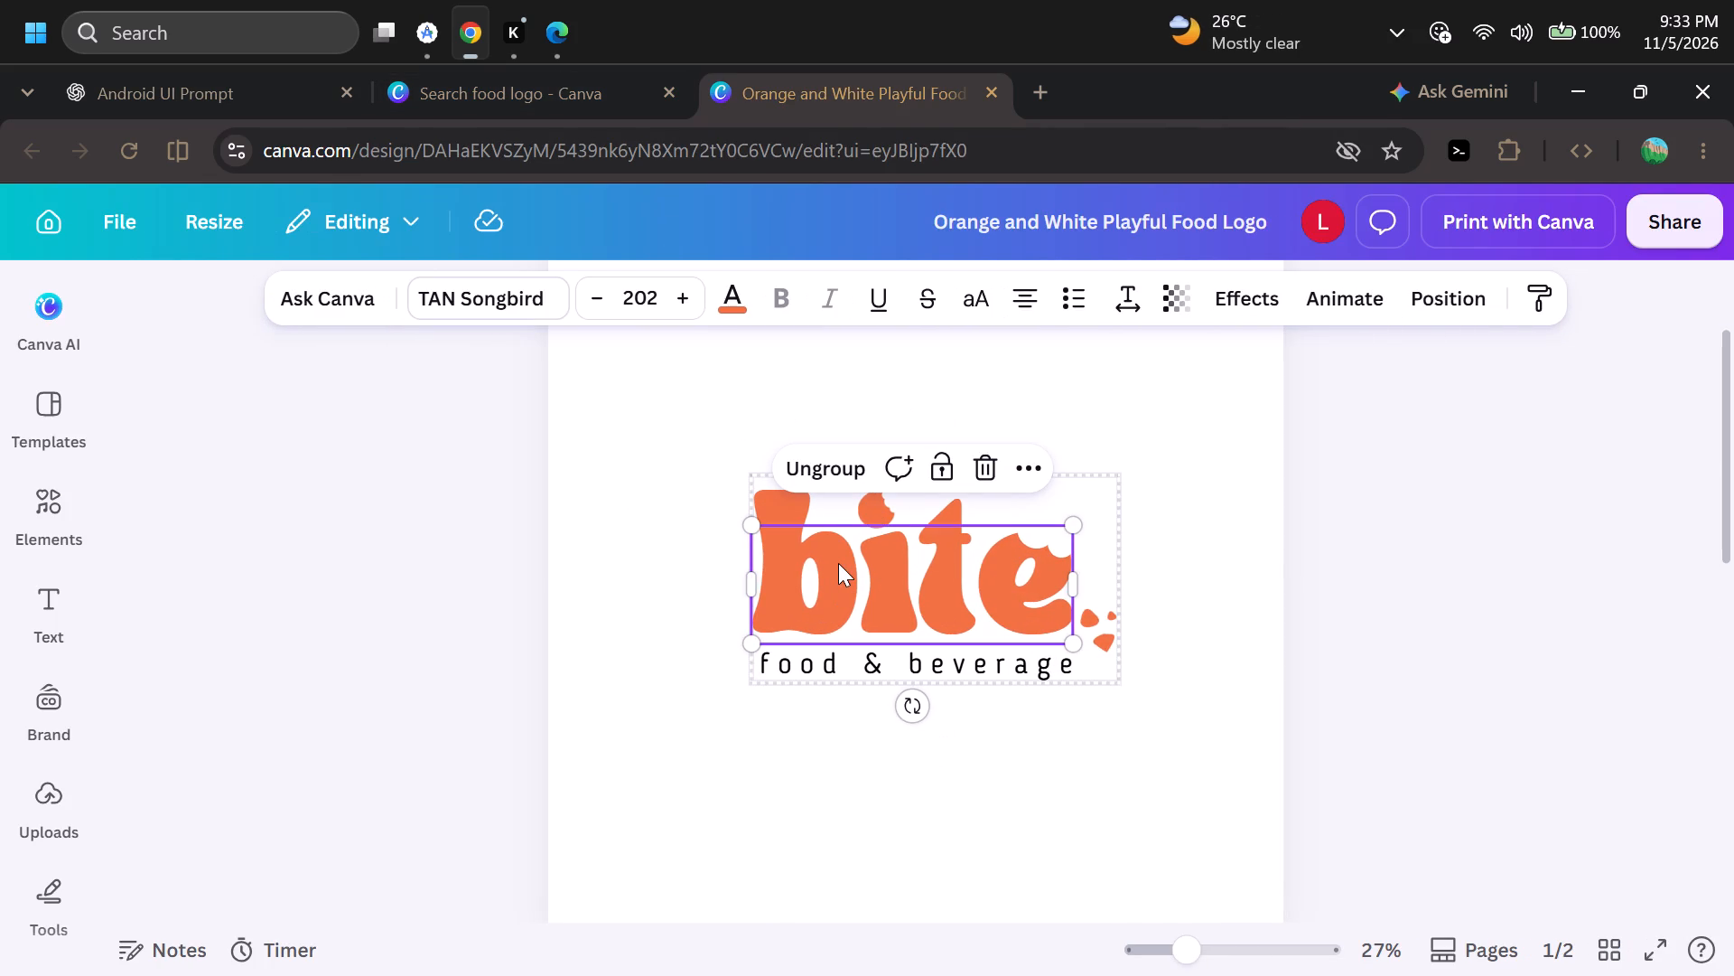
key(y)
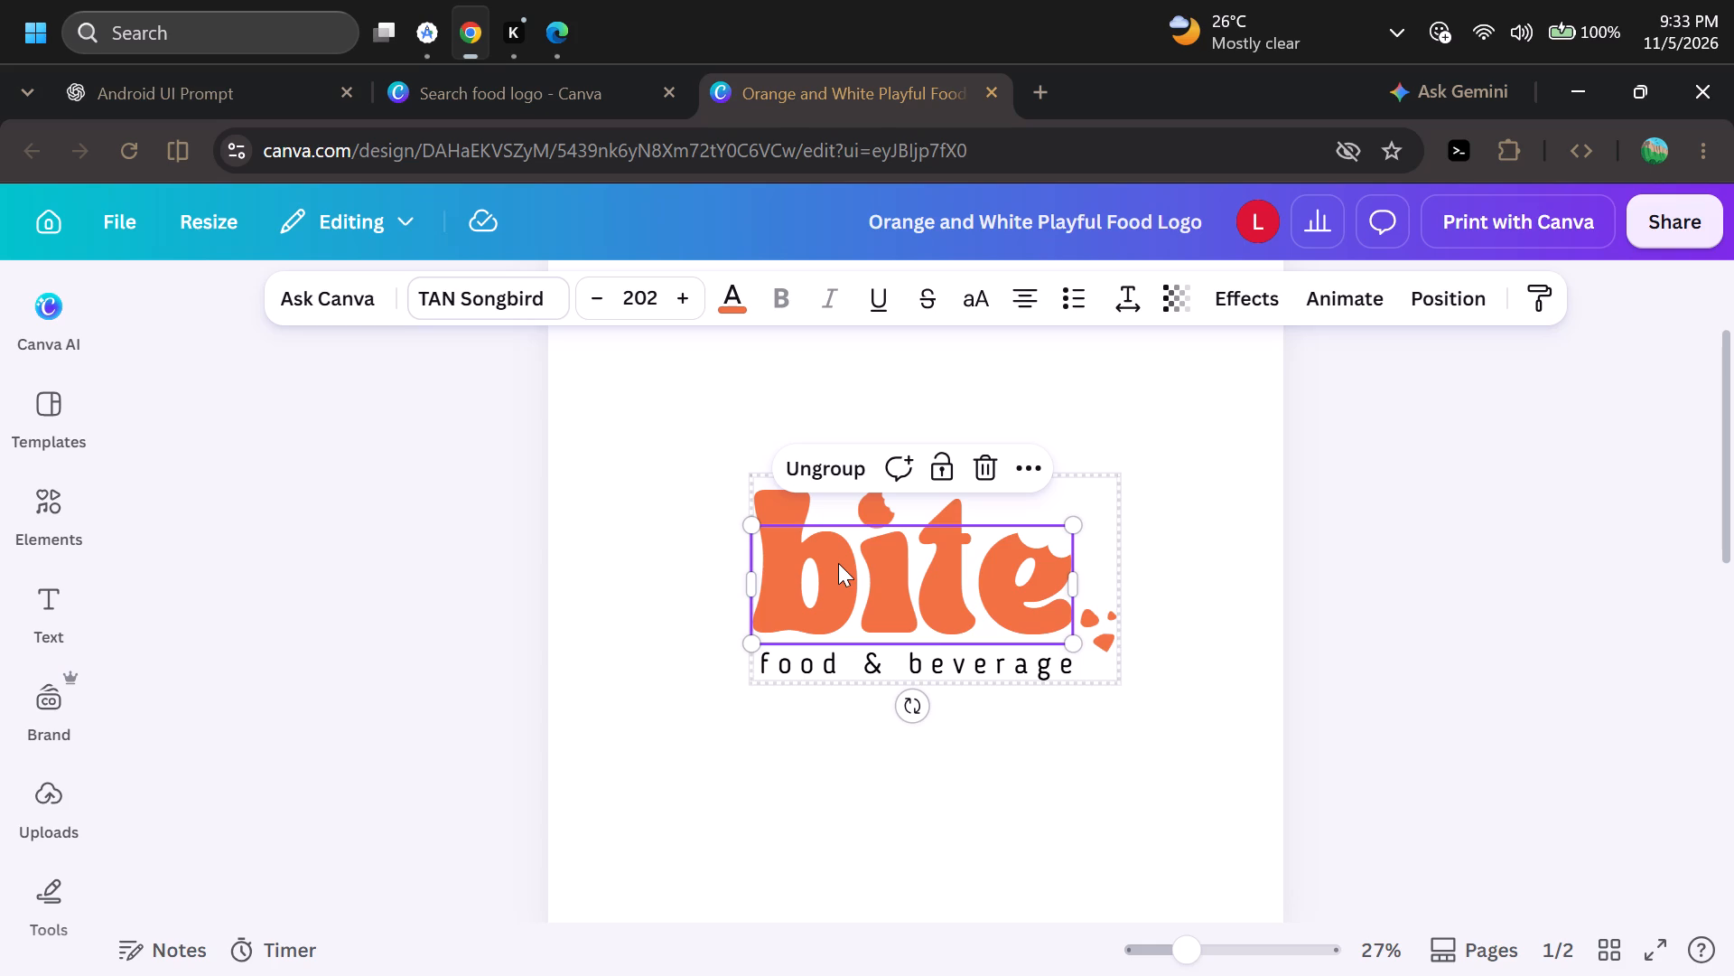
click(1378, 575)
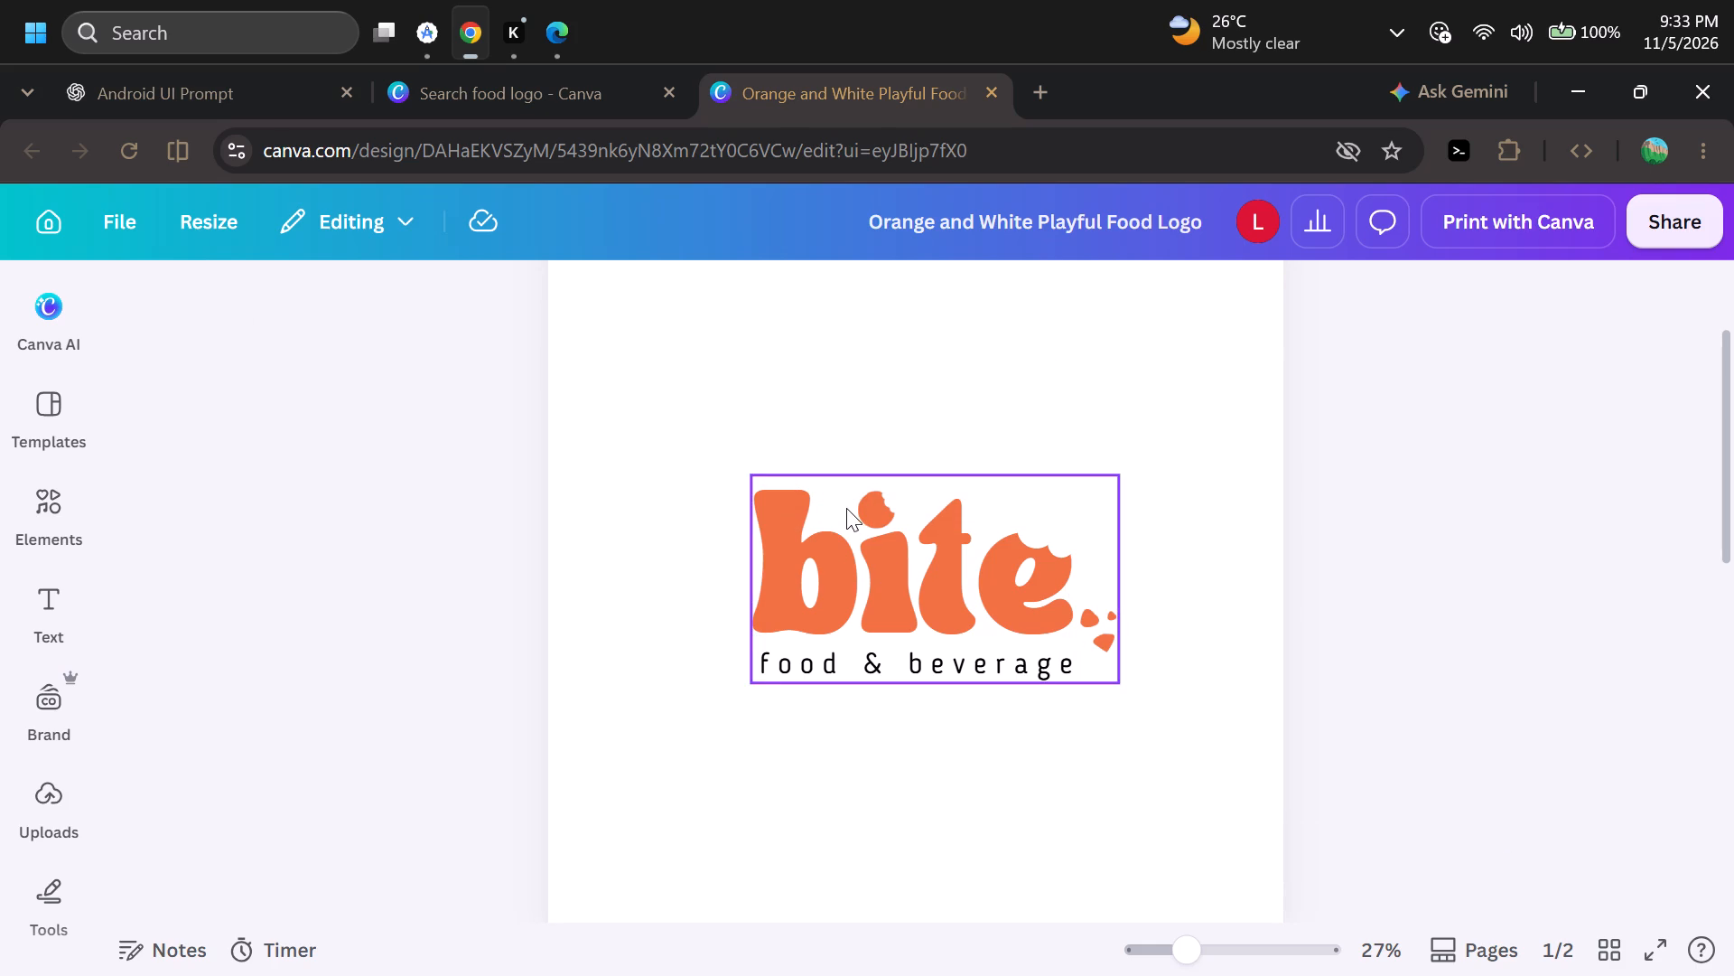
double_click(846, 508)
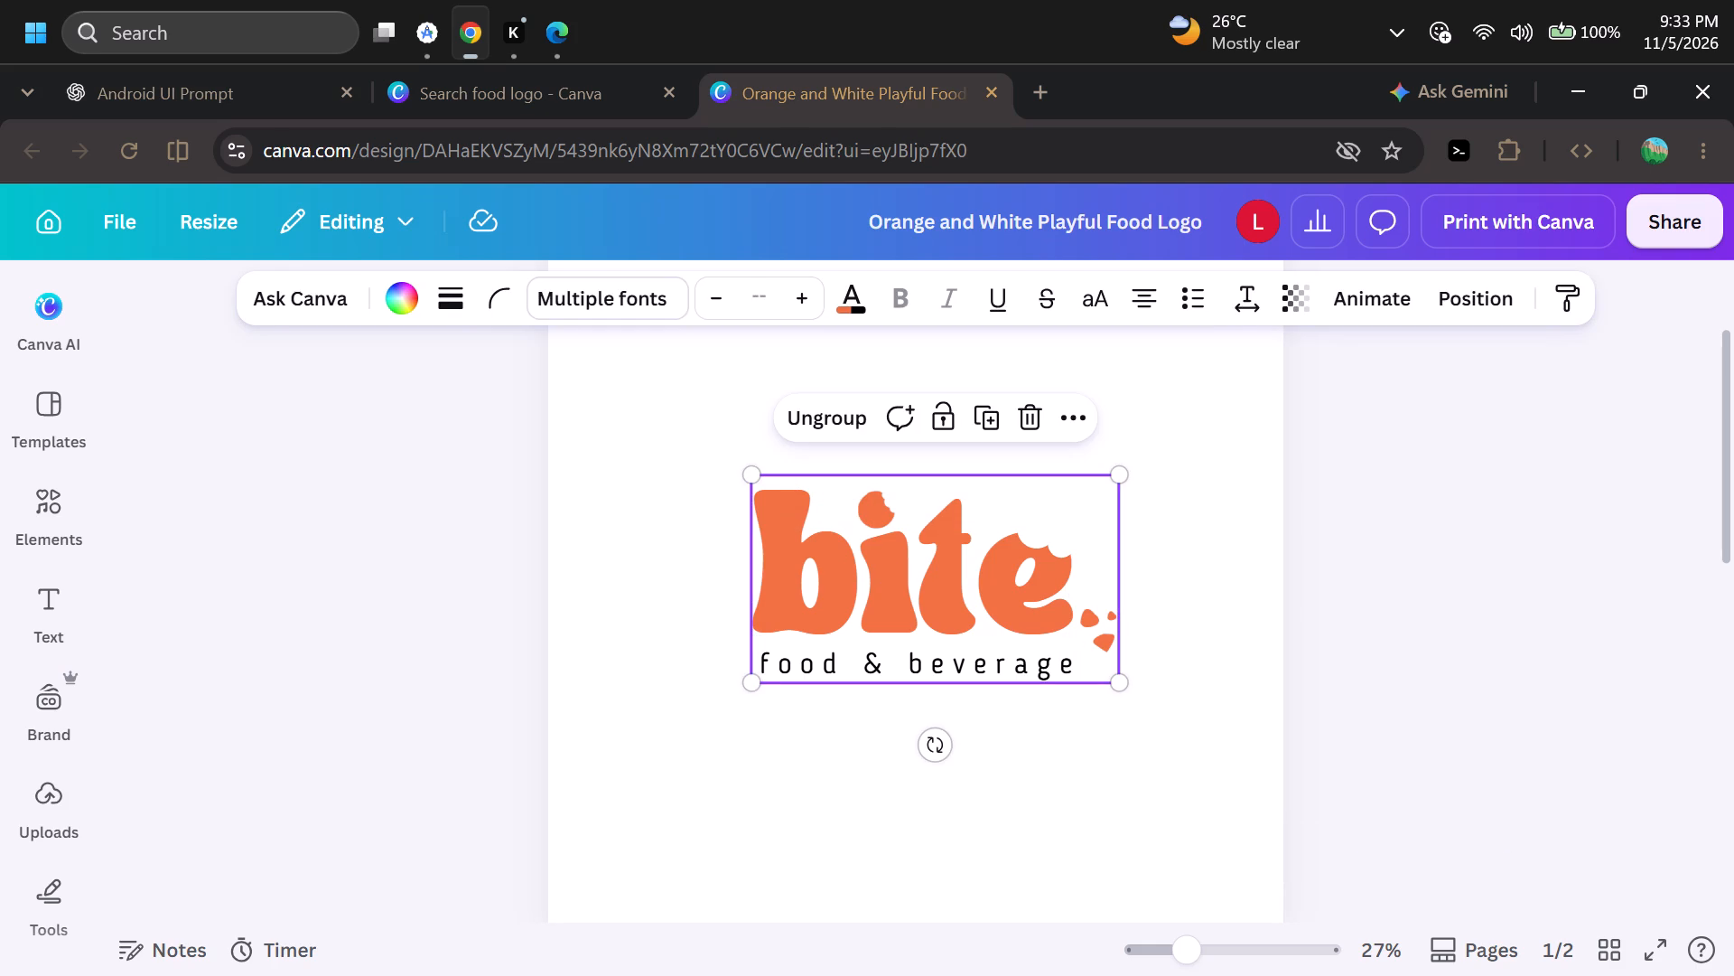
key(BackSpace)
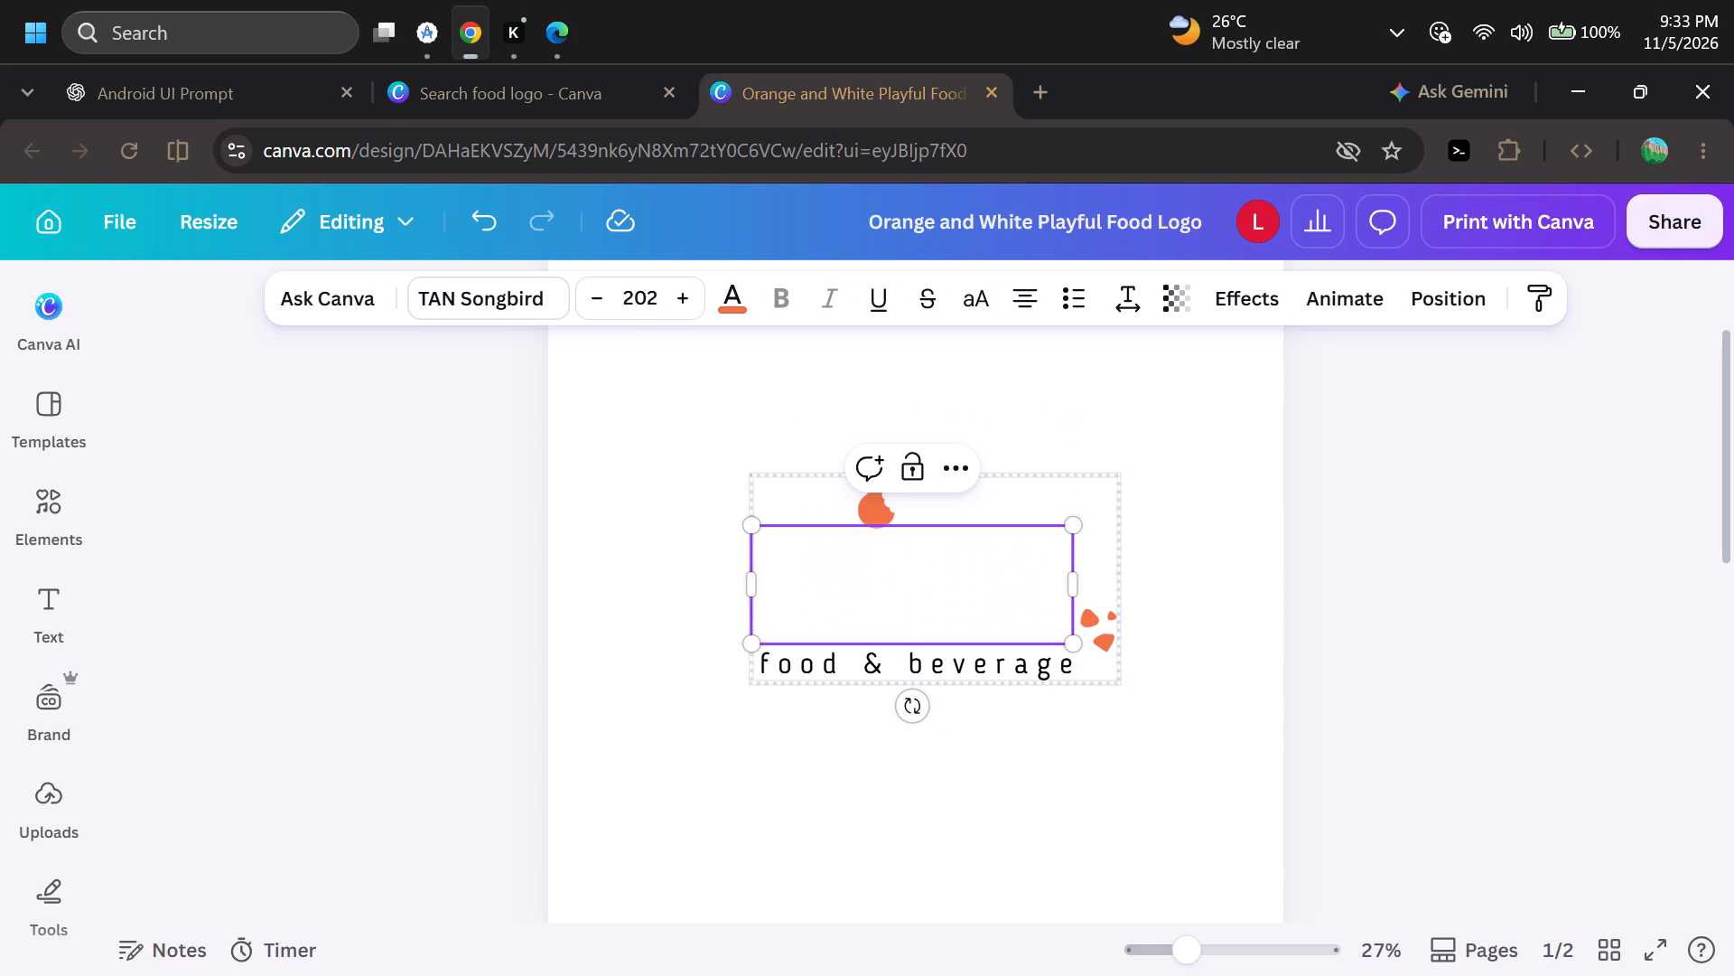
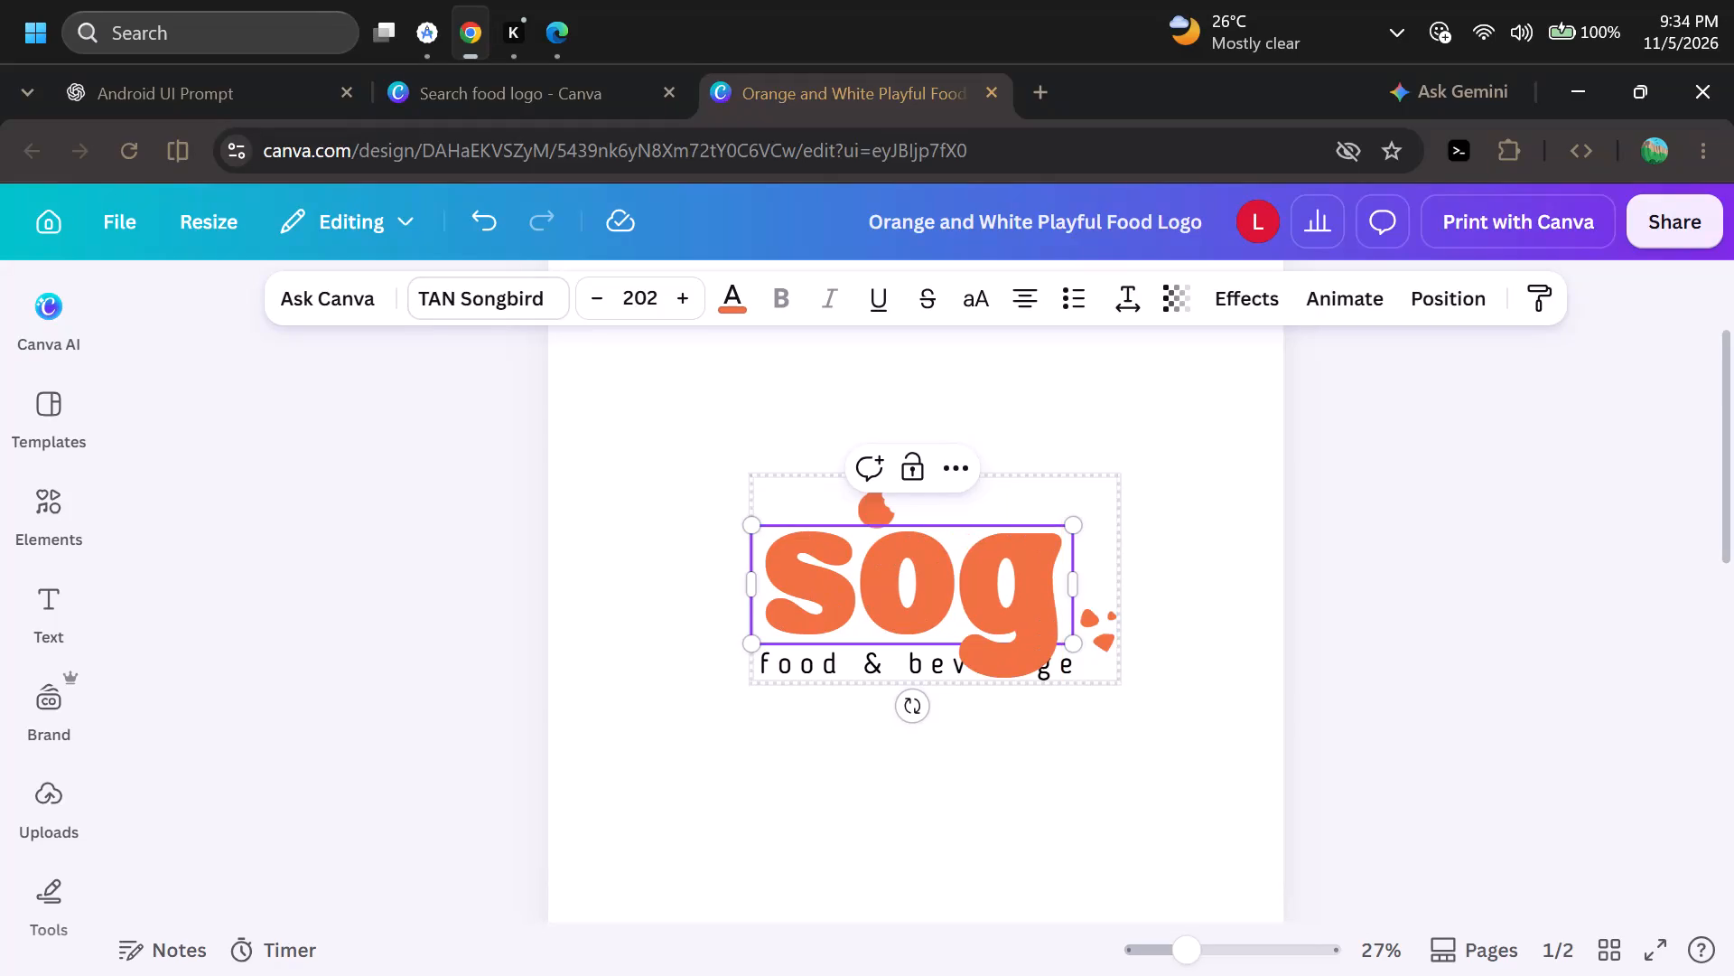
Replace the "sog" wordmark text inside the logo group with "yummy sog".
key(BackSpace)
key(BackSpace)
key(BackSpace)
key(BackSpace)
key(BackSpace)
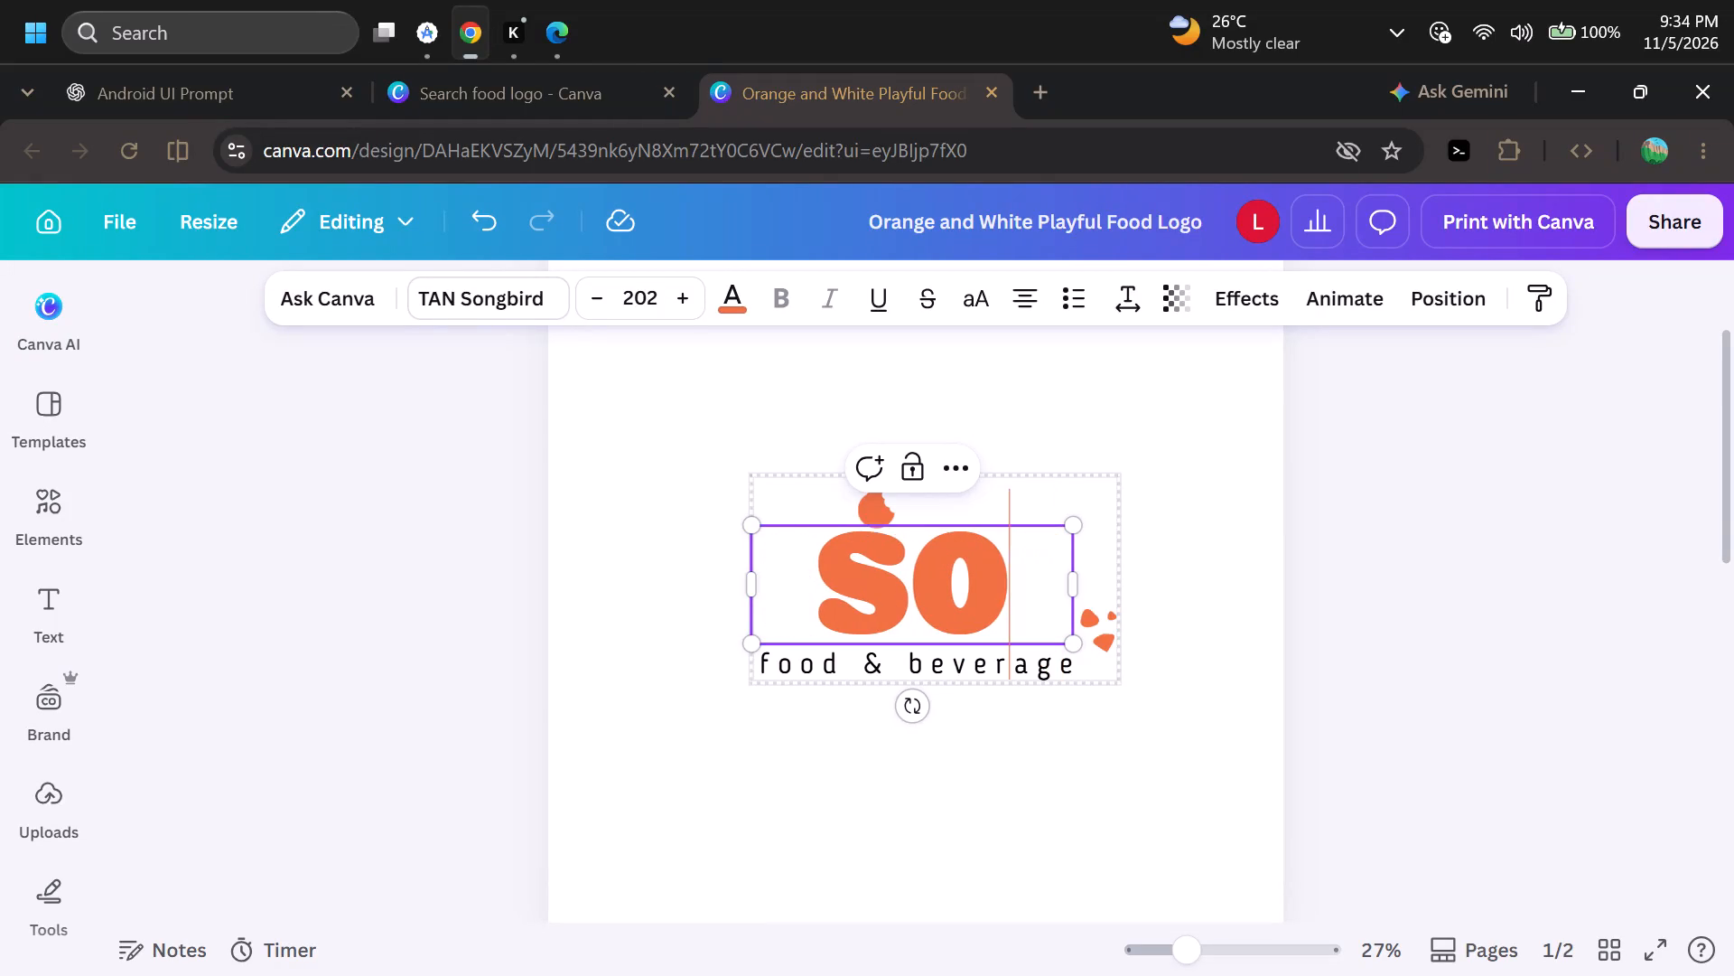
text(yummy sog)
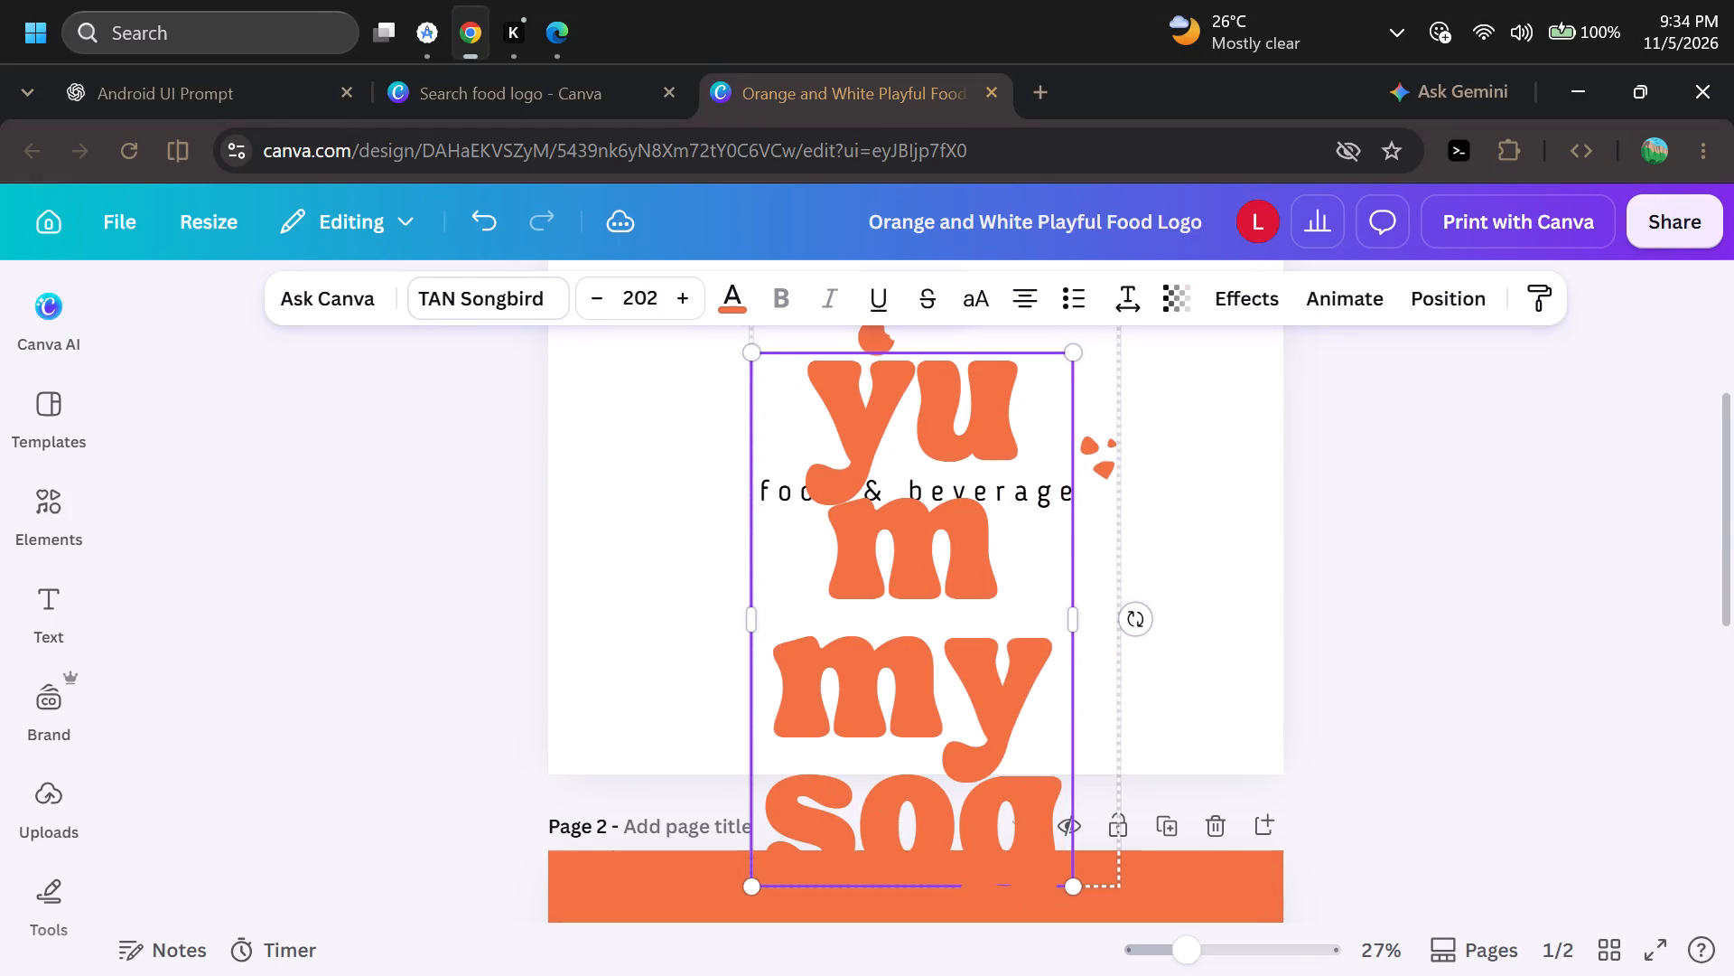
Reduce the "yummy sog" wordmark's font size to 81.1 so it fits on two lines above the "food & beverage" tagline.
key(ctrl+shift+comma)
key(ctrl+shift+comma)
key(ctrl+shift+comma)
key(ctrl+shift+comma)
key(ctrl+shift+comma)
key(ctrl+shift+comma)
key(ctrl+shift+comma)
key(ctrl+shift+comma)
key(ctrl+shift+comma)
key(ctrl+shift+comma)
key(ctrl+shift+comma)
key(ctrl+shift+comma)
key(ctrl+shift+comma)
key(ctrl+shift+comma)
key(ctrl+shift+comma)
key(ctrl+shift+comma)
key(ctrl+shift+comma)
key(ctrl+shift+comma)
key(ctrl+shift+comma)
key(ctrl+shift+comma)
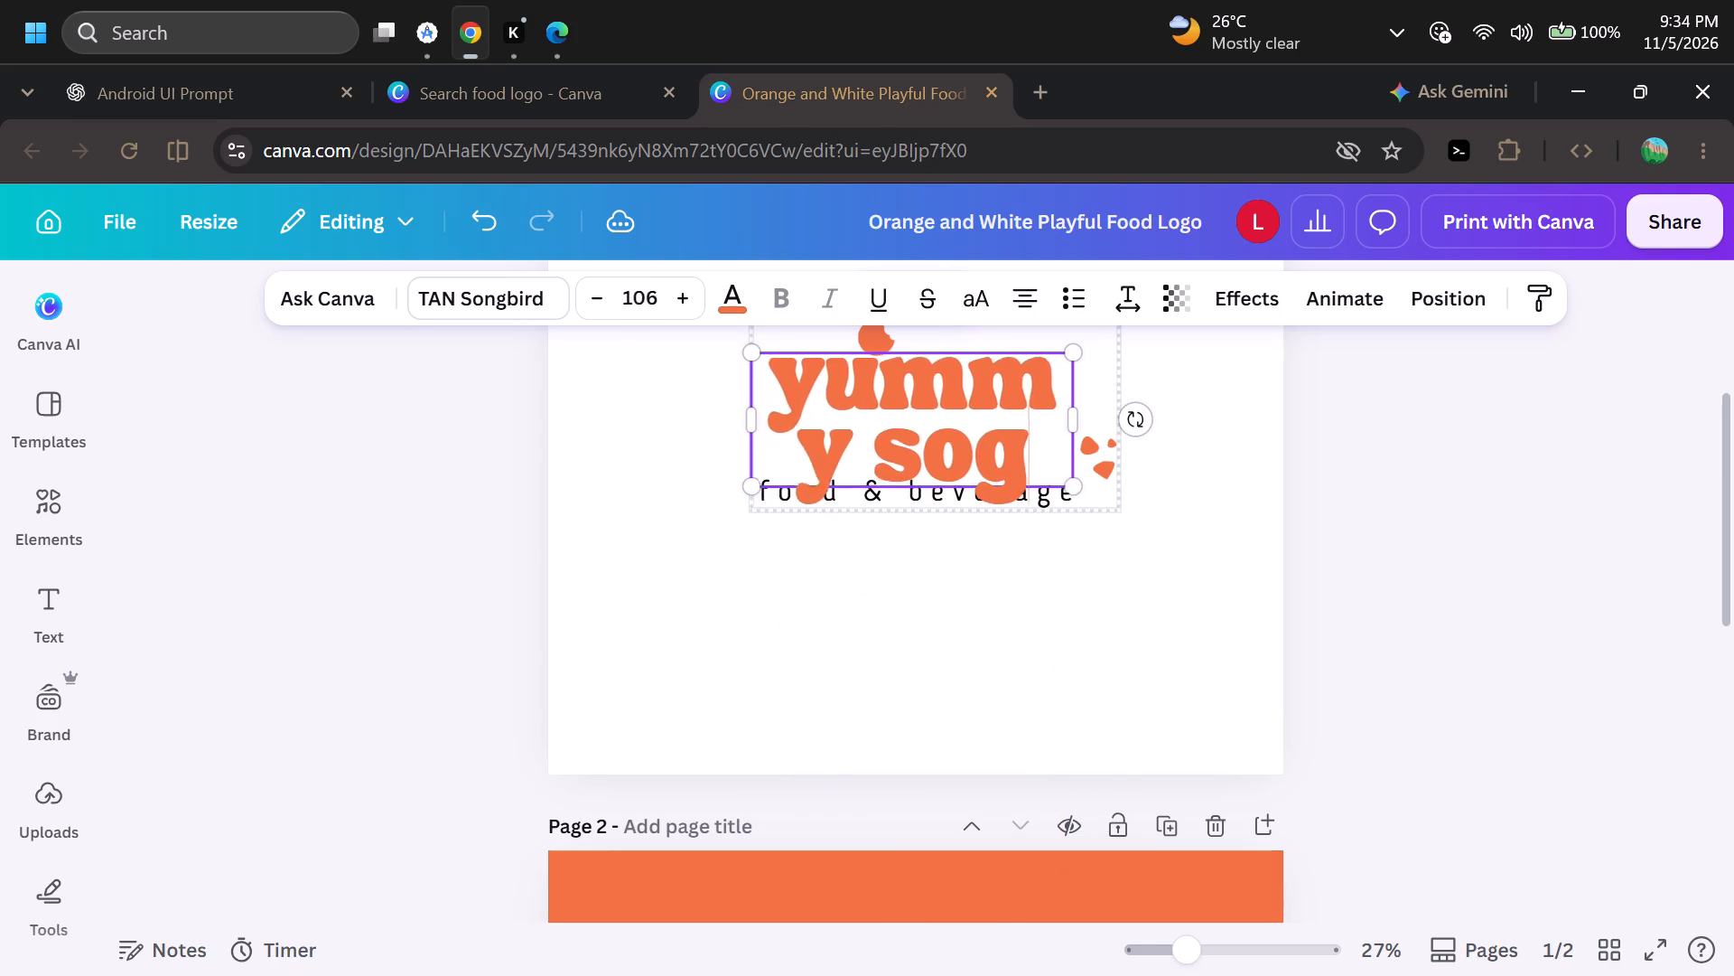
key(ctrl+shift+comma)
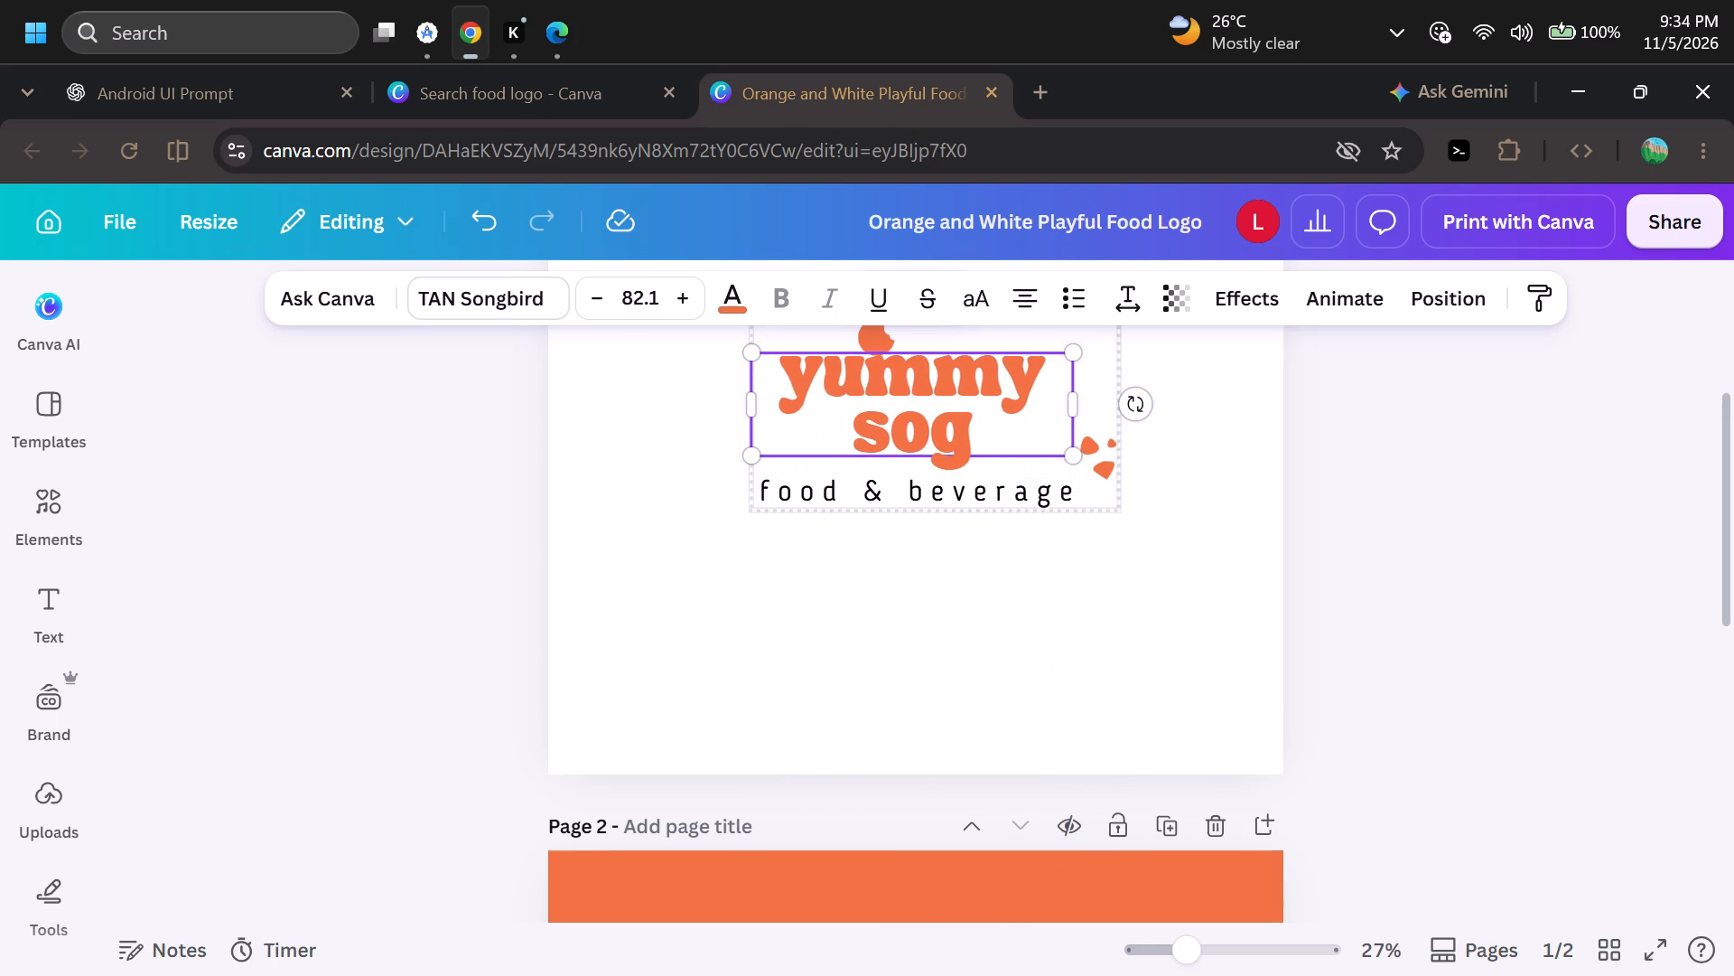
key(ctrl+shift+comma)
key(ctrl+shift+comma)
key(ctrl+shift+comma)
key(ctrl+shift+comma)
key(ctrl+shift+comma)
key(ctrl+shift+comma)
key(ctrl+shift+comma)
key(ctrl+shift+comma)
key(ctrl+shift+comma)
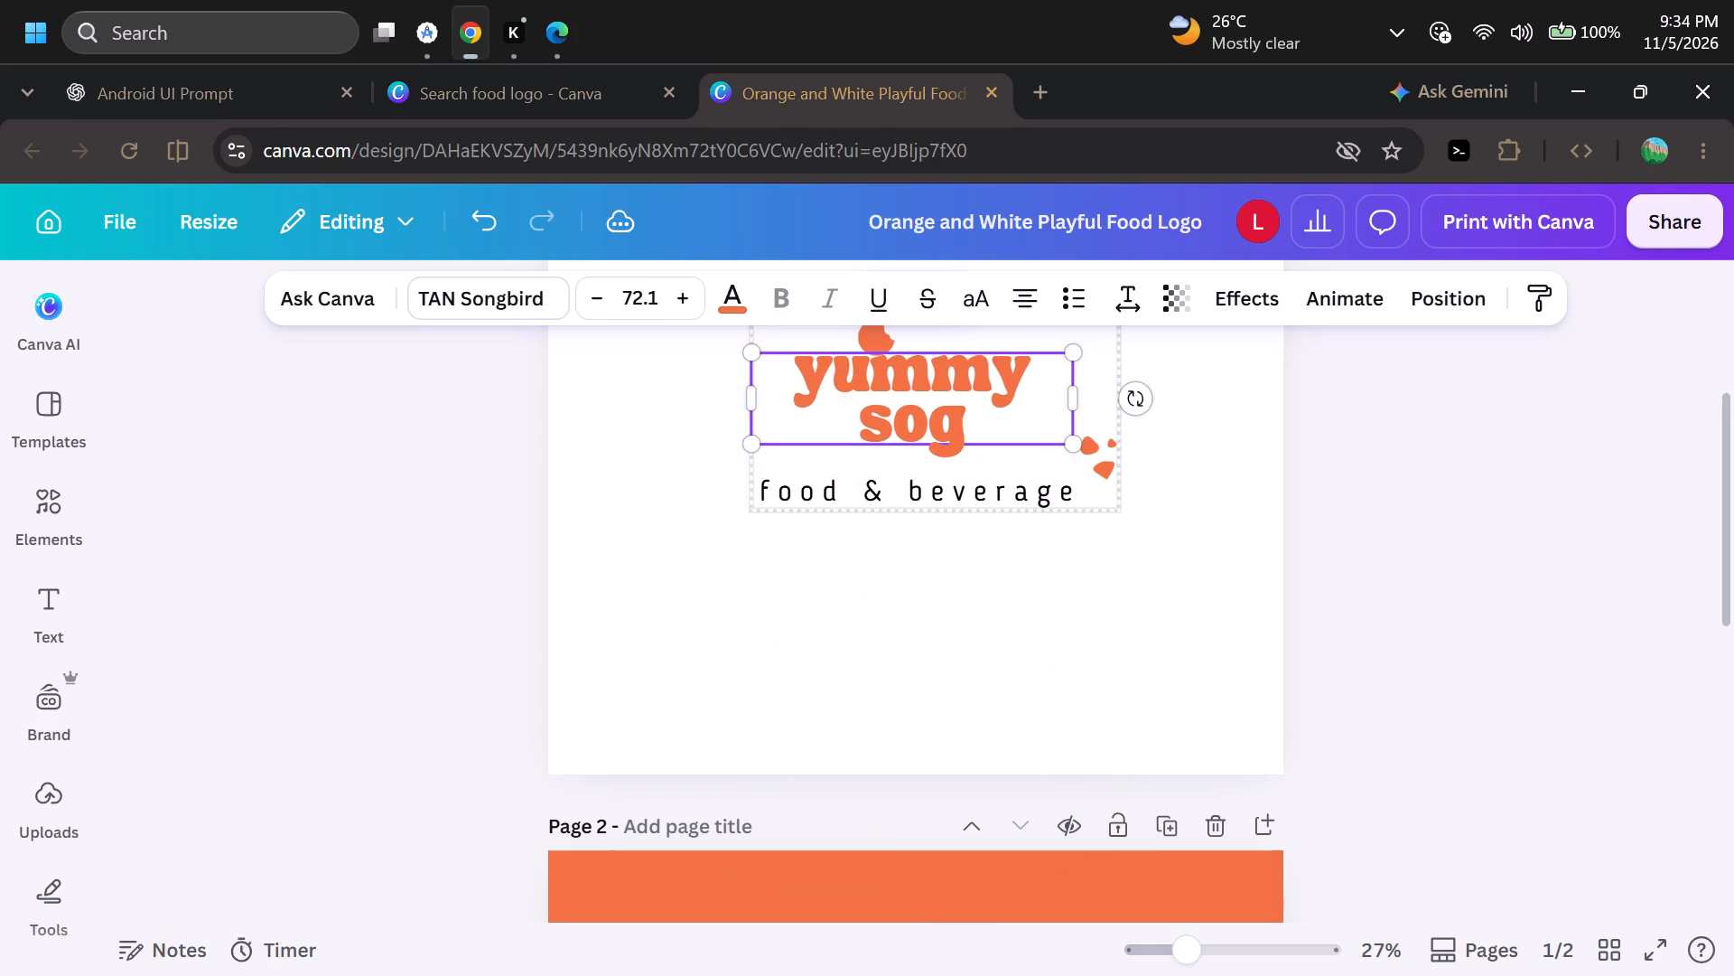
key(ctrl+shift+period)
key(ctrl+shift+period)
key(ctrl+shift+period)
key(ctrl+shift+period)
key(ctrl+shift+period)
key(ctrl+shift+period)
key(ctrl+shift+period)
key(ctrl+shift+period)
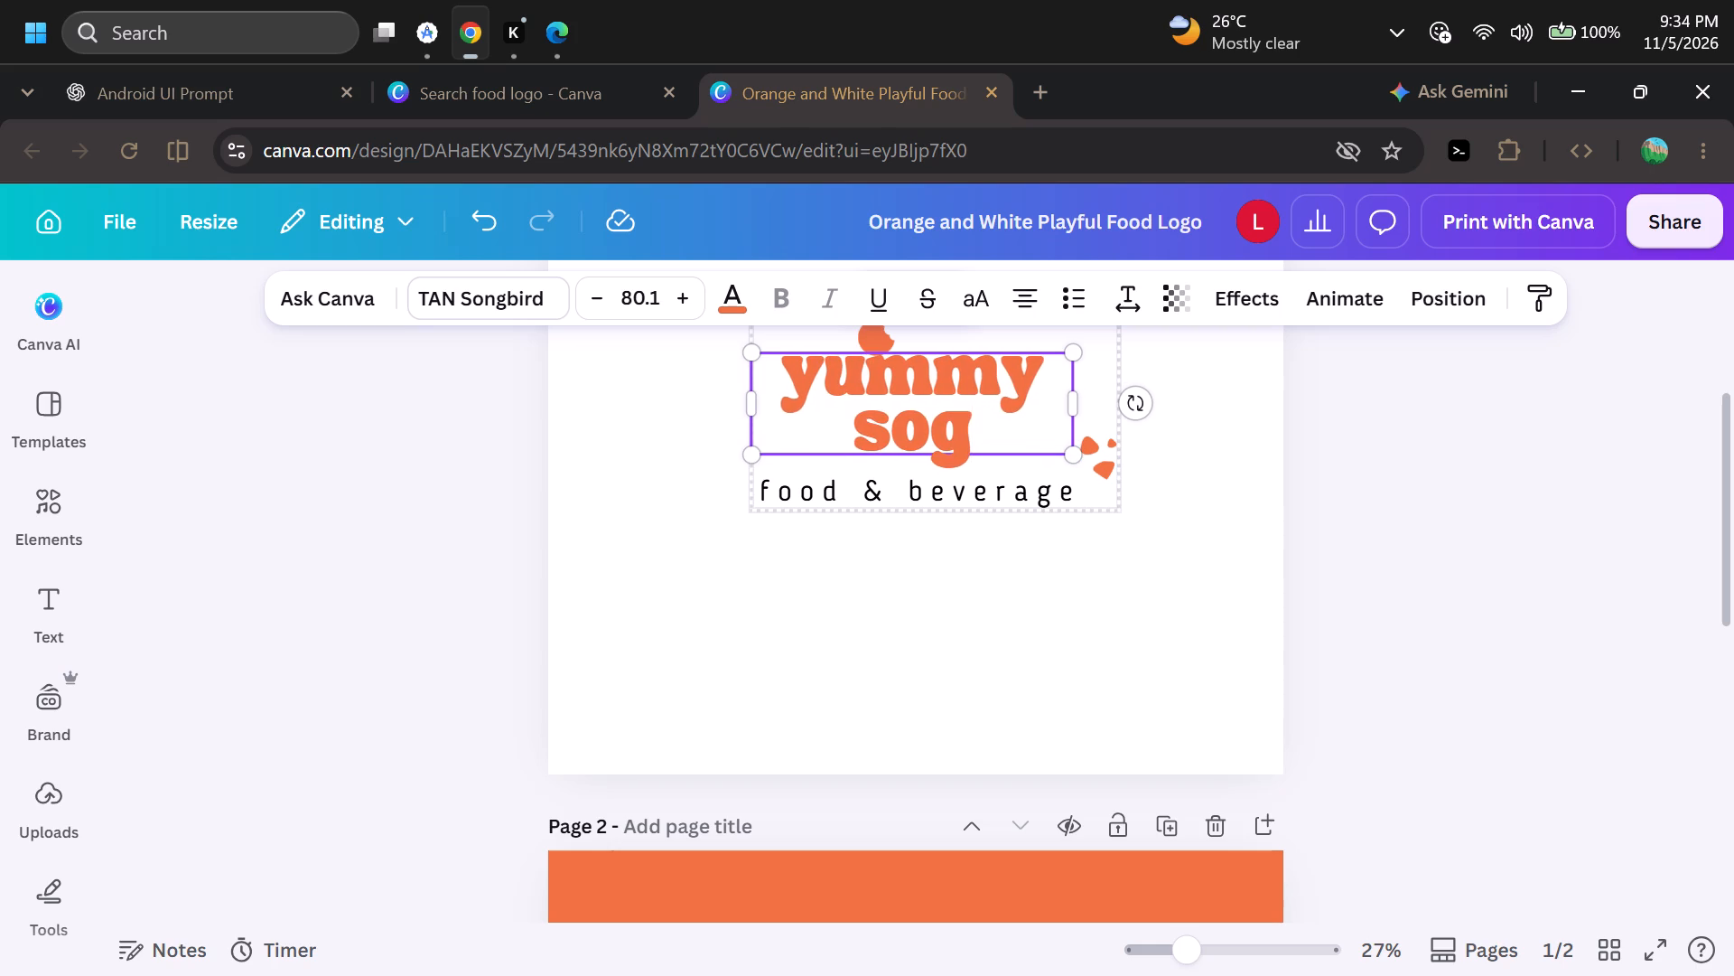
key(ctrl+shift+period)
click(1501, 534)
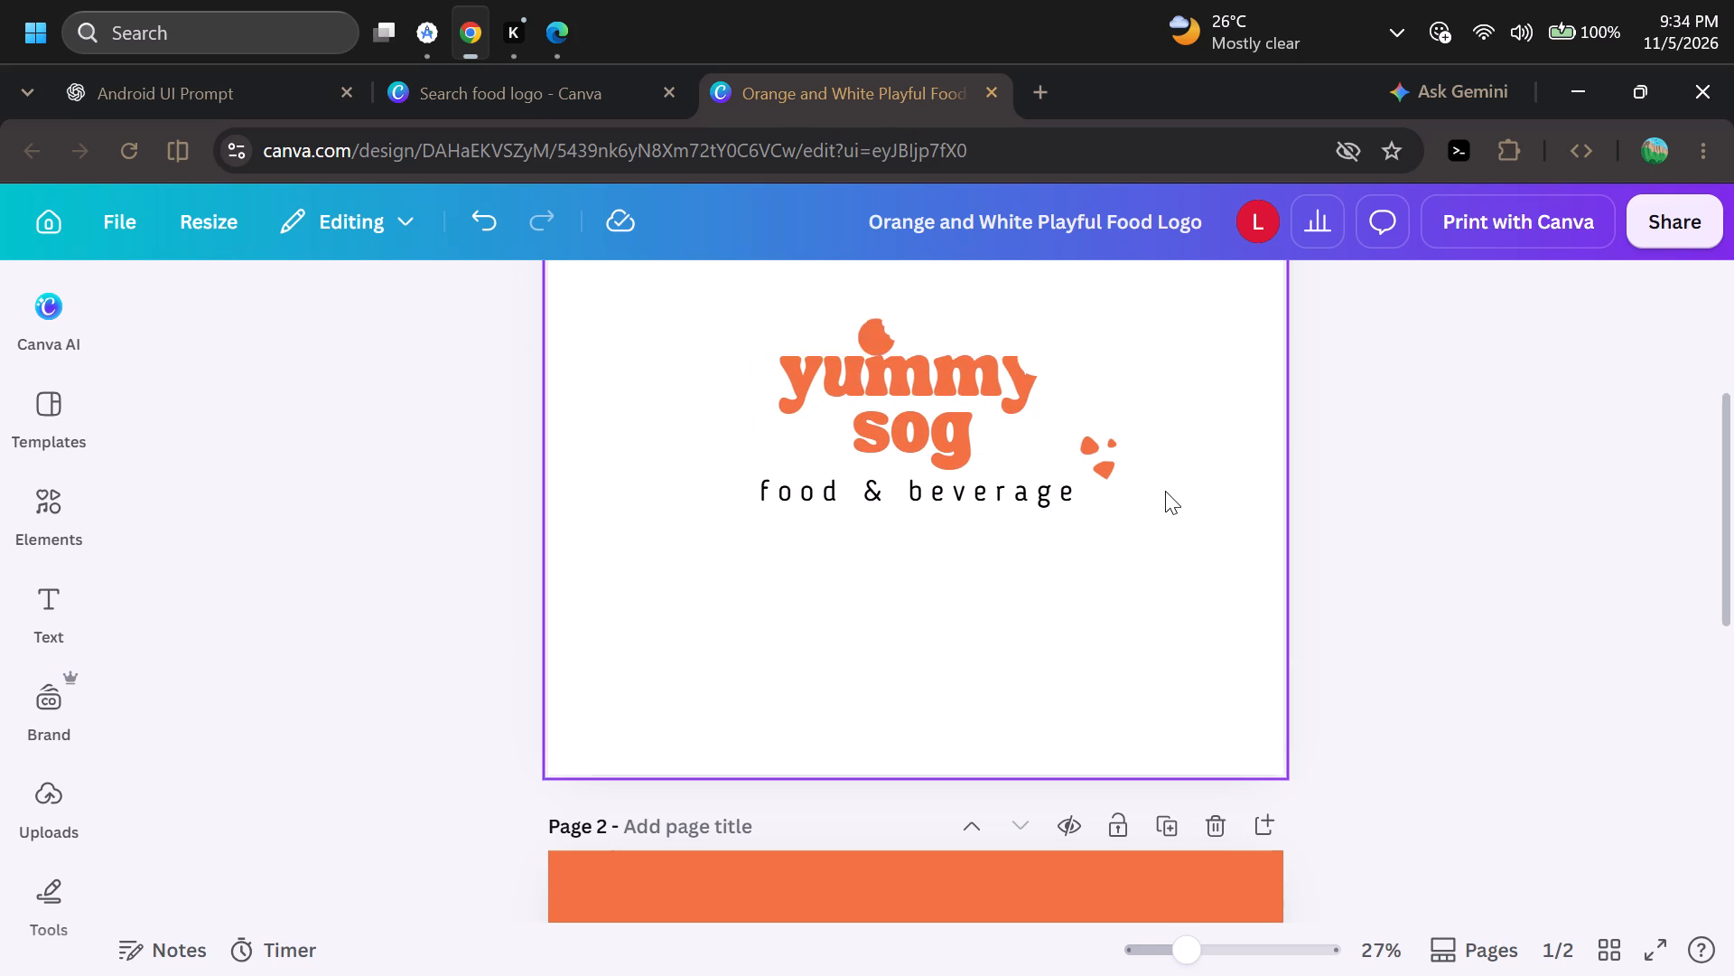
Reduce the "yummy sog" wordmark's font size by four more points and deselect it.
scroll(1165, 491, up, 1)
double_click(949, 490)
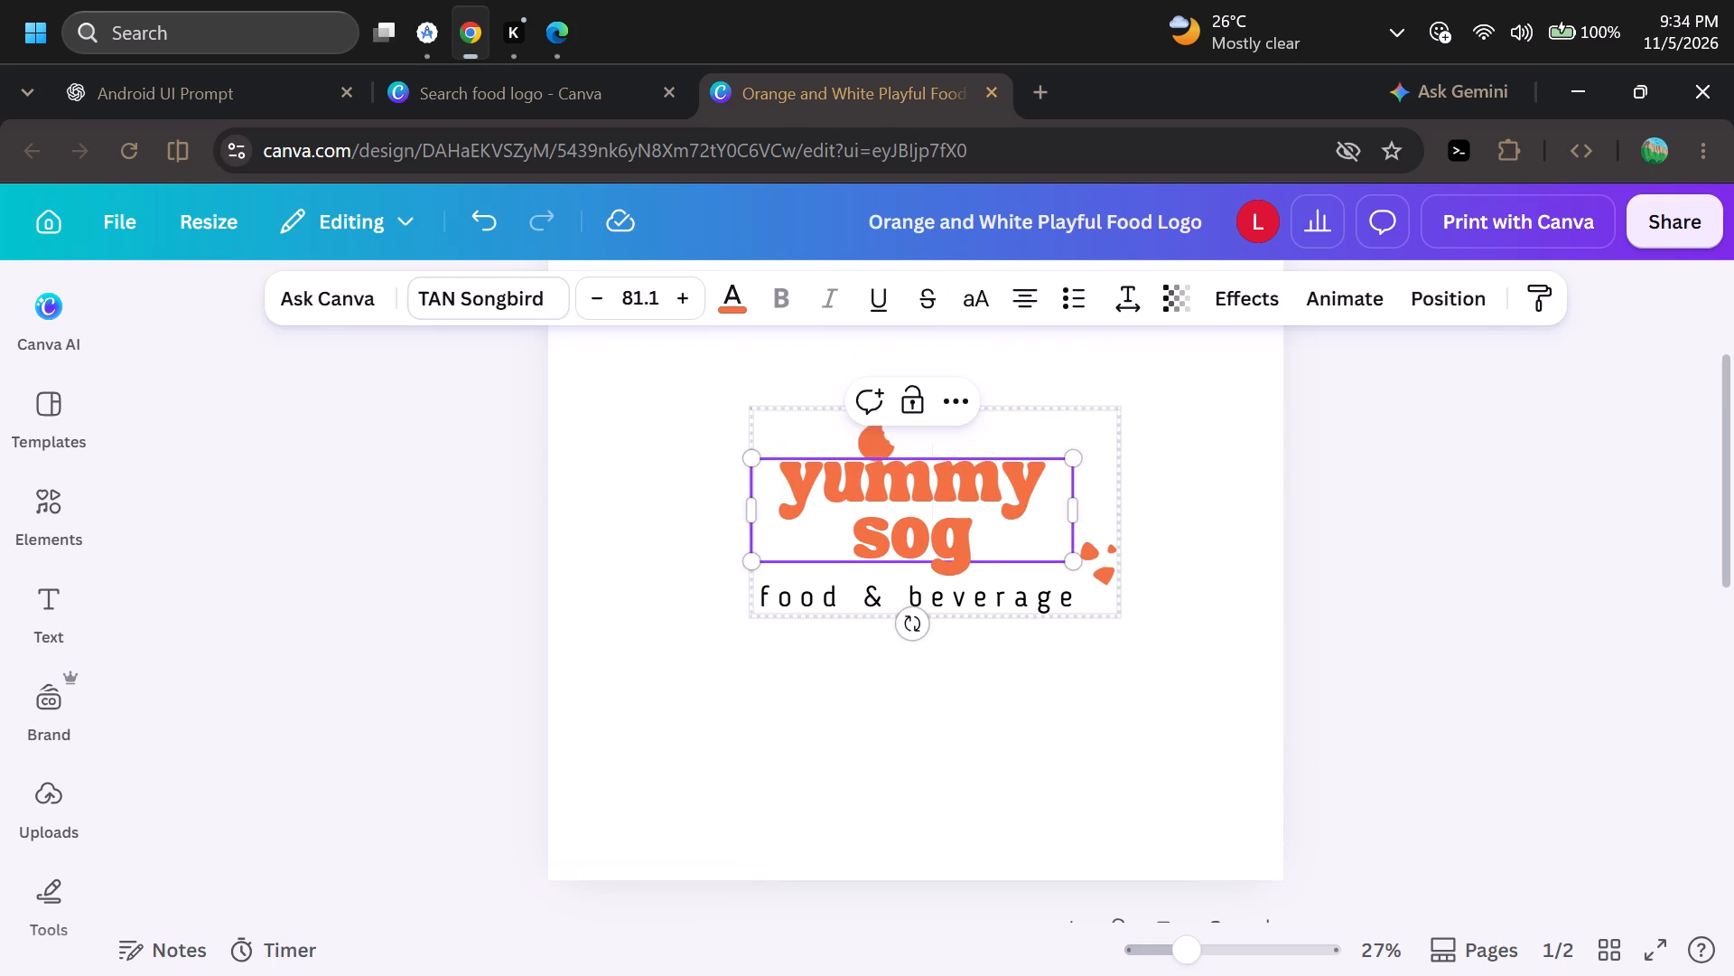
key(ctrl+shift+comma)
key(ctrl+shift+comma)
key(ctrl+shift+comma)
key(ctrl+shift+comma)
click(1462, 426)
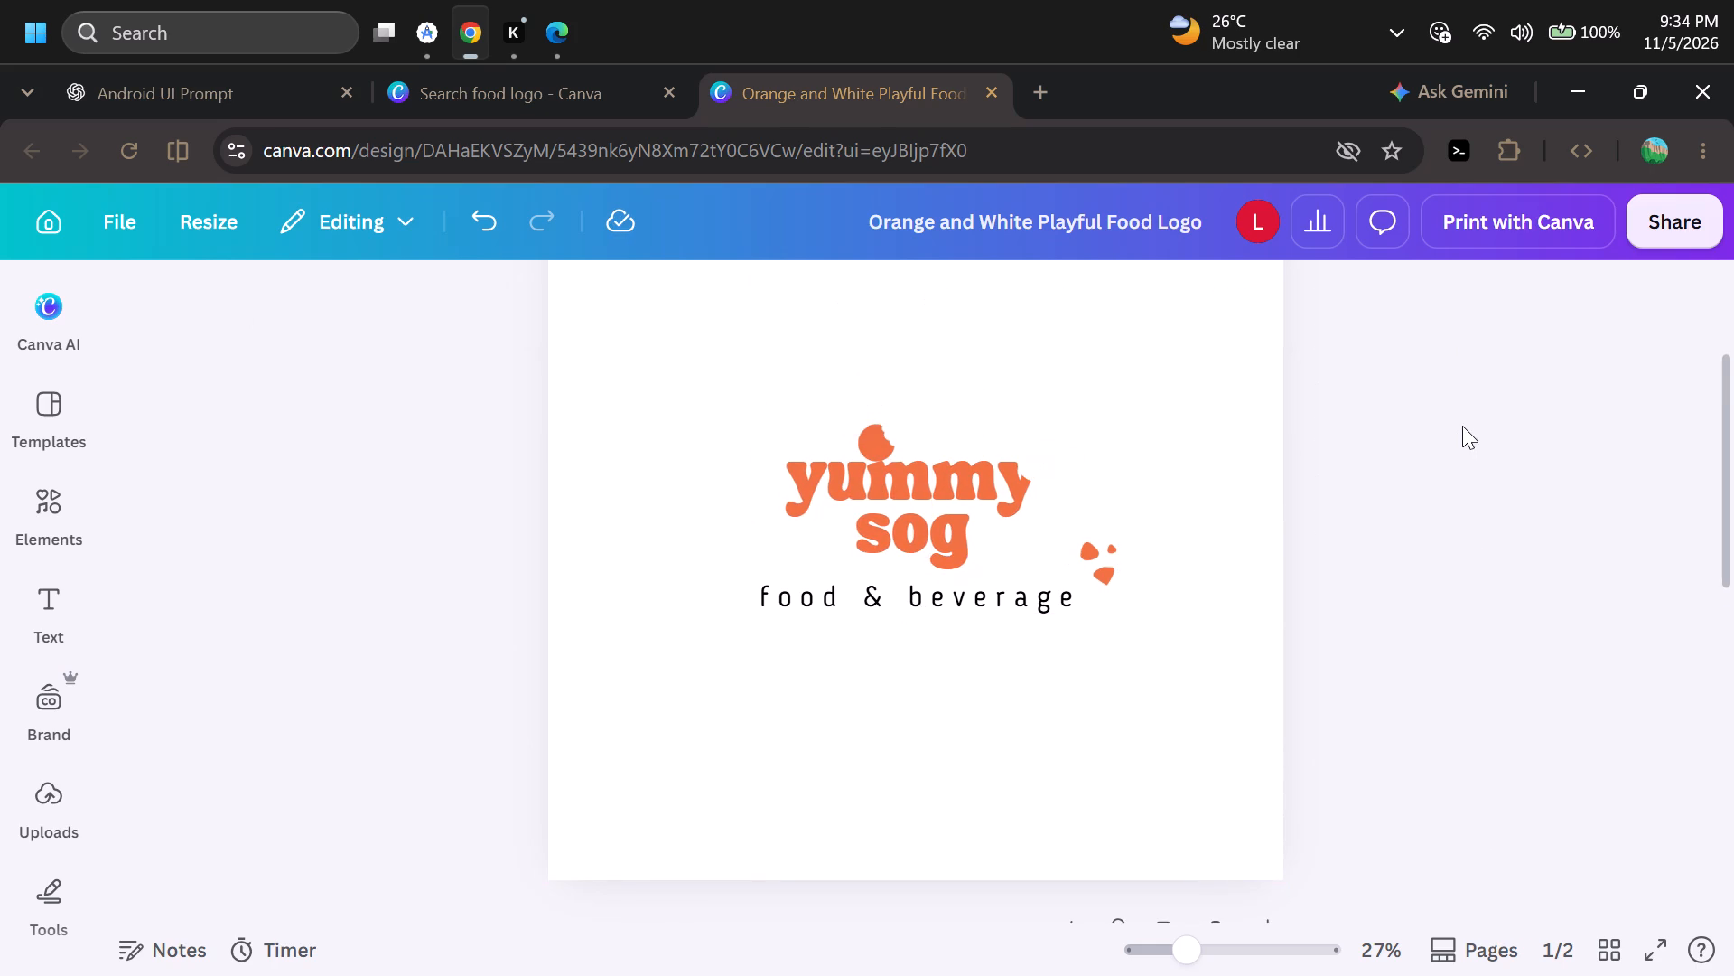
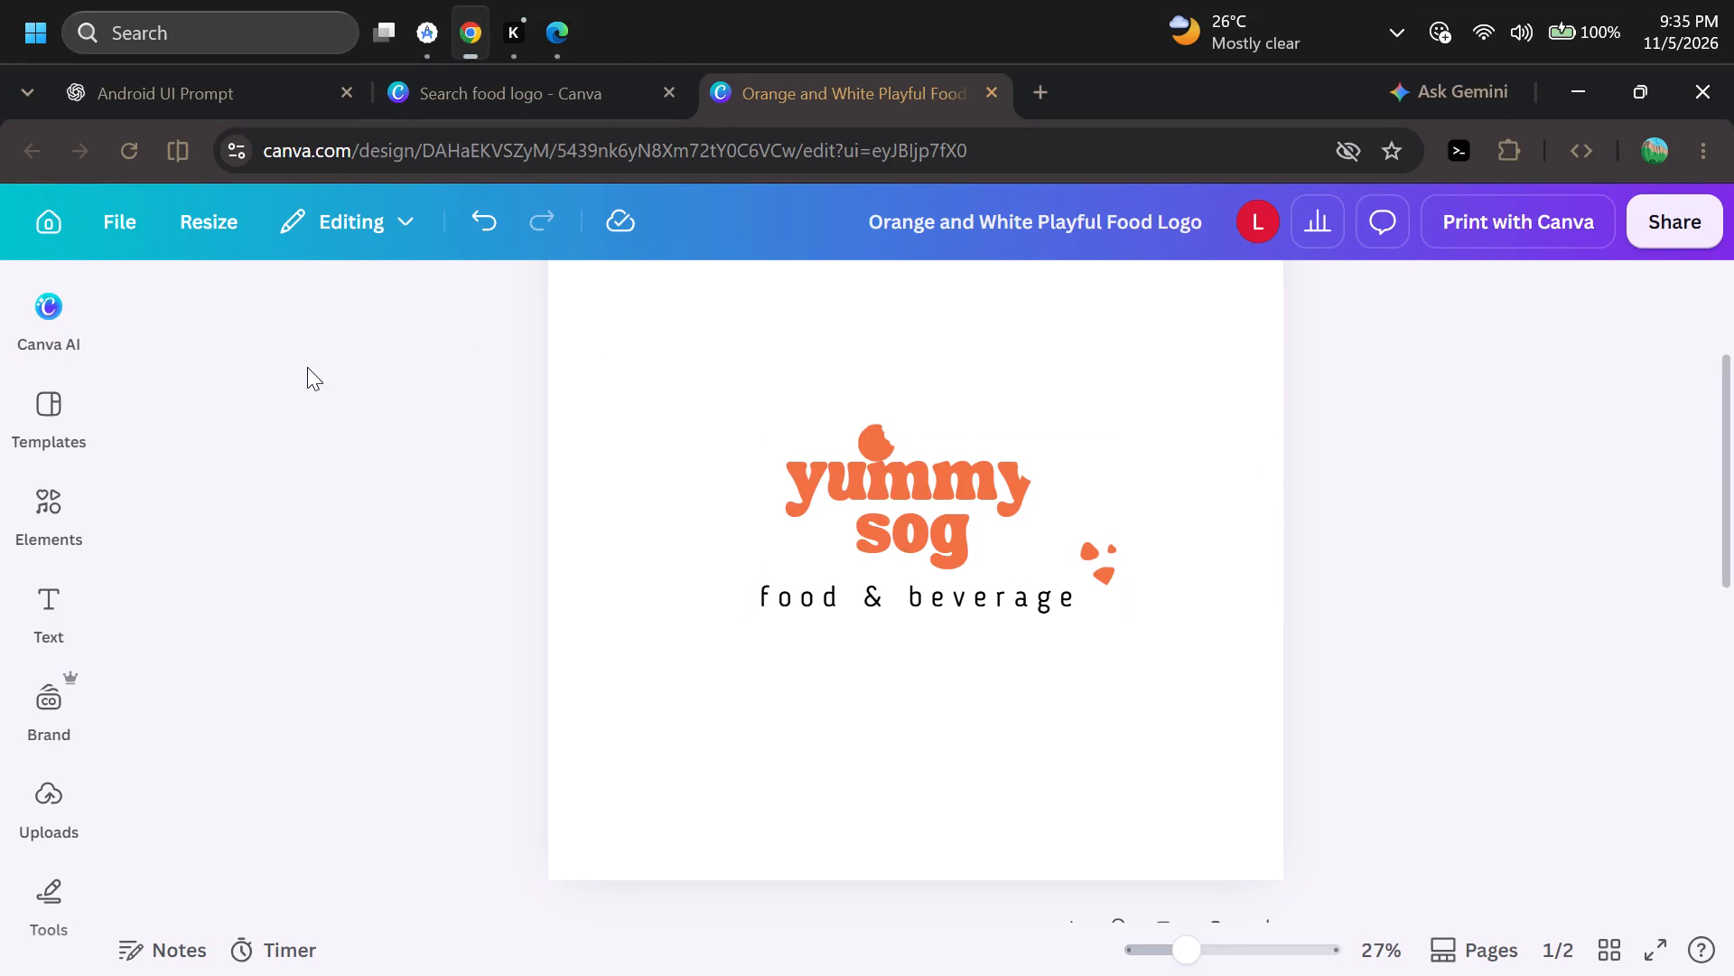
Search the elements library for "food plate" and show the full set of graphics results.
click(61, 514)
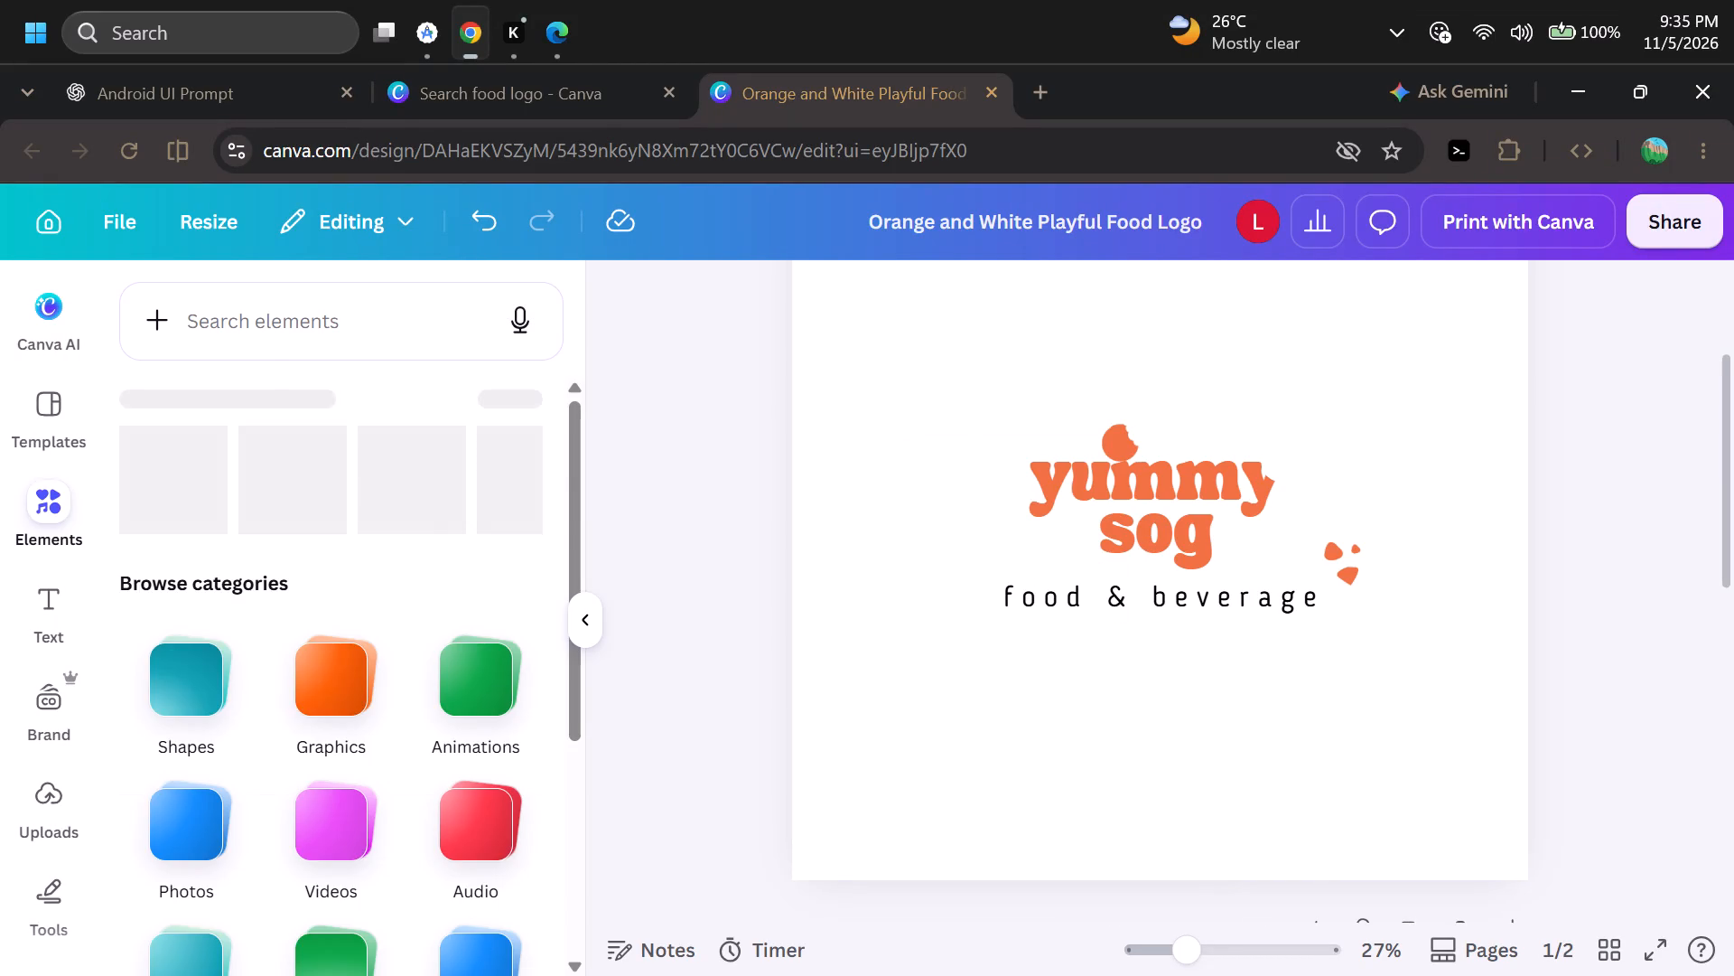
click(278, 318)
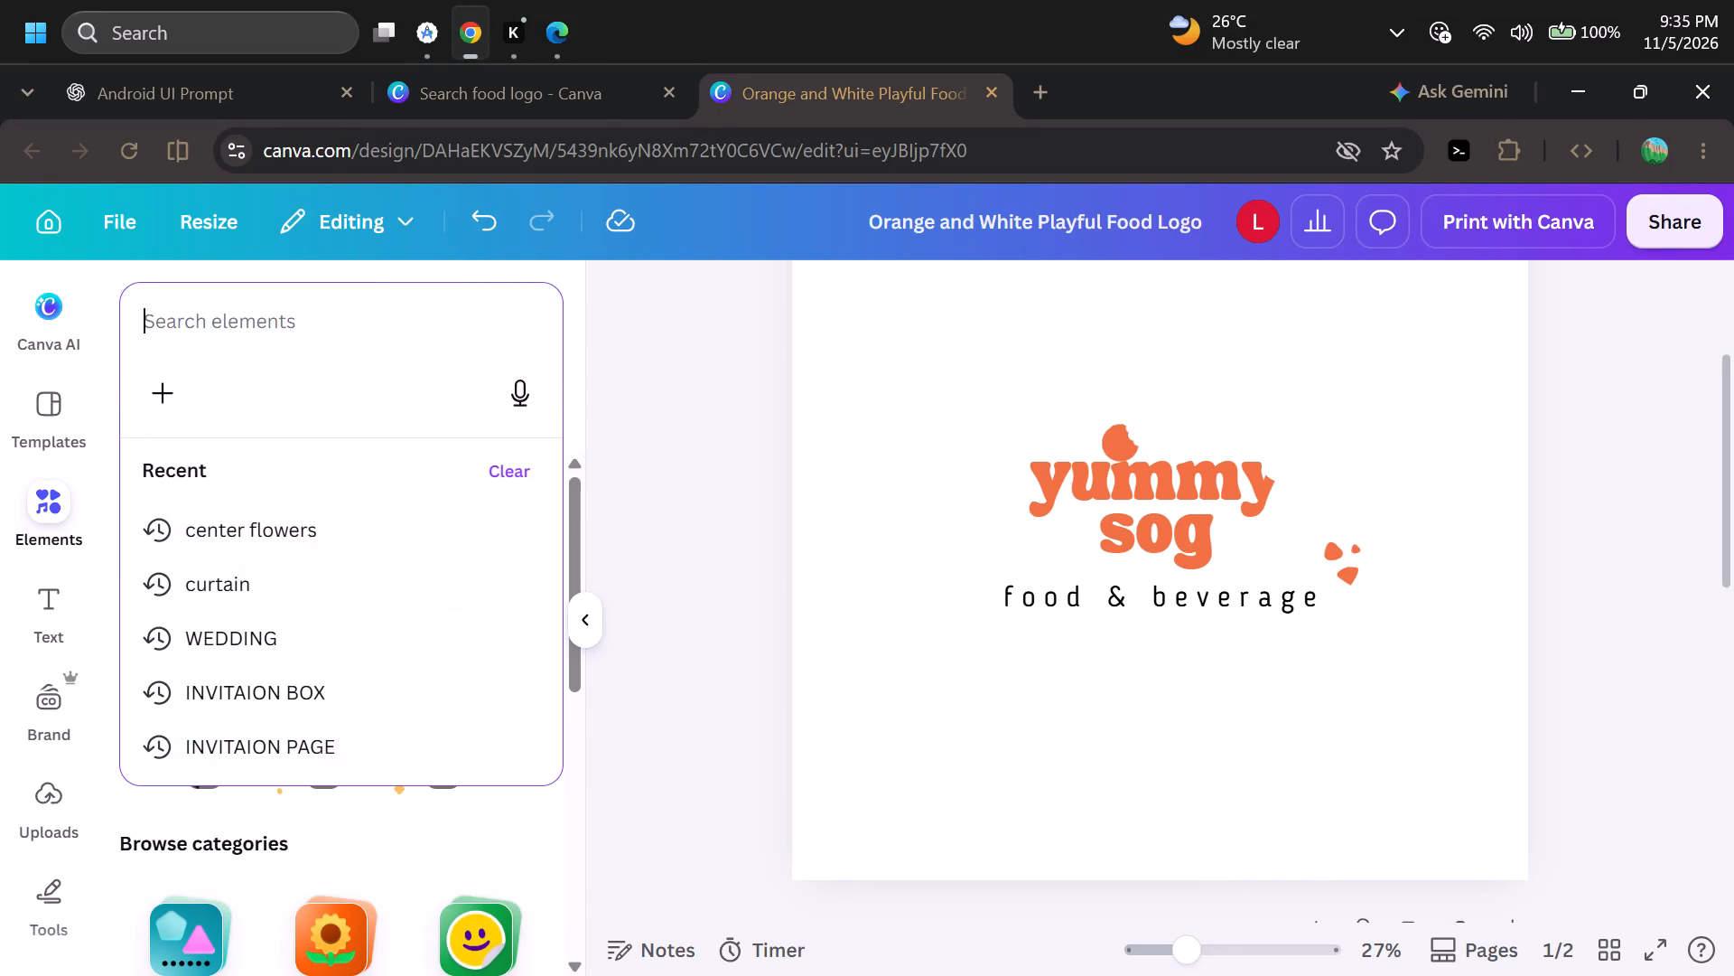
text(plate)
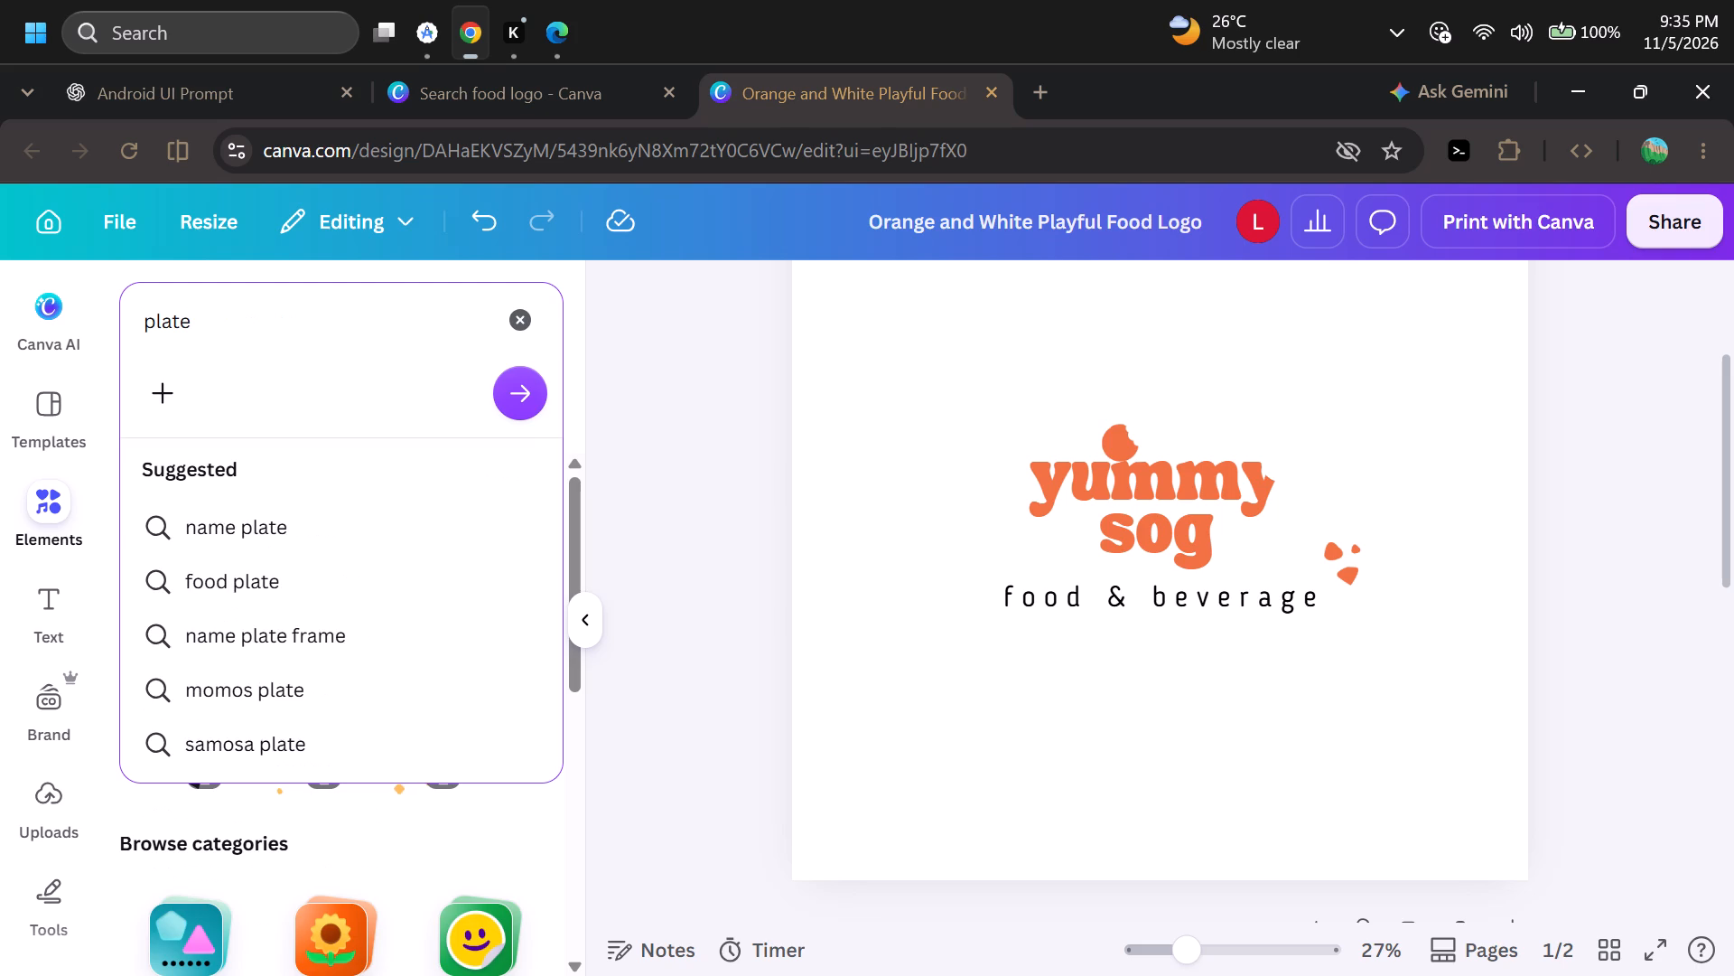
key(BackSpace)
key(BackSpace)
key(BackSpace)
key(BackSpace)
key(BackSpace)
key(BackSpace)
key(BackSpace)
key(BackSpace)
key(BackSpace)
key(BackSpace)
key(BackSpace)
key(BackSpace)
text(food plate)
key(Return)
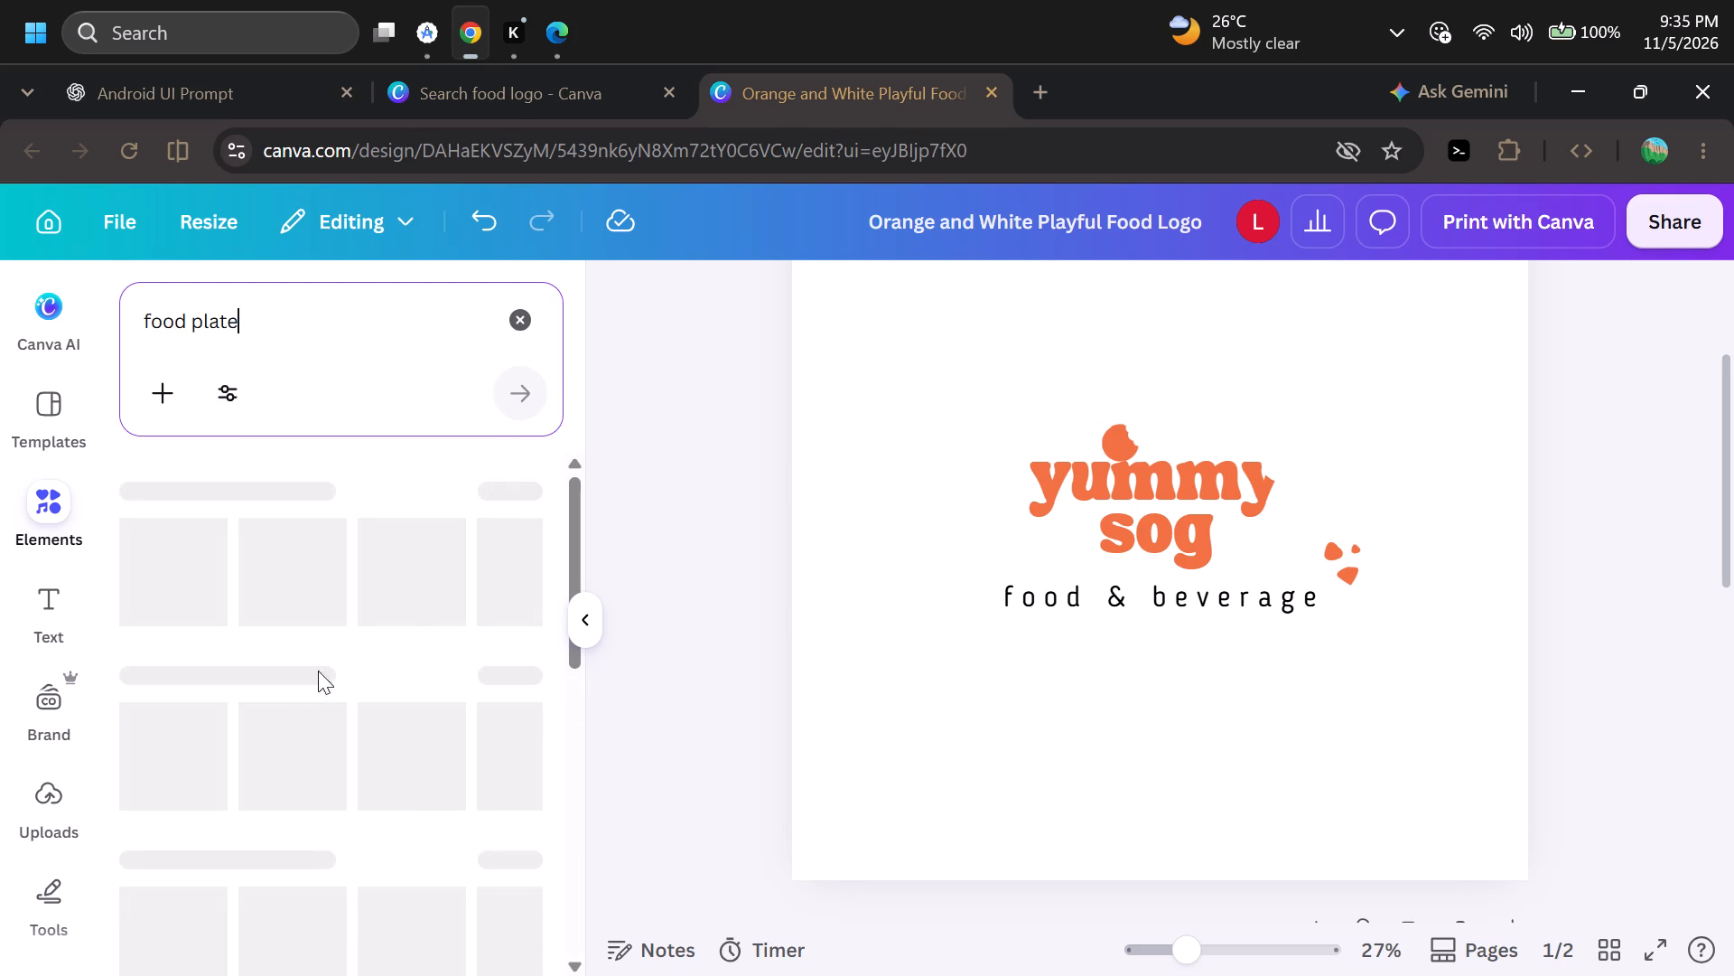
click(519, 540)
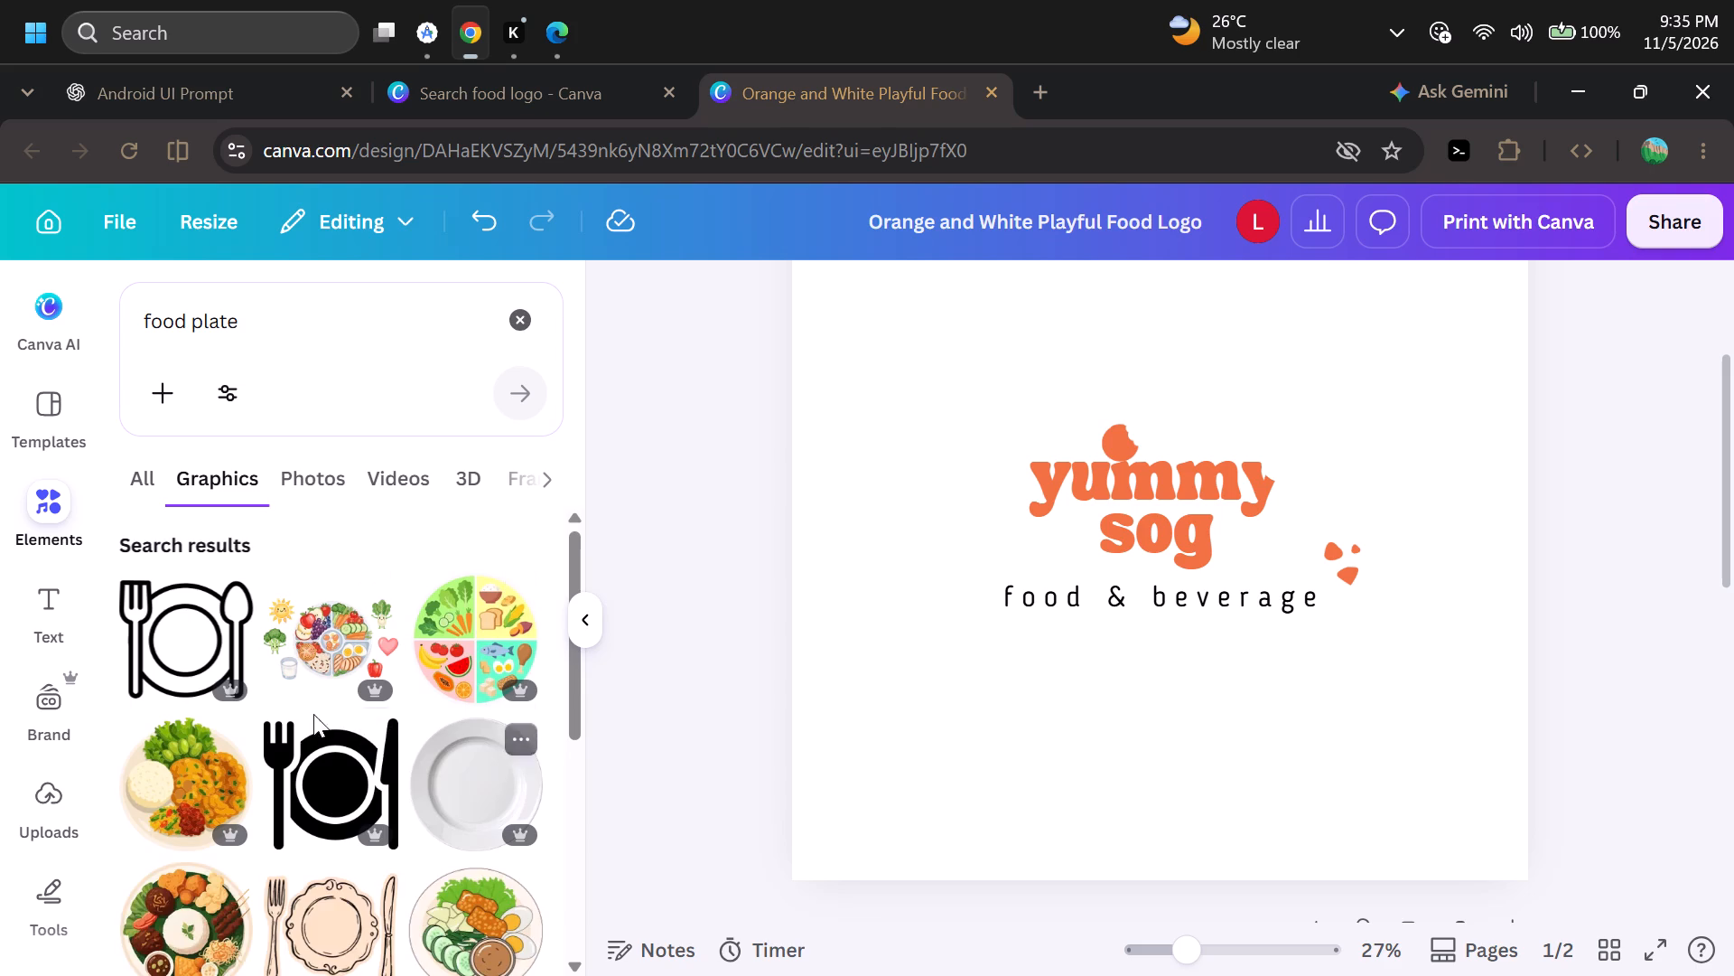
Add the round food plate graphic with lettuce, cucumber slices, halved eggs and a bowl of brown sauce to the logo page.
scroll(378, 789, down, 3)
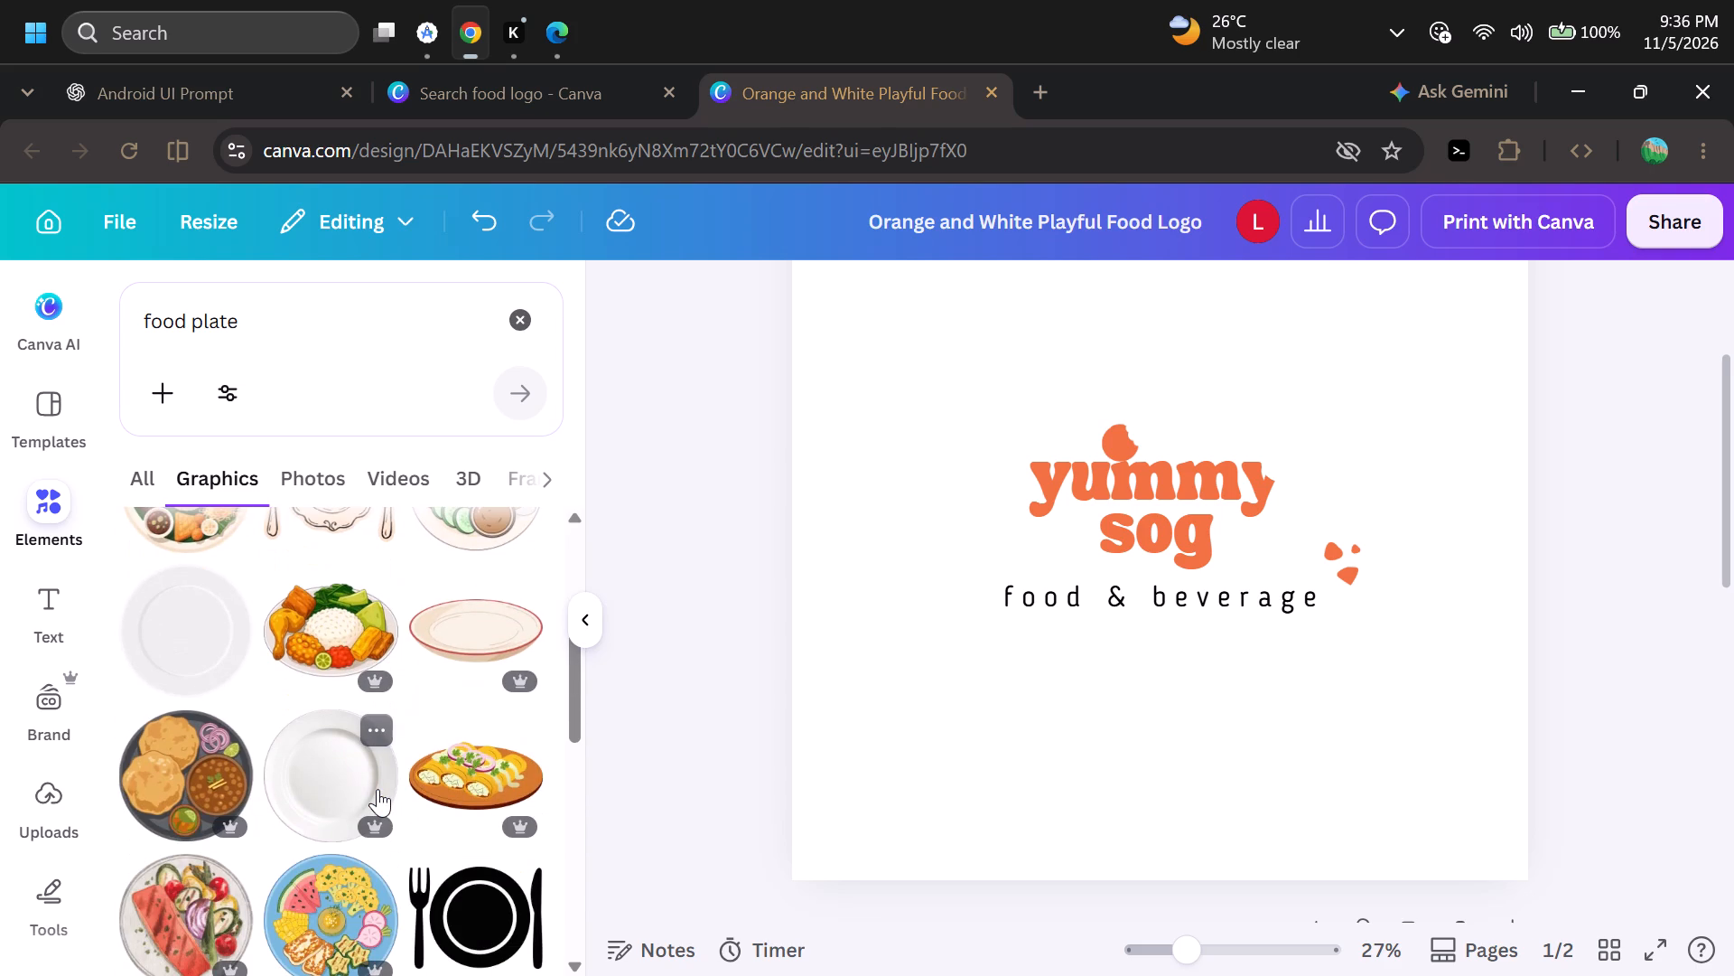
scroll(378, 789, down, 2)
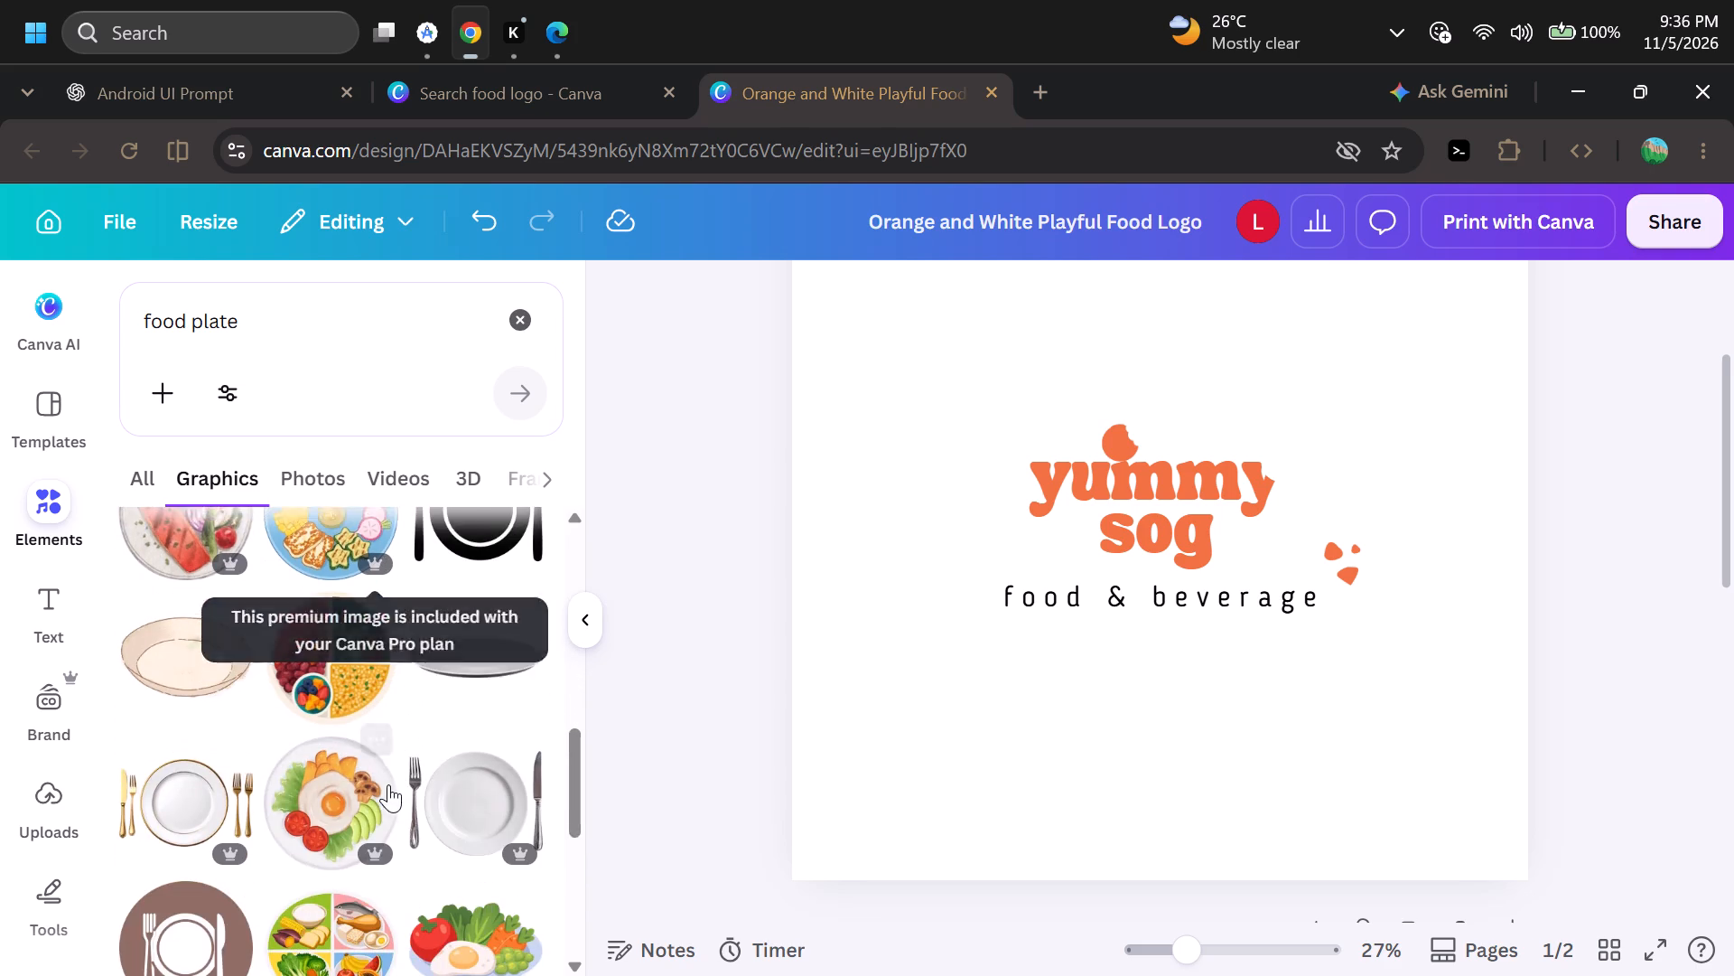
scroll(388, 784, down, 3)
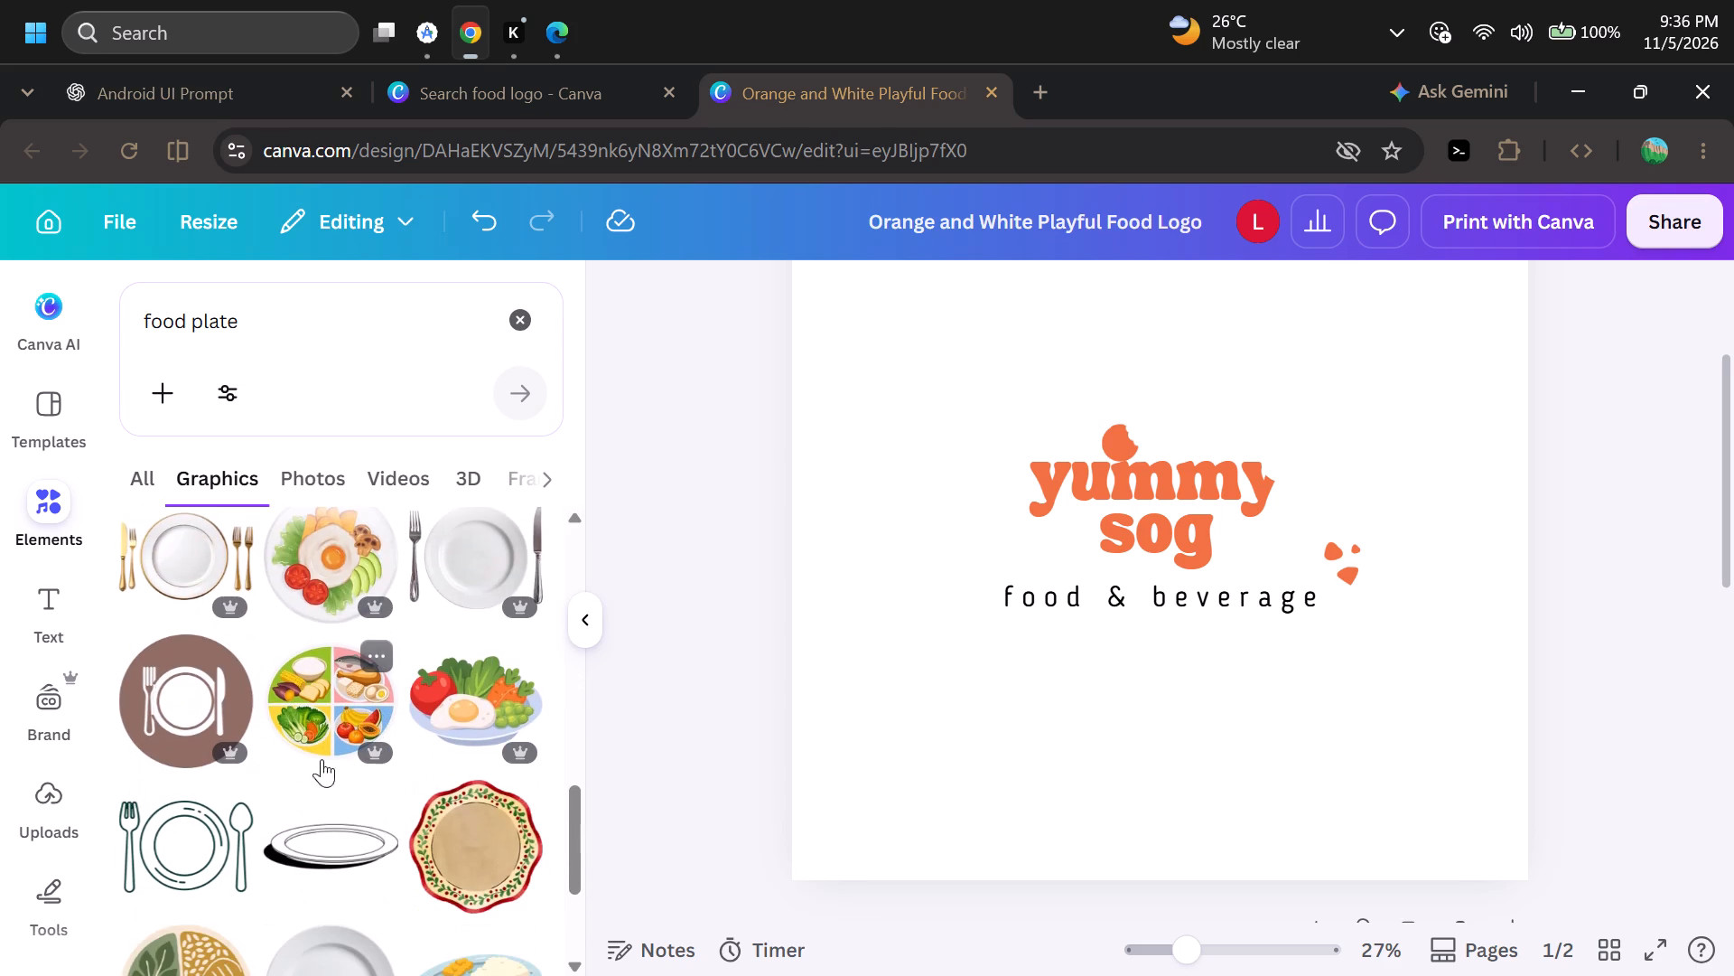
scroll(380, 682, up, 1)
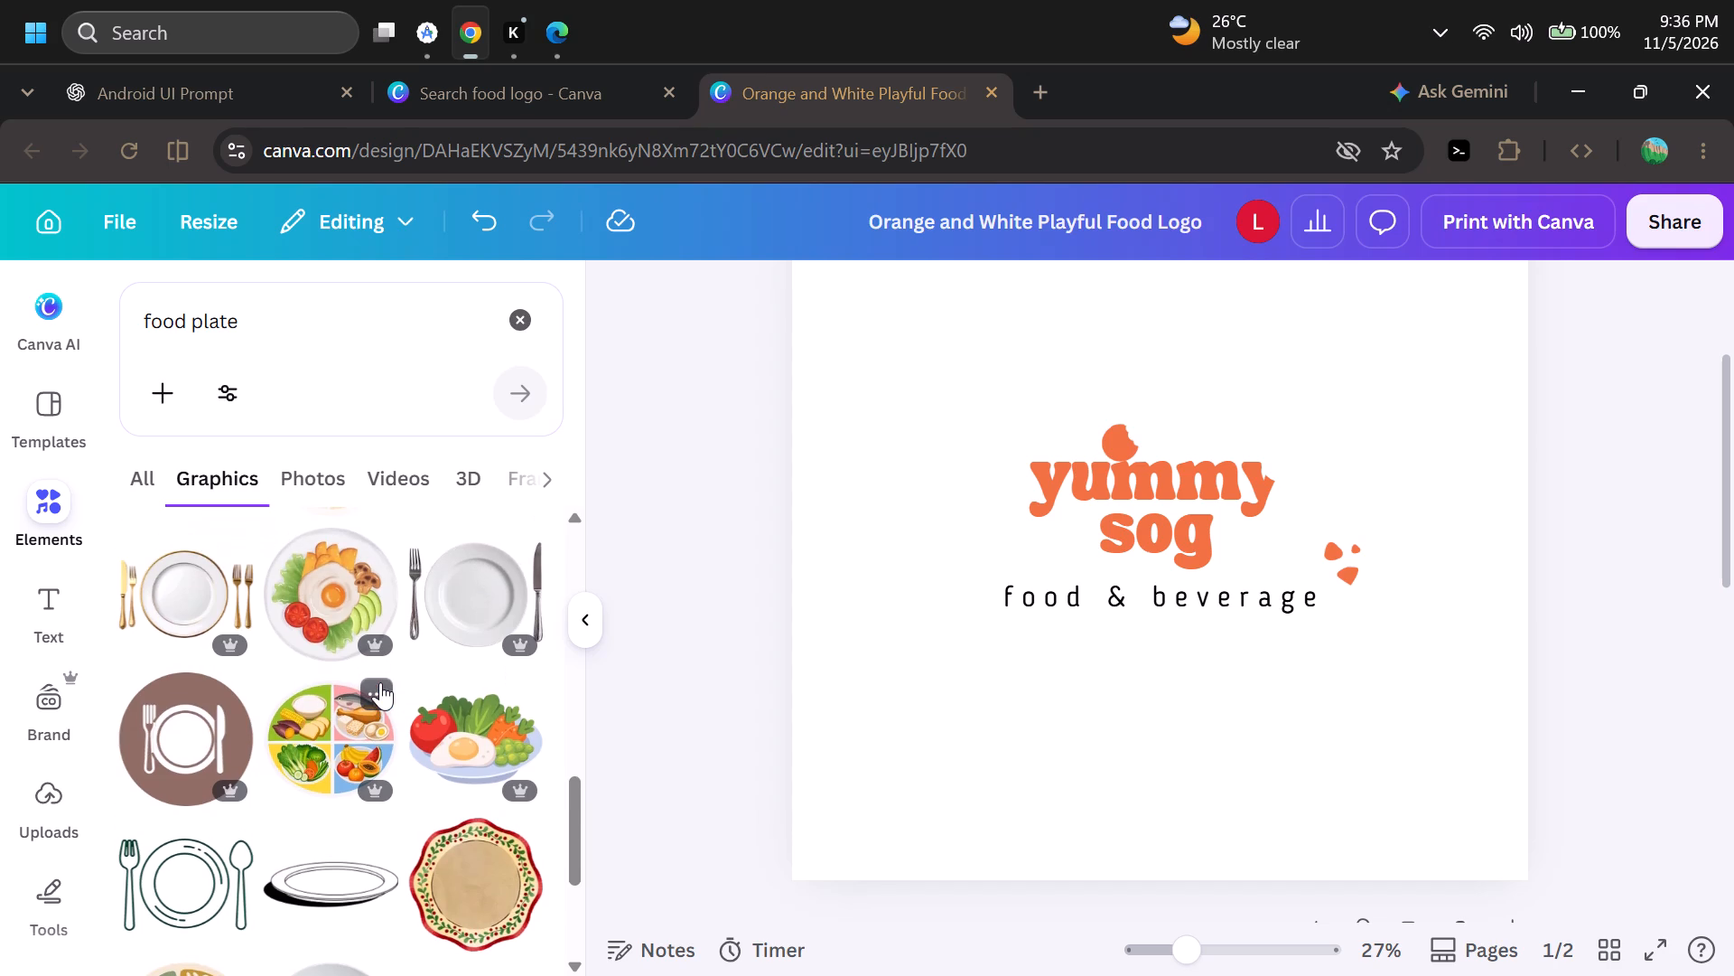
scroll(380, 682, up, 1)
scroll(475, 612, down, 2)
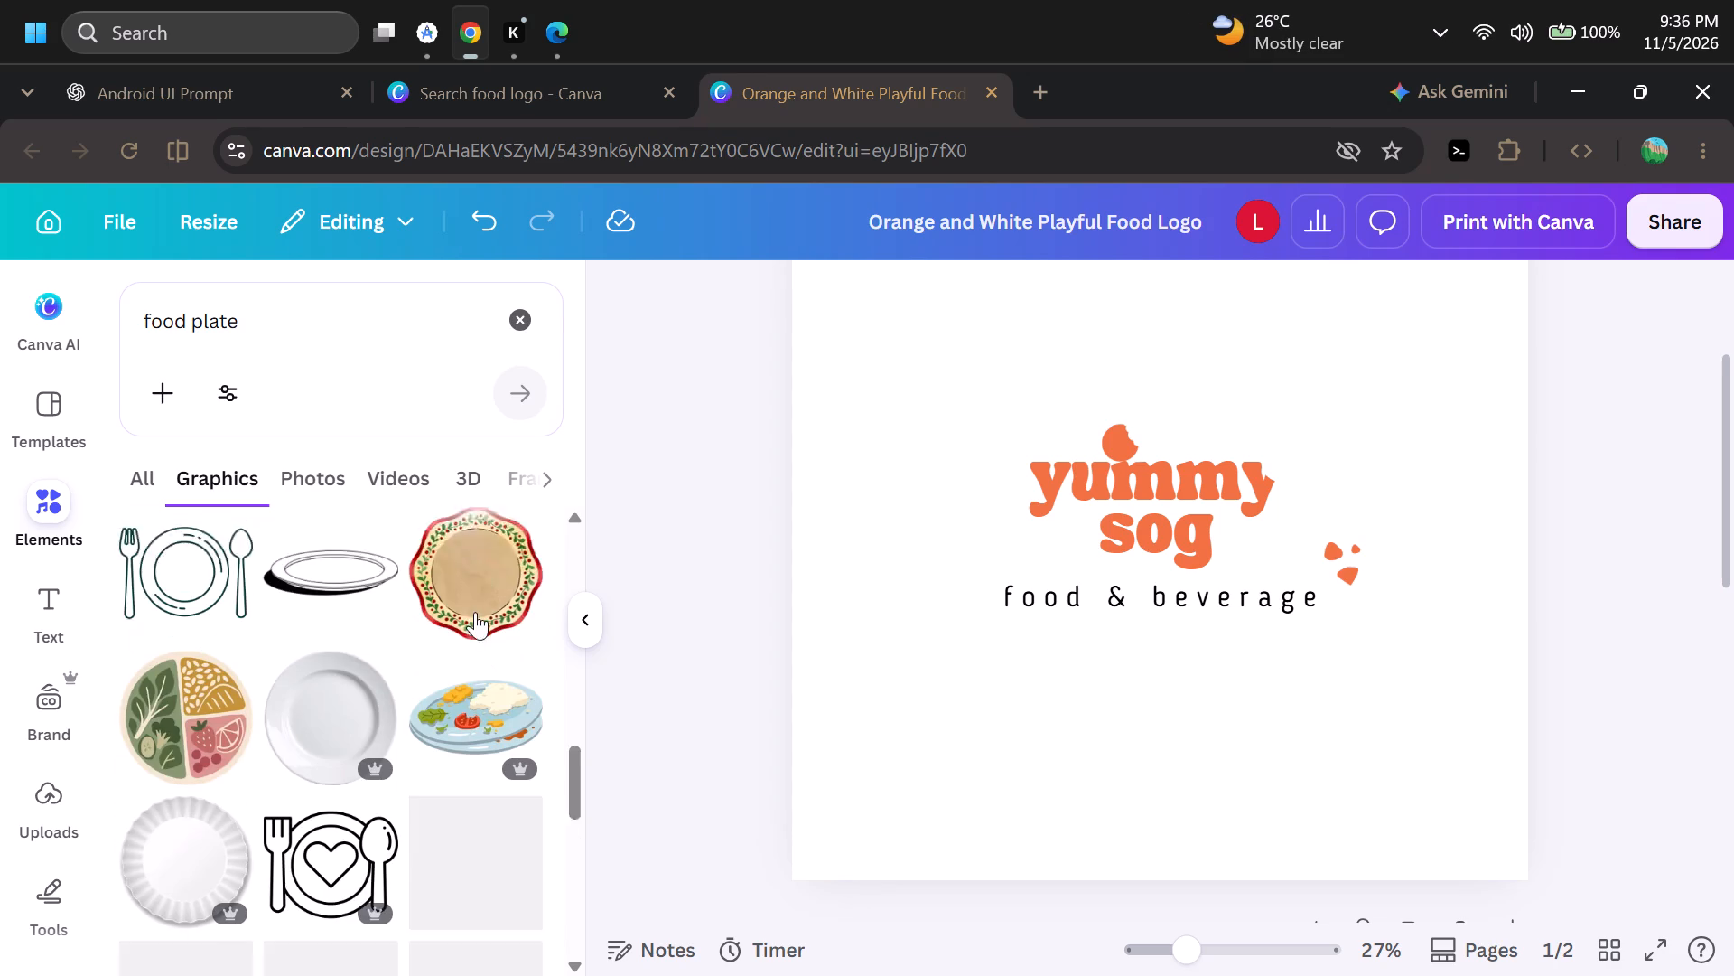
scroll(475, 612, down, 1)
scroll(332, 656, up, 1)
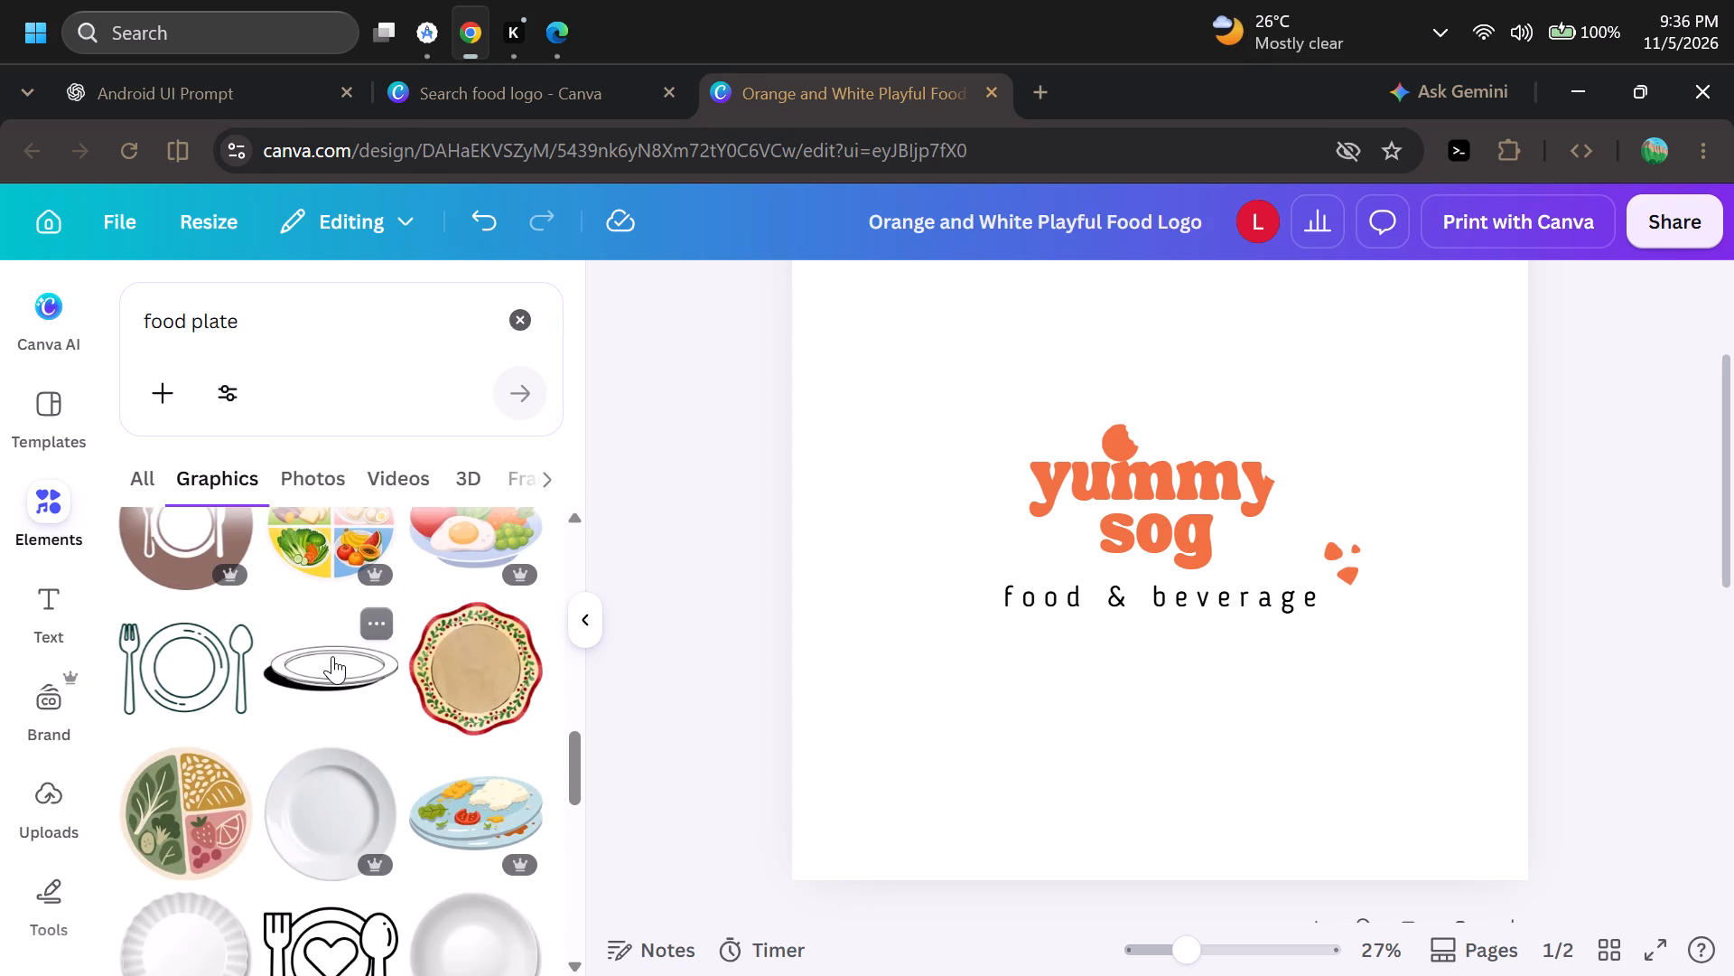
scroll(414, 644, up, 2)
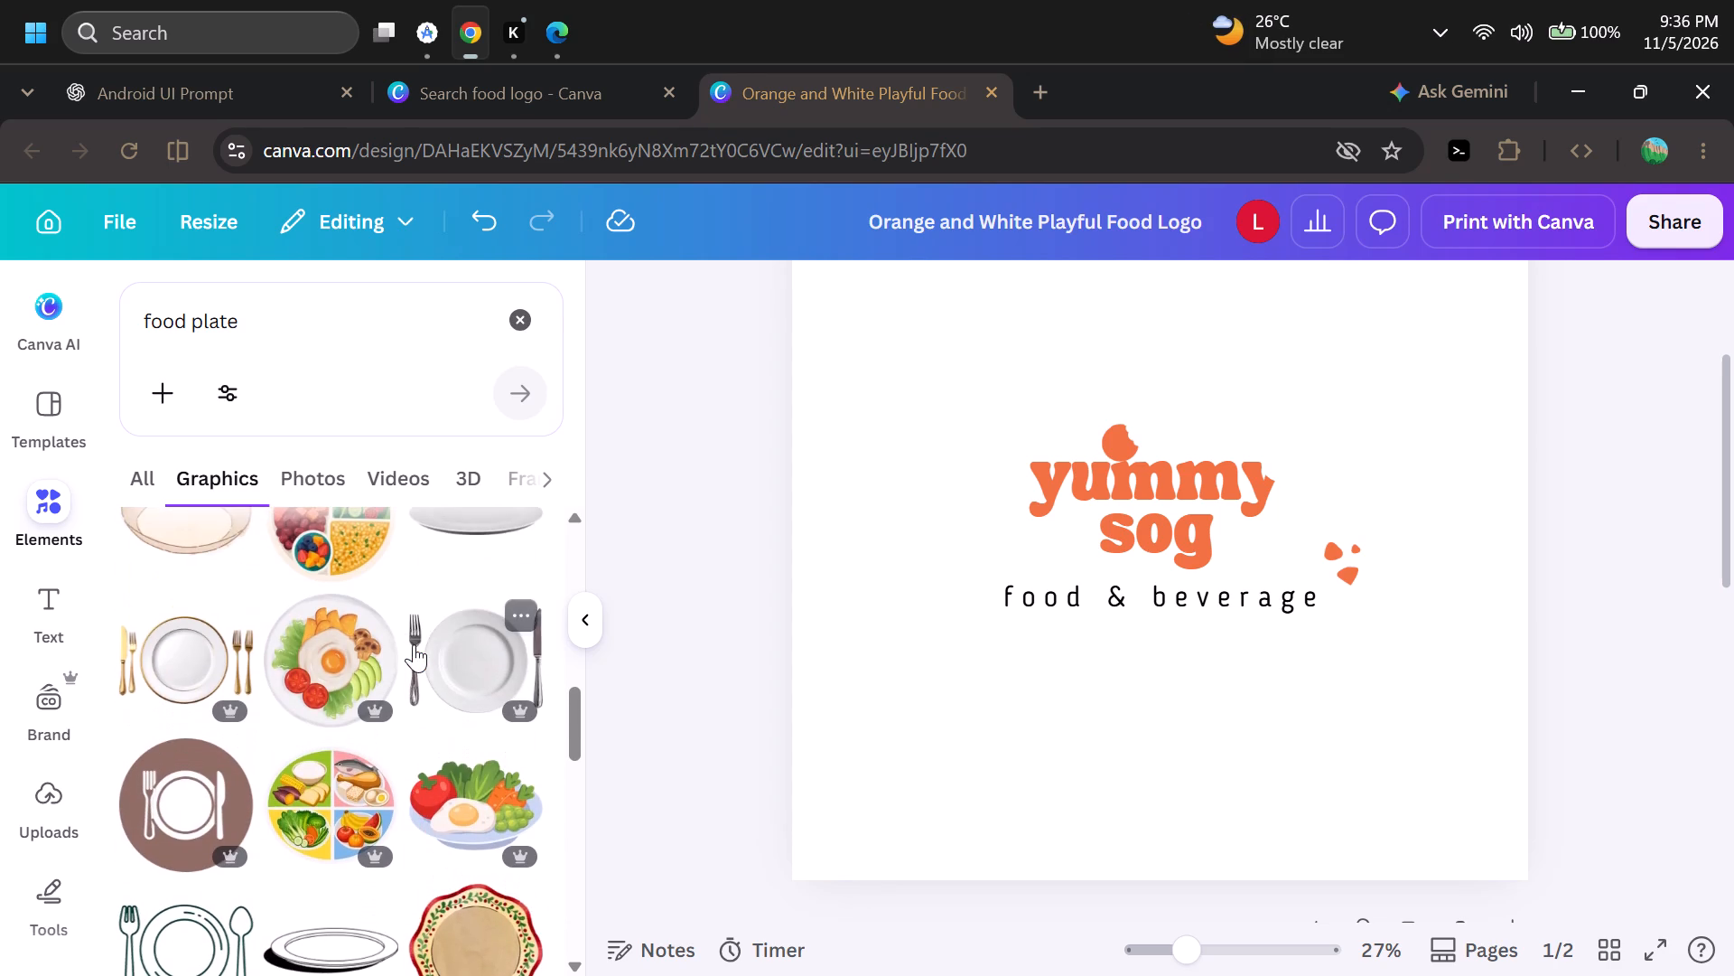
scroll(414, 644, up, 2)
scroll(414, 644, right, 1)
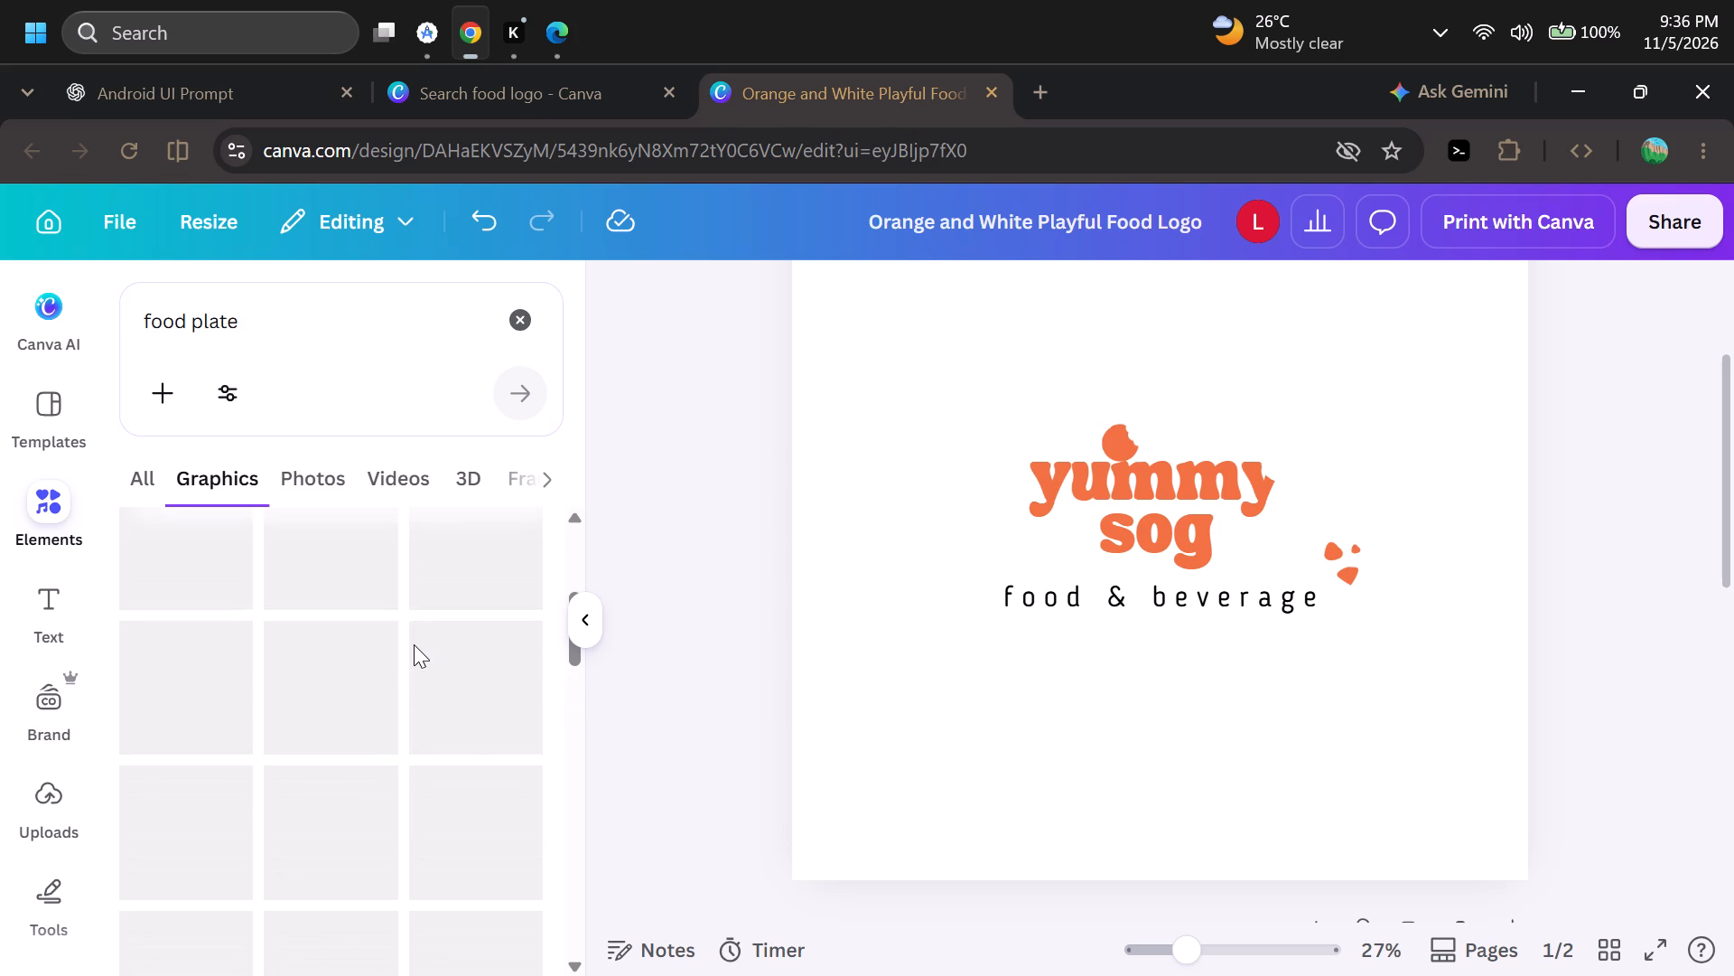
scroll(414, 644, right, 1)
scroll(359, 661, up, 4)
scroll(359, 661, down, 1)
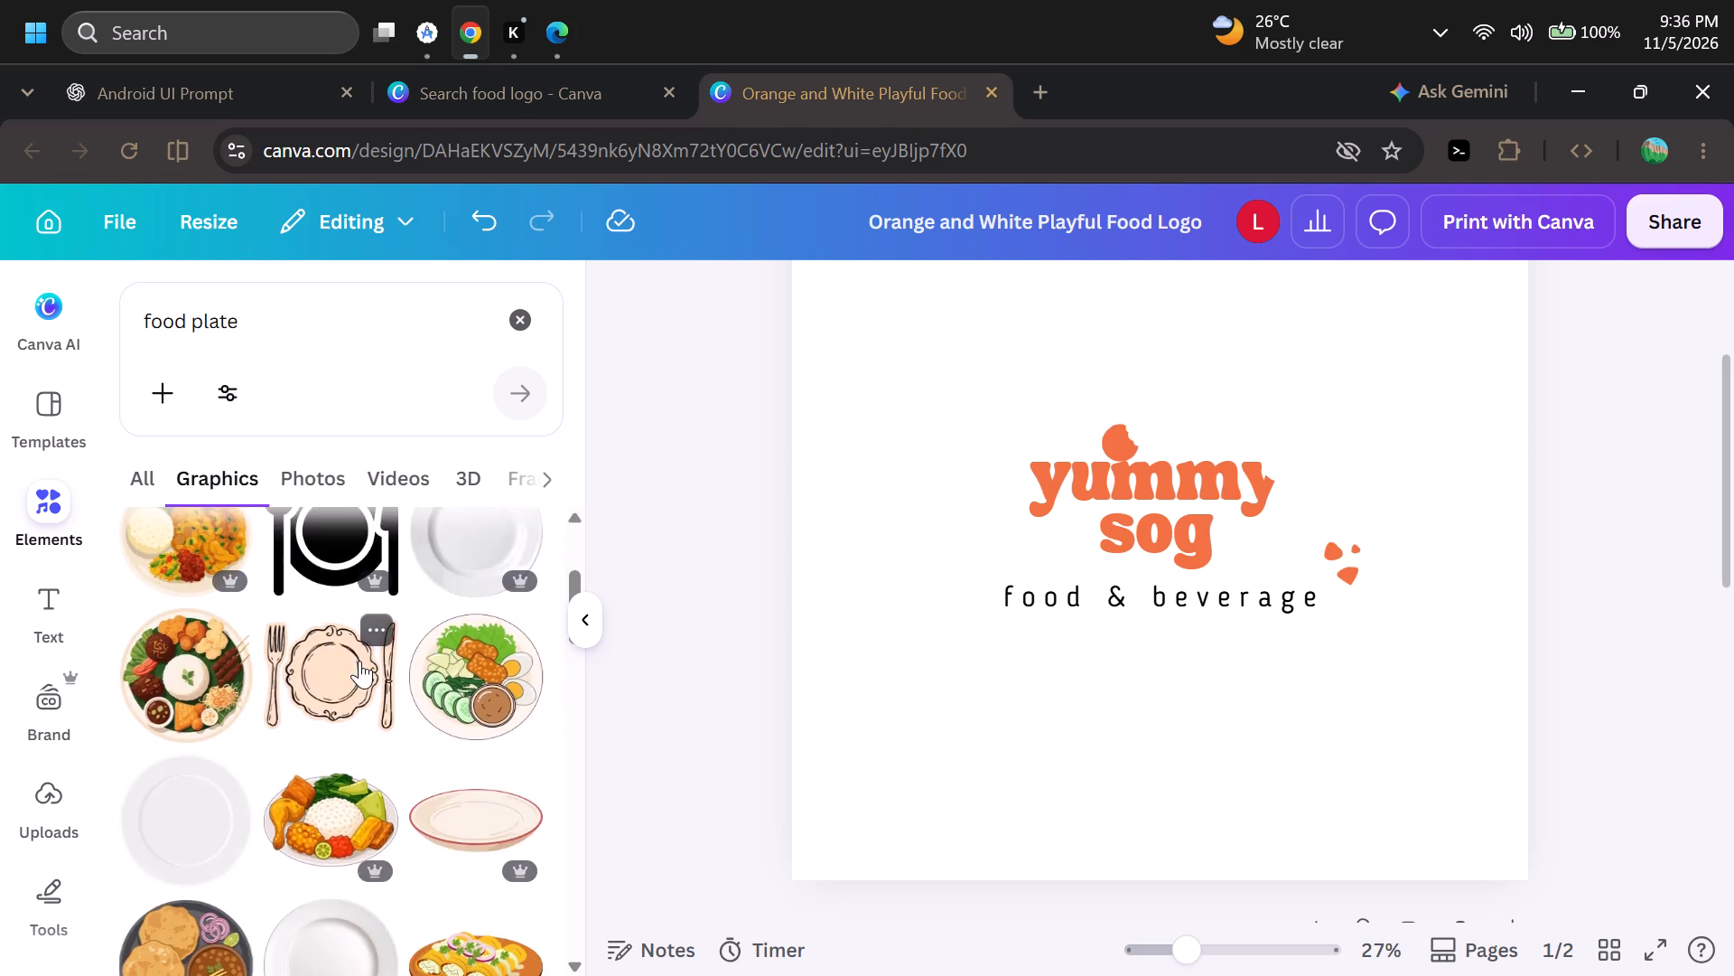
scroll(359, 661, down, 1)
scroll(359, 661, up, 2)
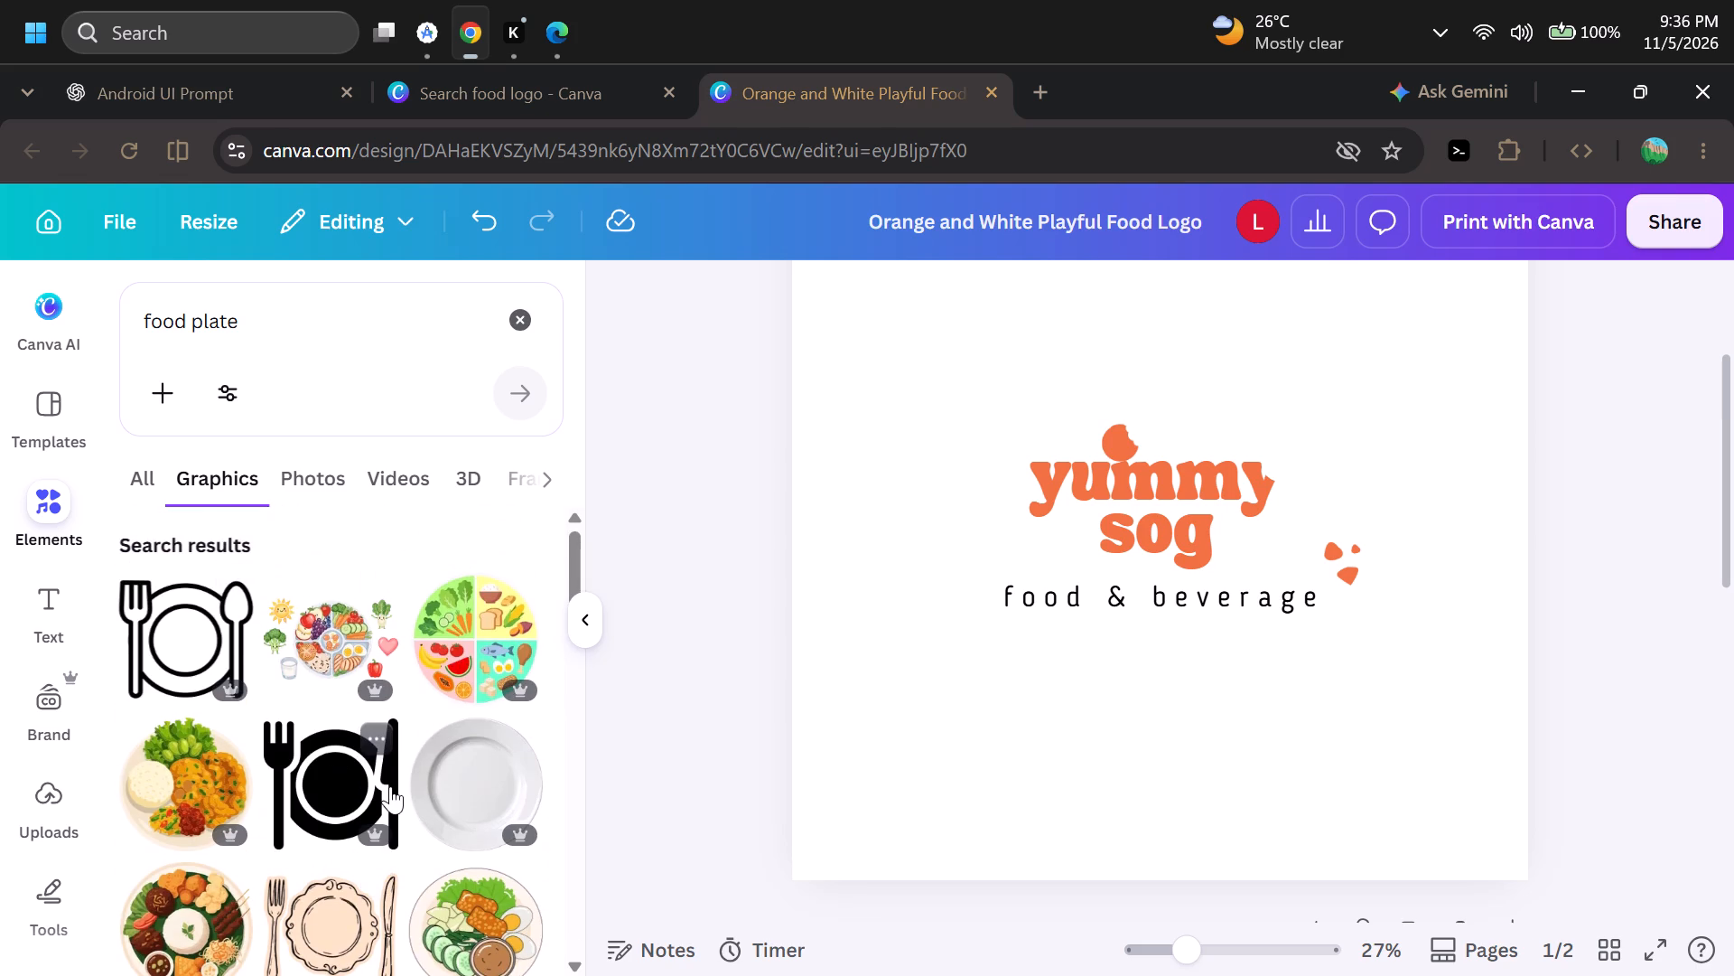
scroll(390, 786, down, 1)
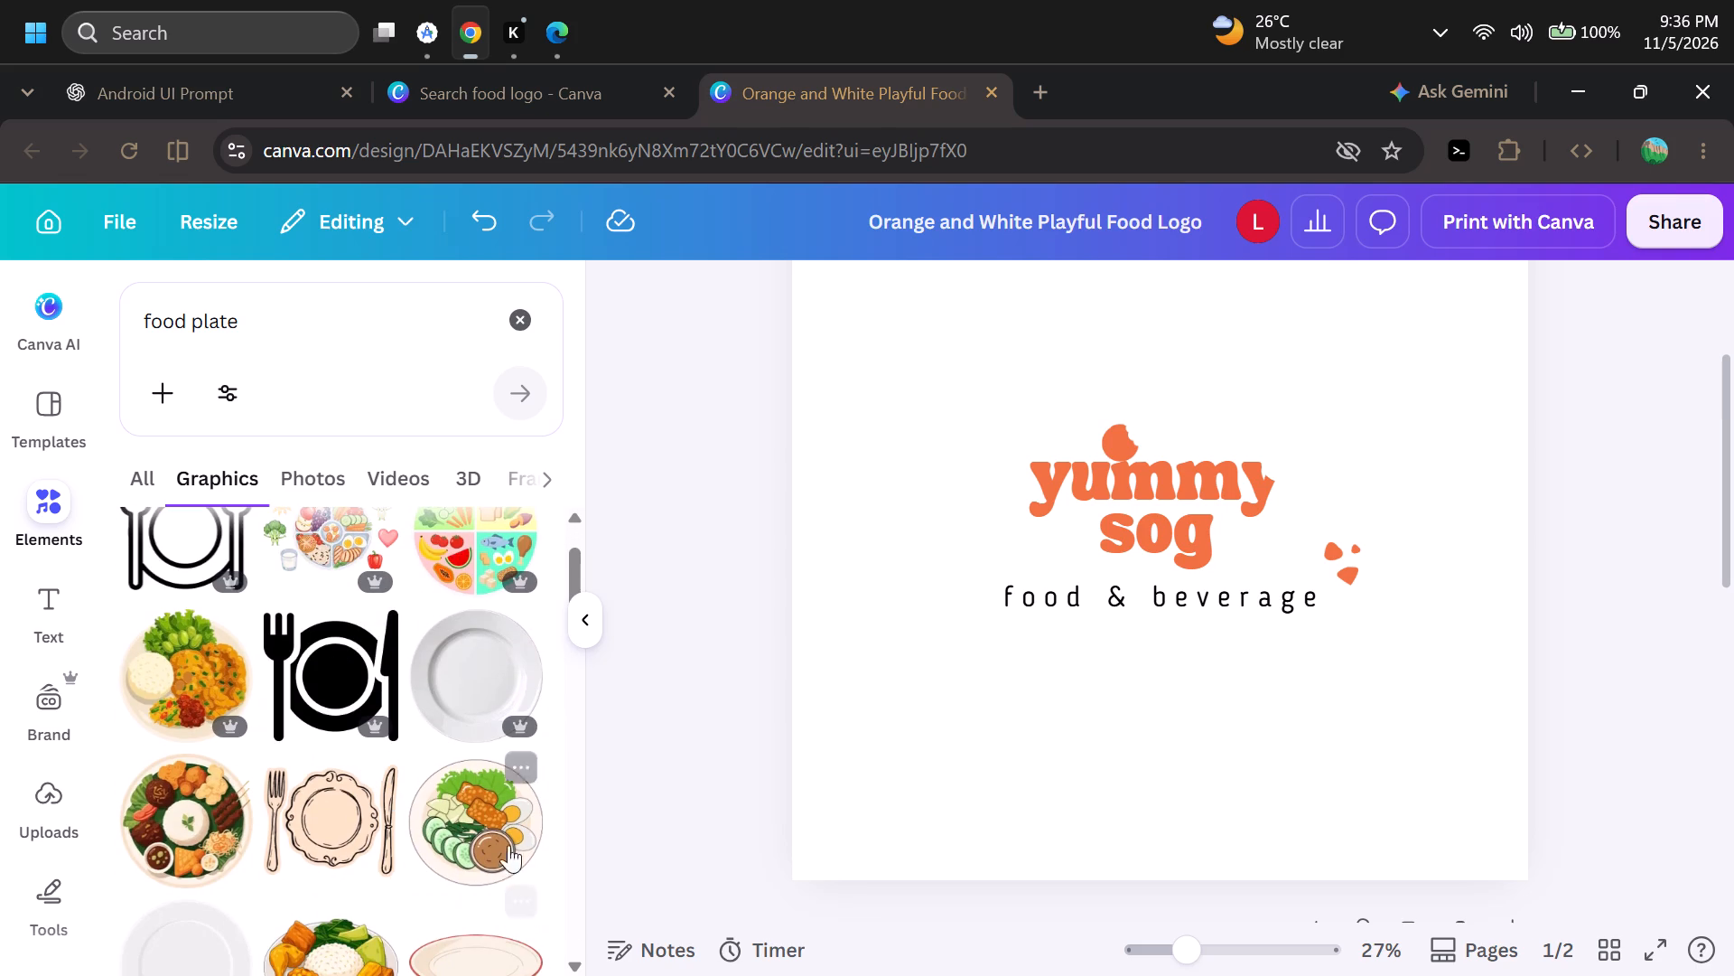
click(450, 821)
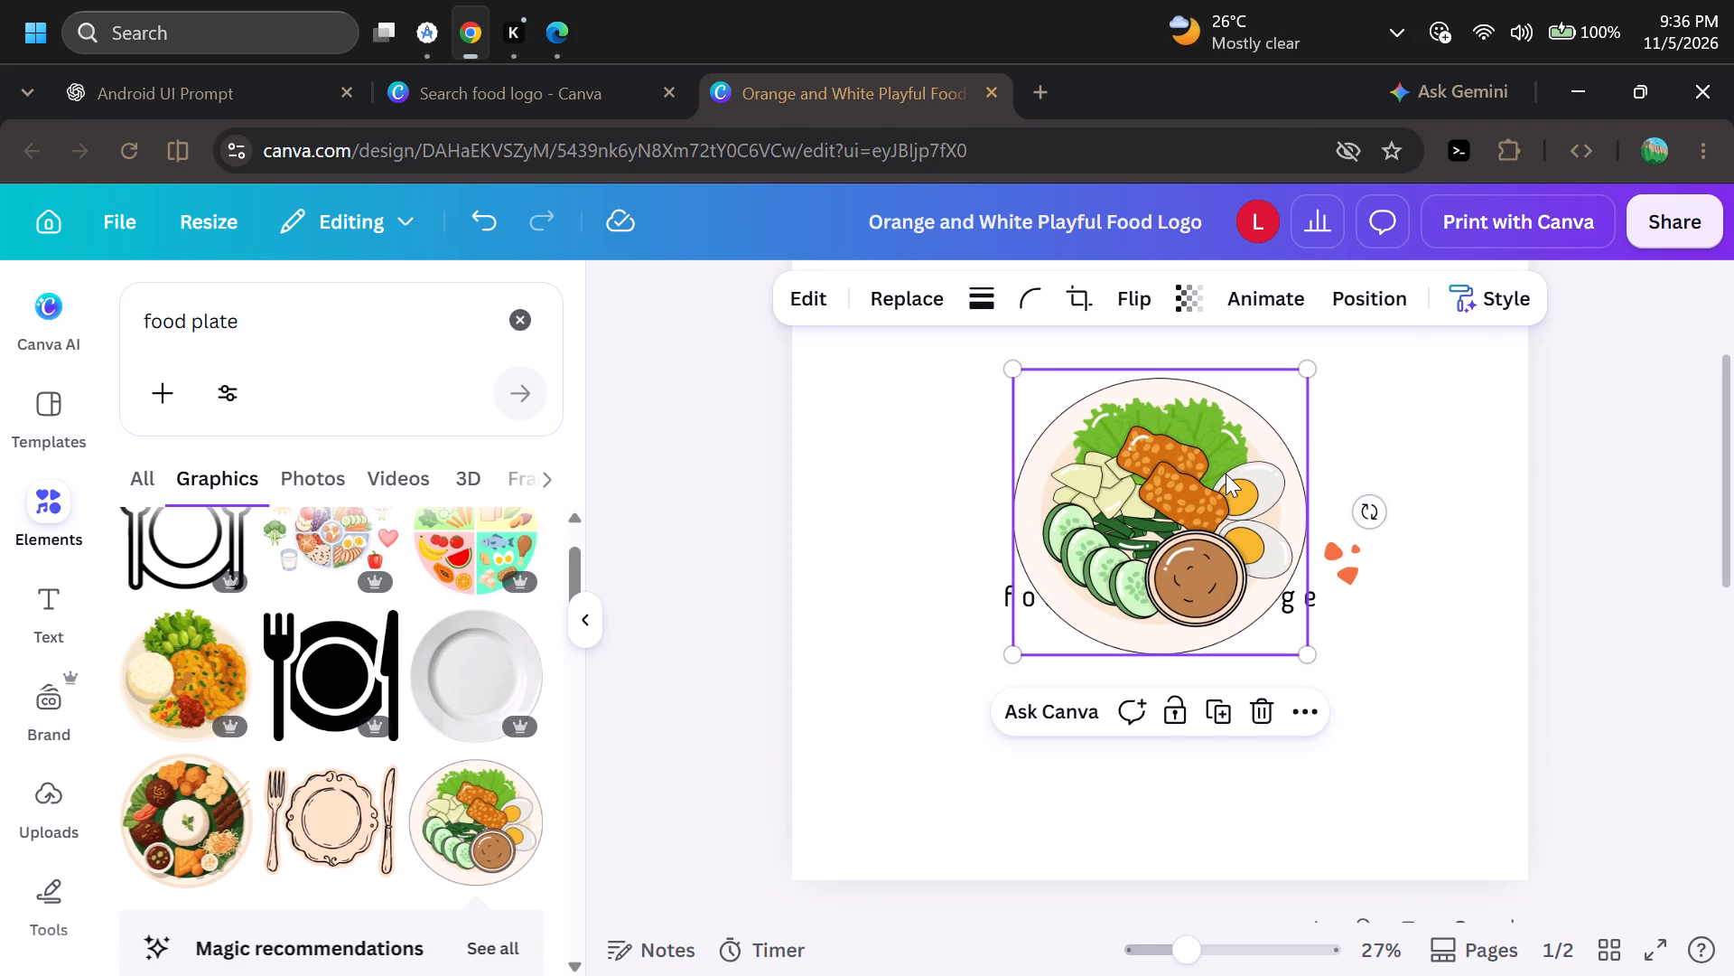
Move the food plate graphic to the lower-left part of the page, overlapping the start of the "food & beverage" tagline.
drag(1226, 474, 1217, 532)
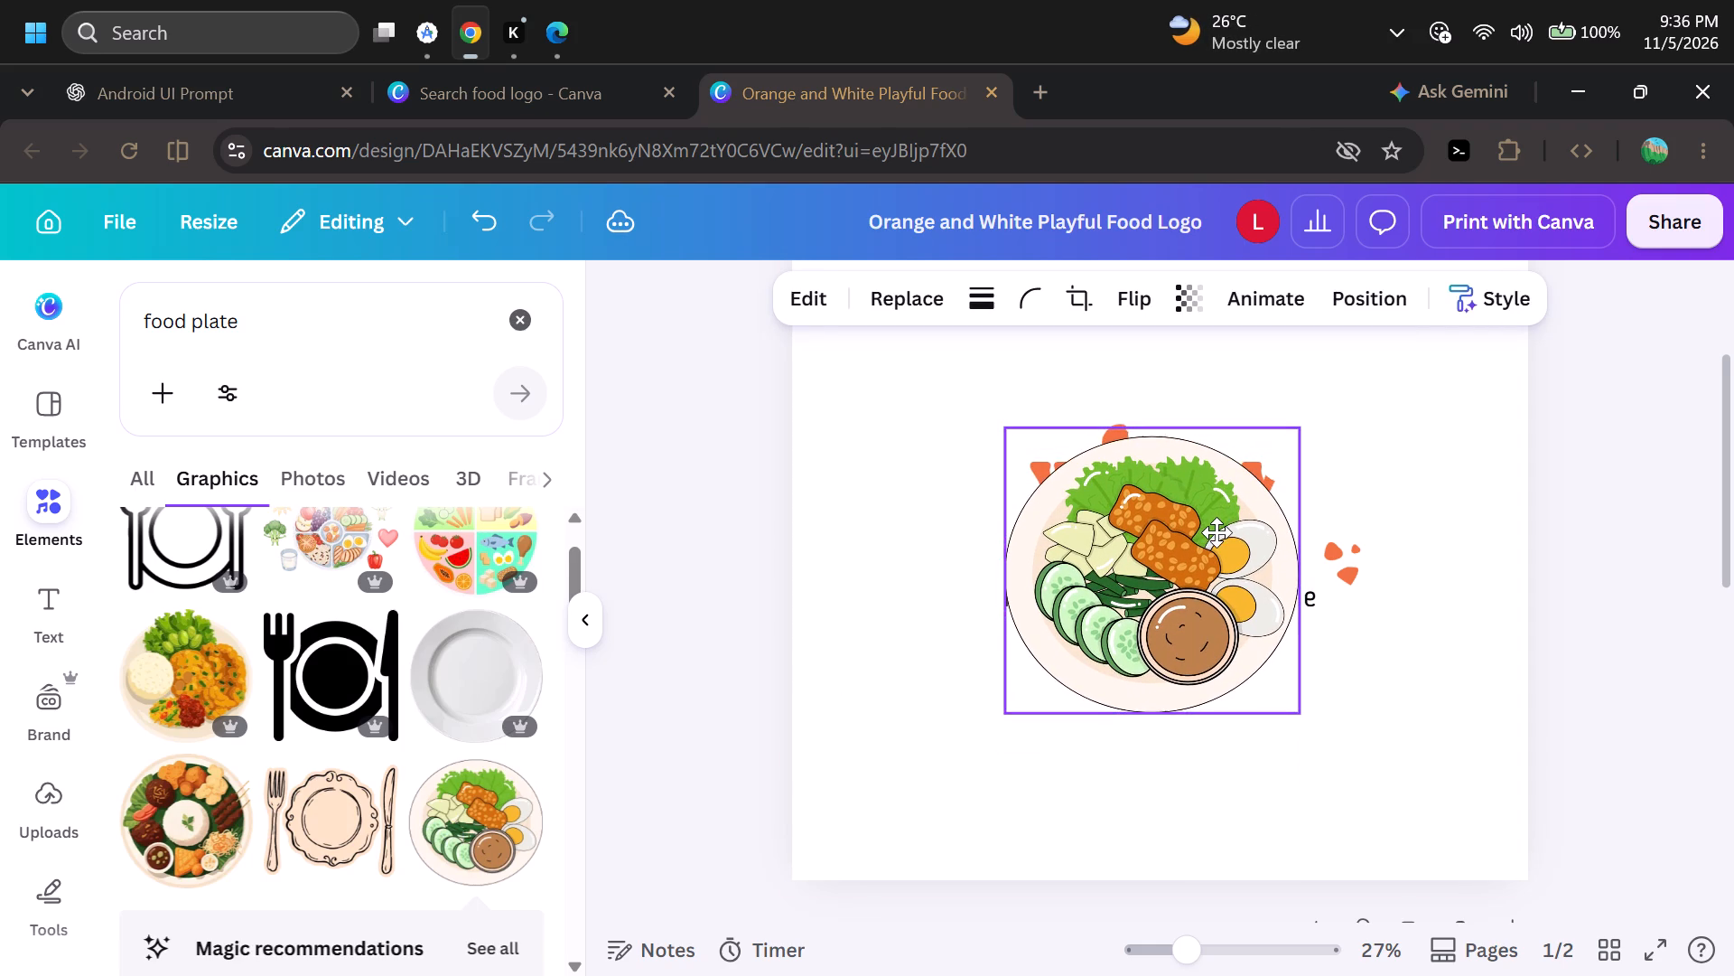
drag(1217, 532, 1222, 516)
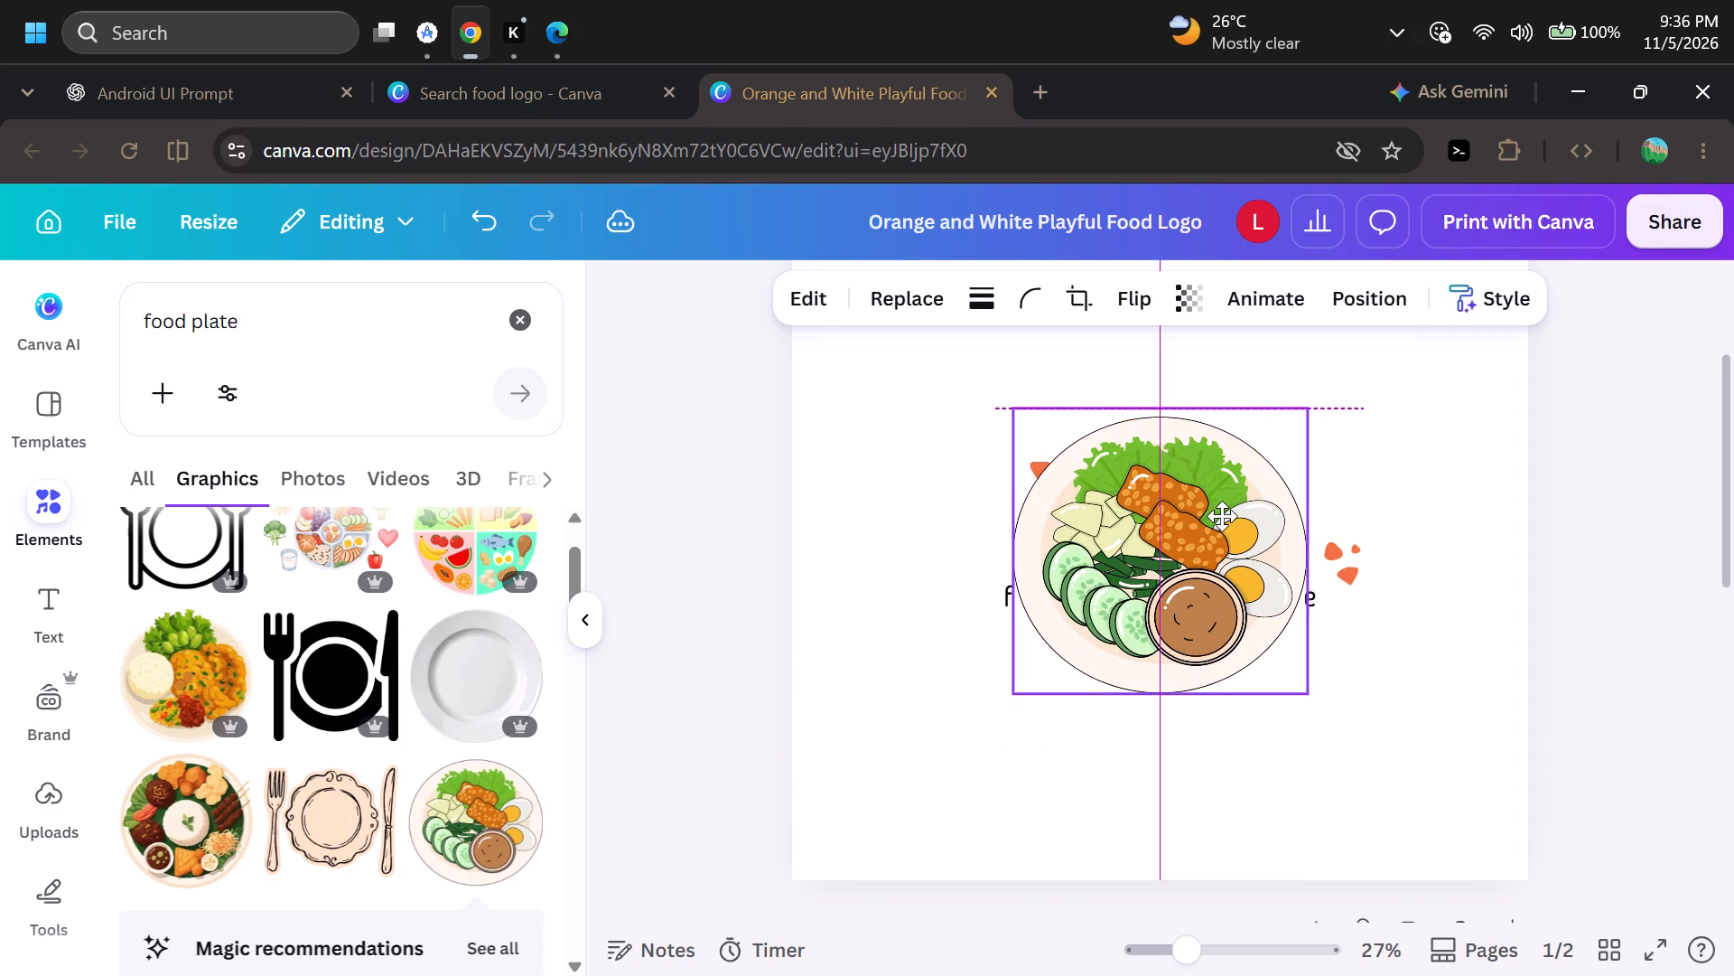
drag(1222, 516, 1219, 516)
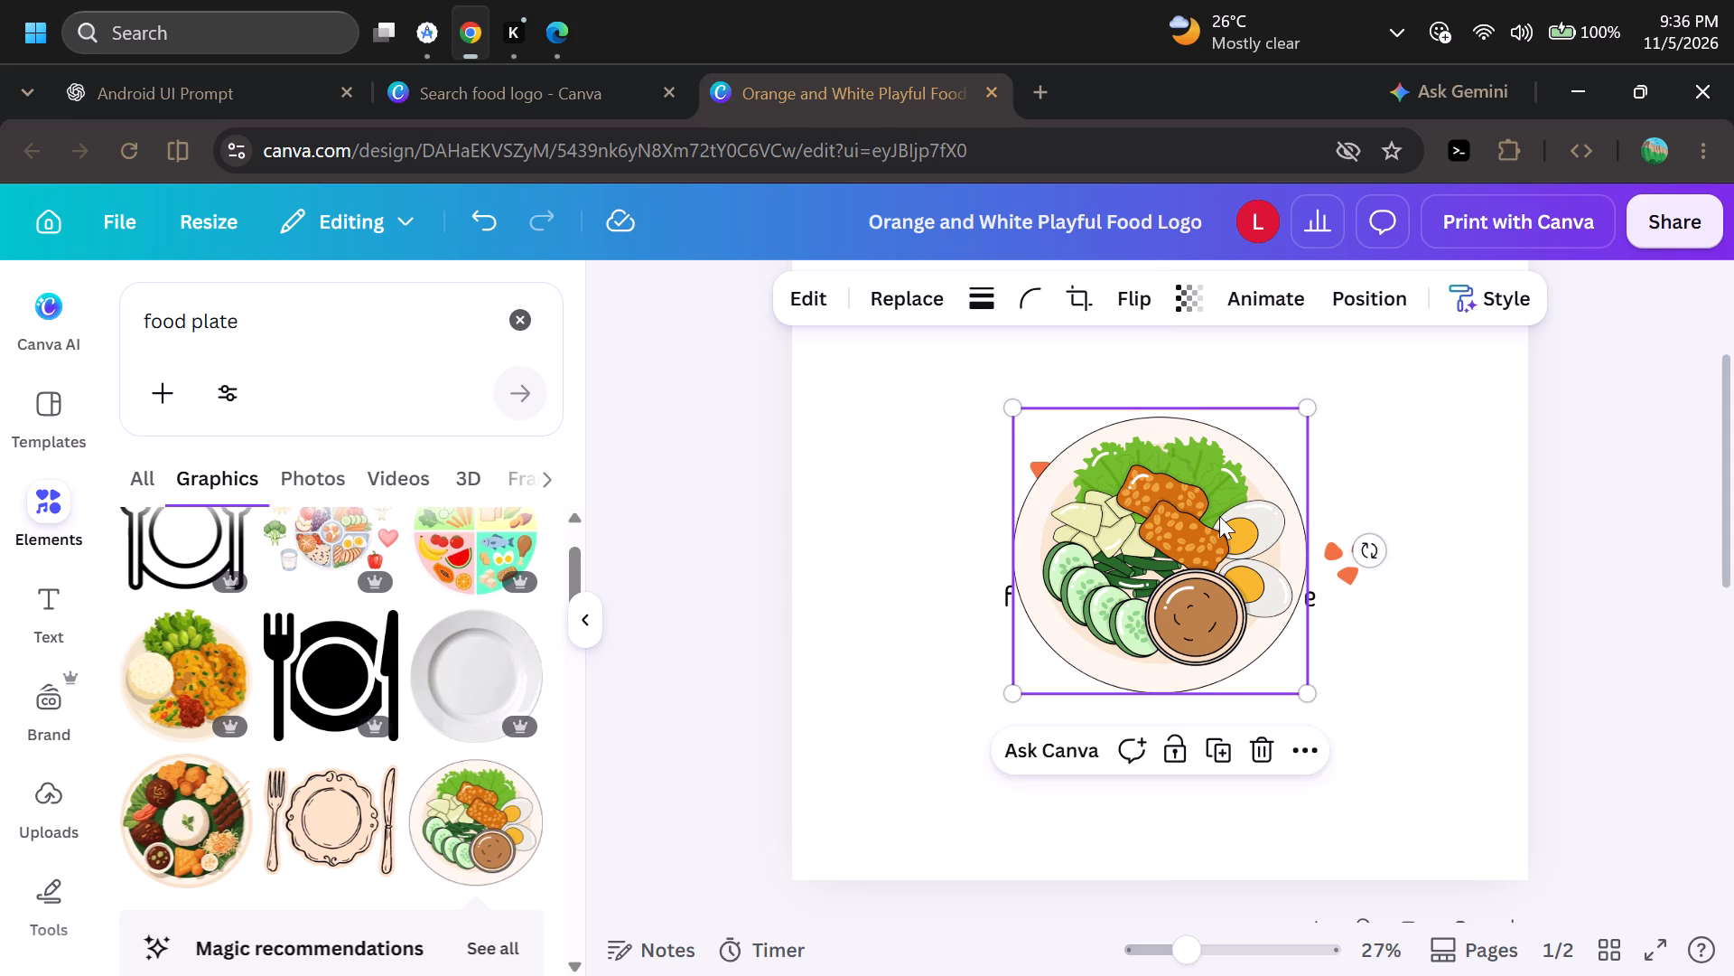
drag(1215, 516, 1029, 638)
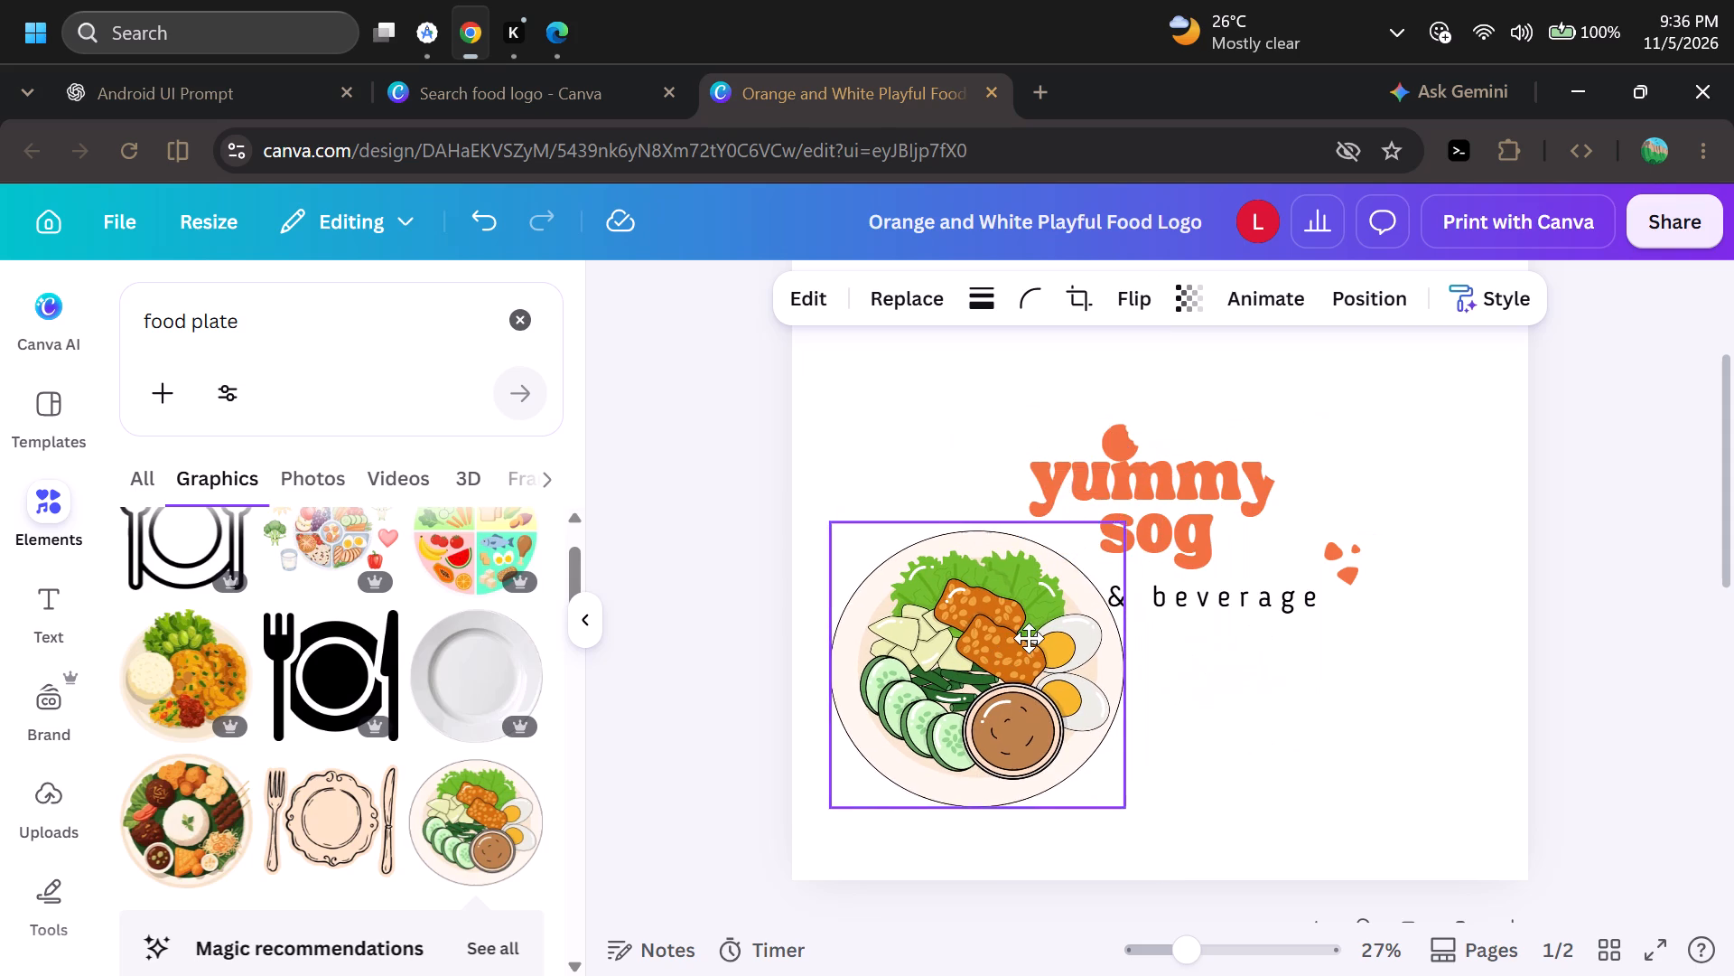
drag(1029, 638, 1031, 634)
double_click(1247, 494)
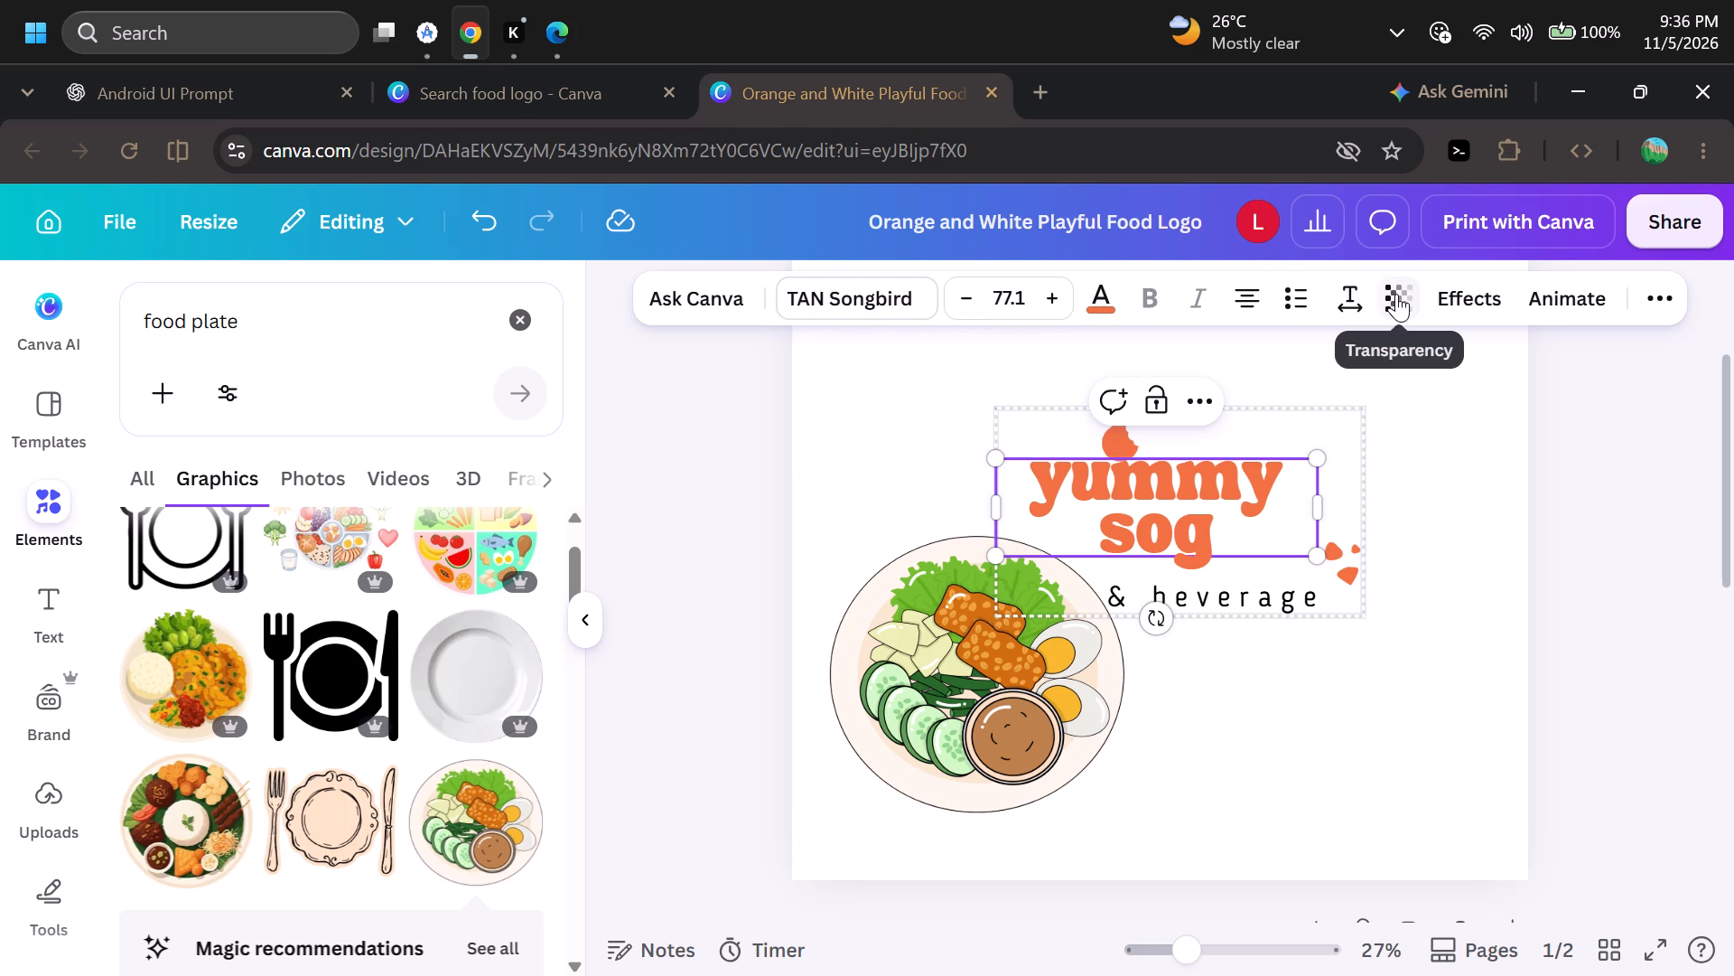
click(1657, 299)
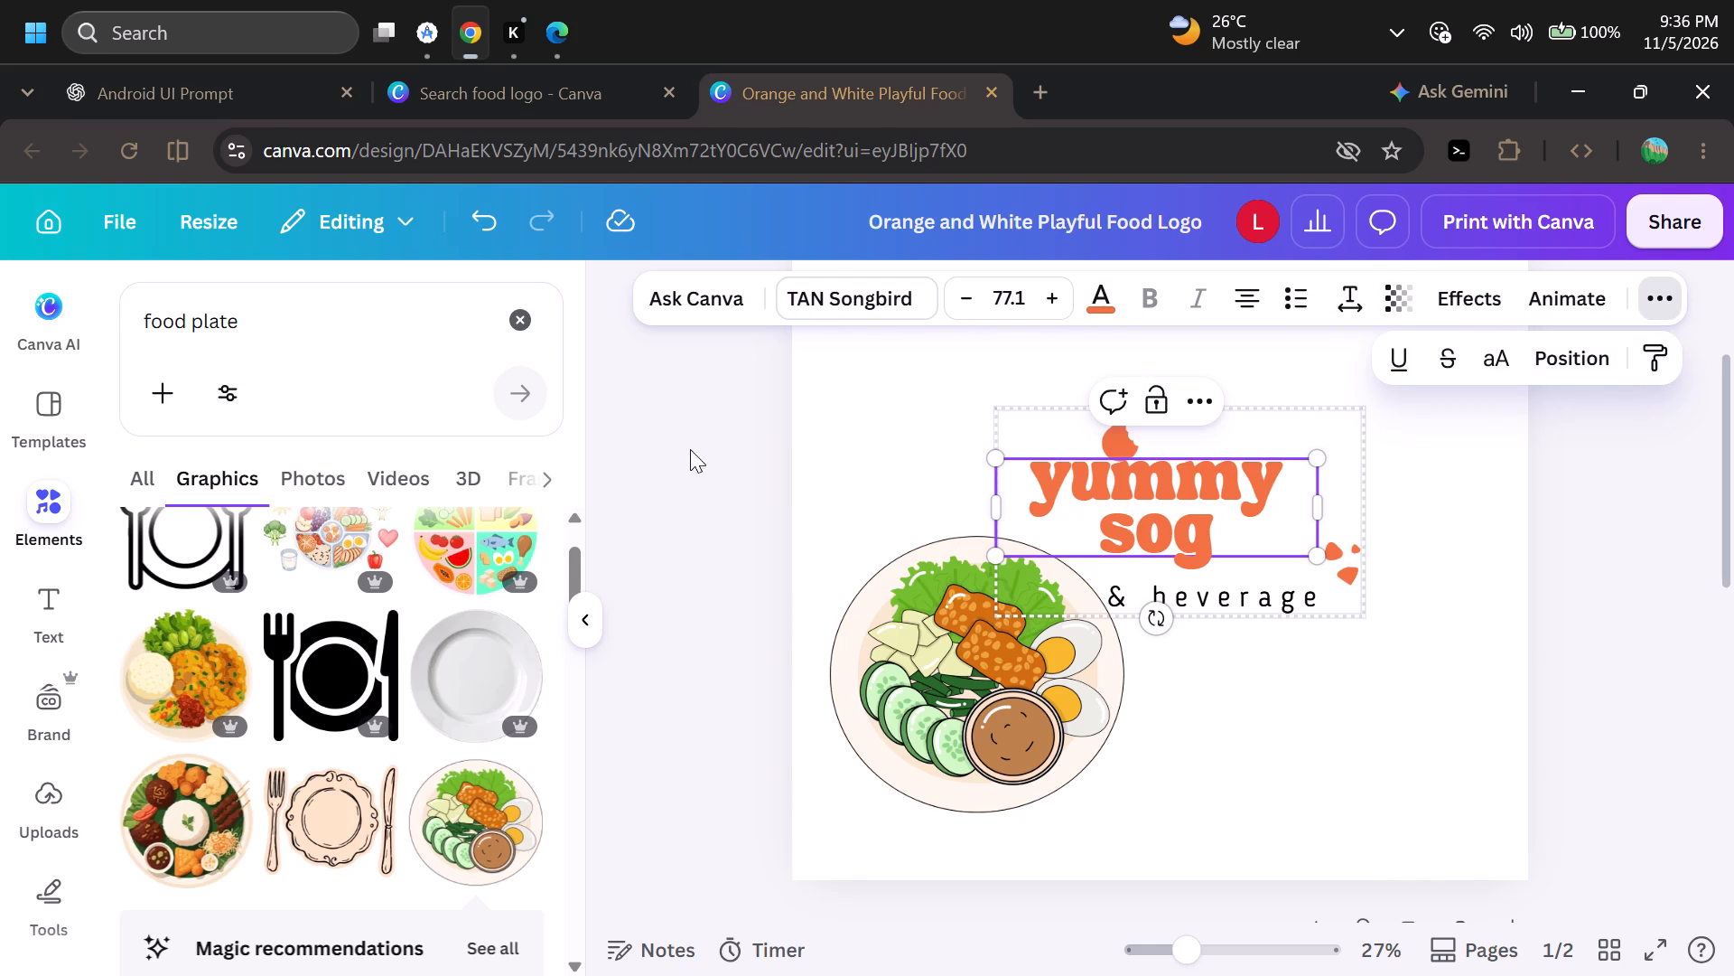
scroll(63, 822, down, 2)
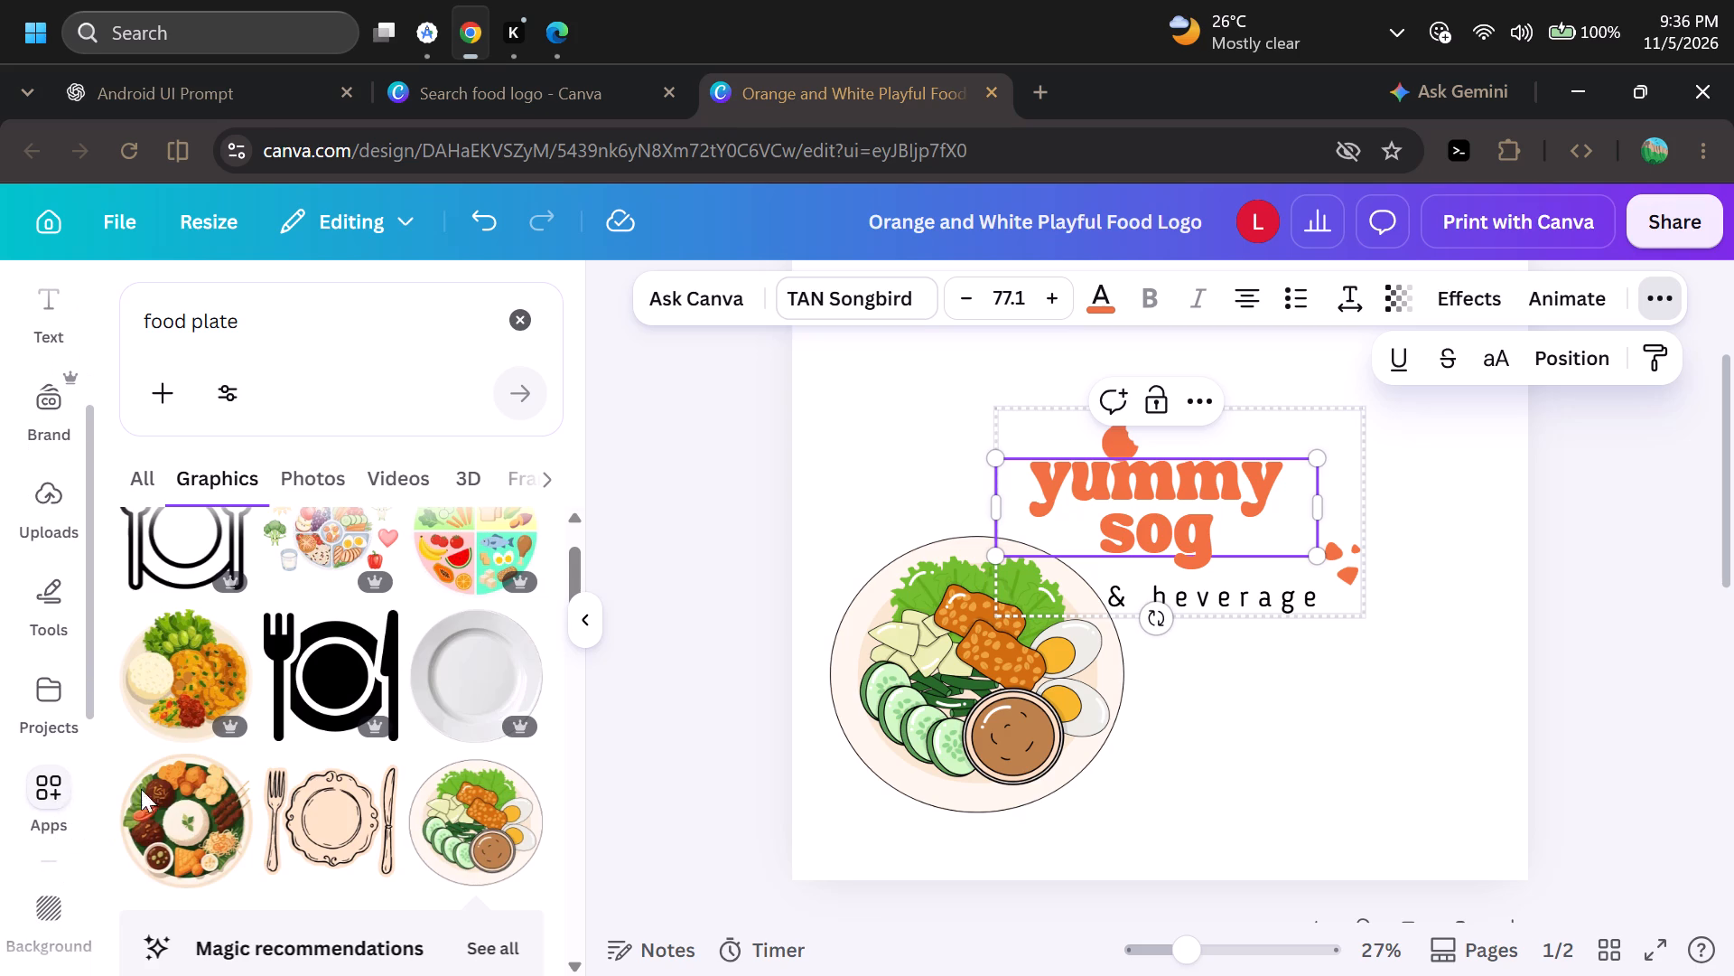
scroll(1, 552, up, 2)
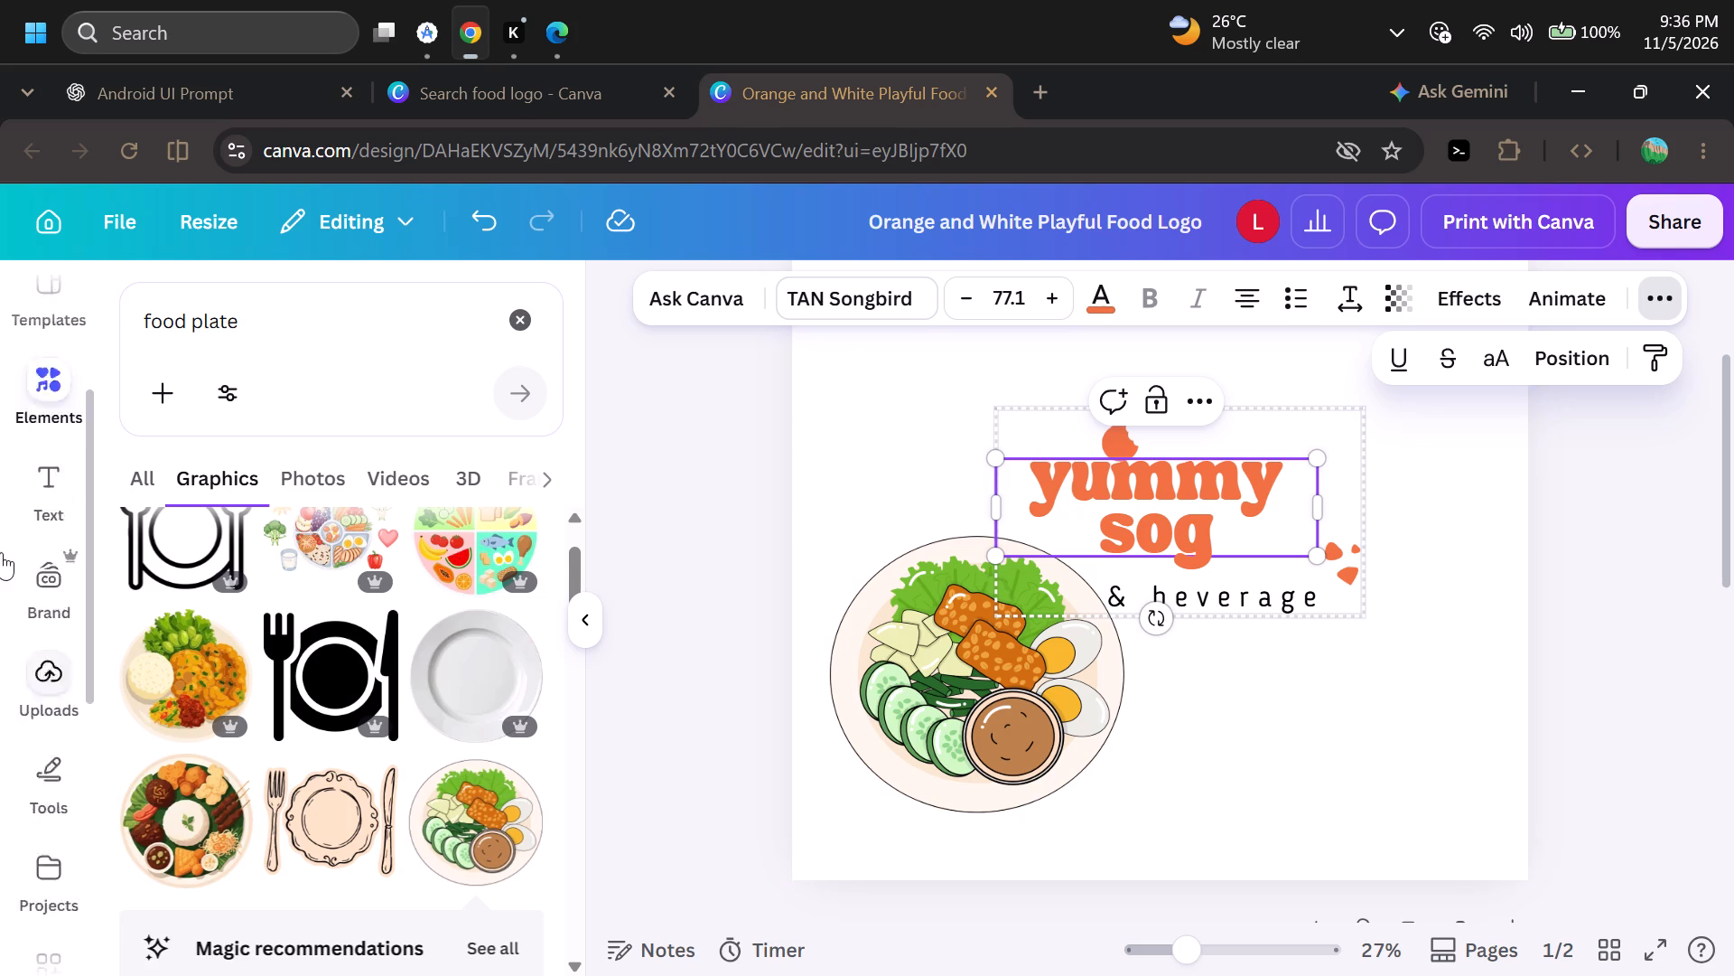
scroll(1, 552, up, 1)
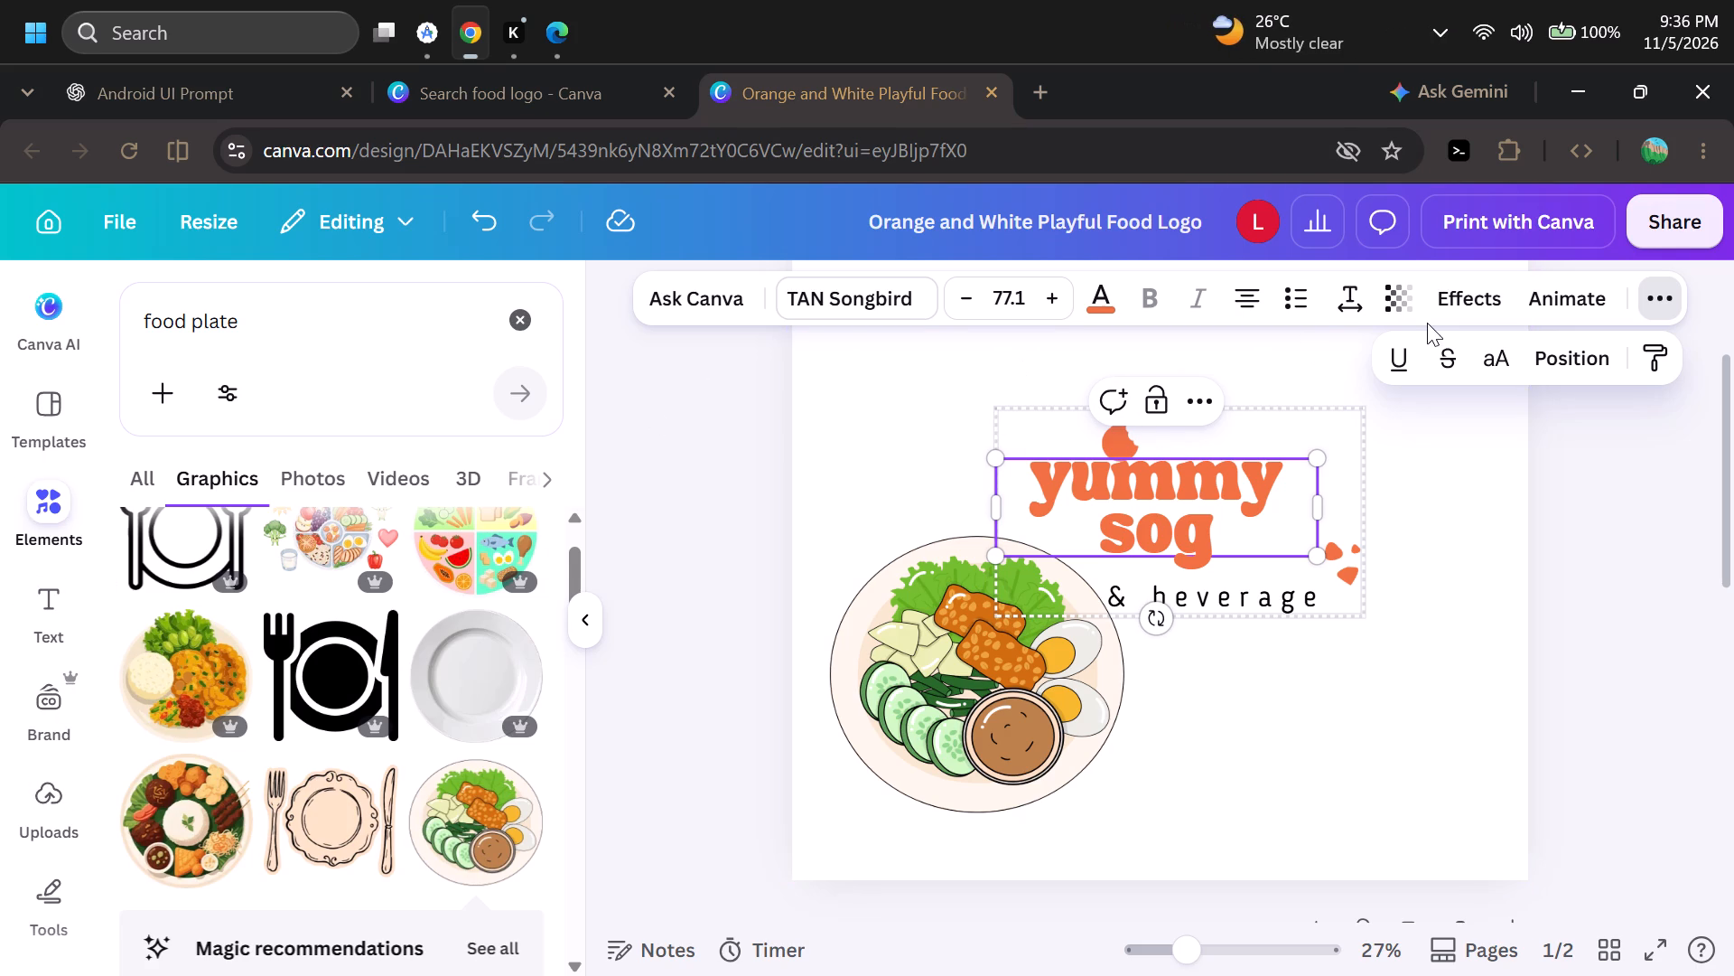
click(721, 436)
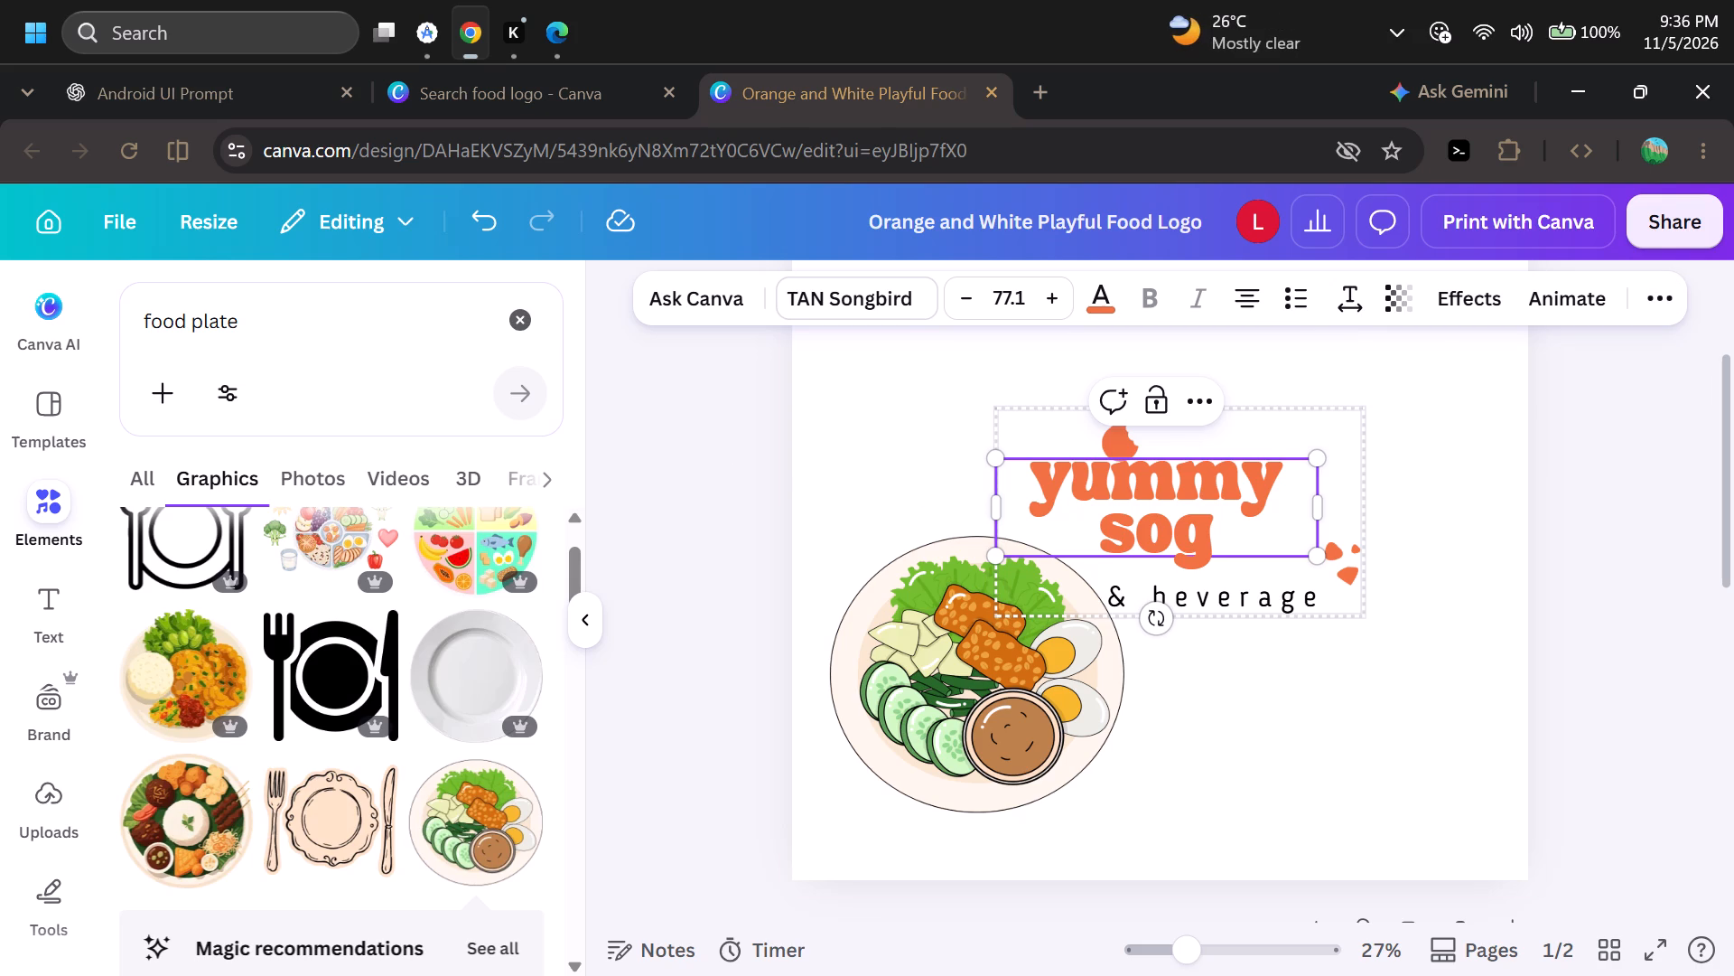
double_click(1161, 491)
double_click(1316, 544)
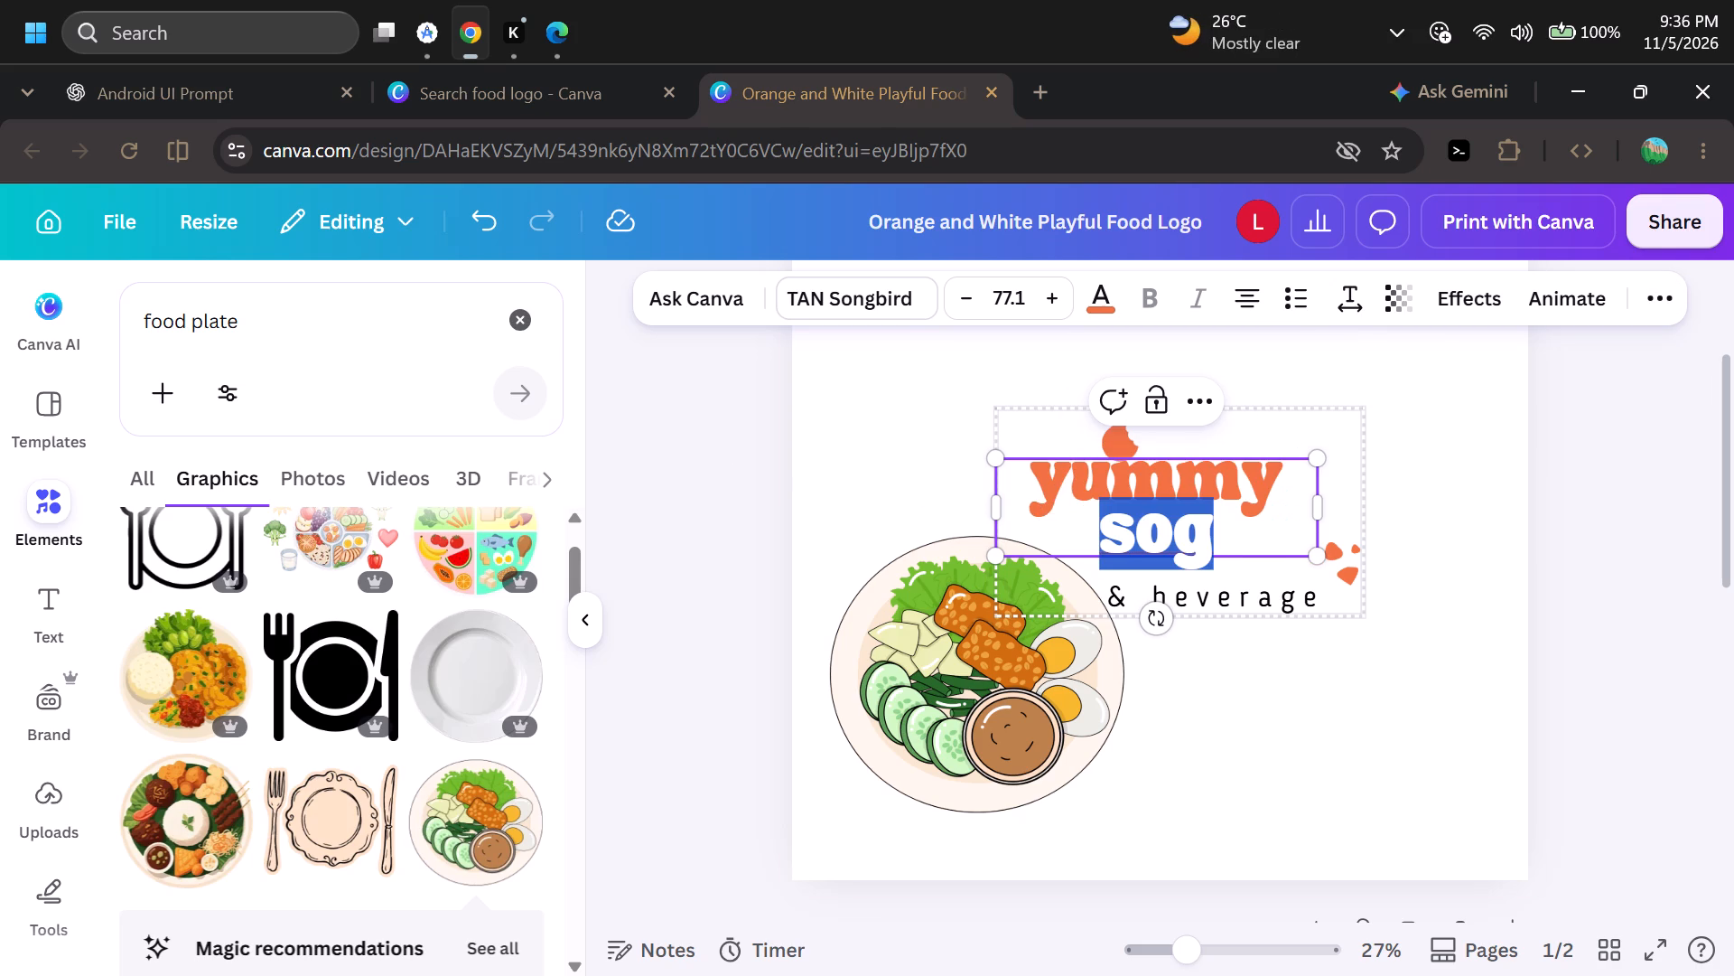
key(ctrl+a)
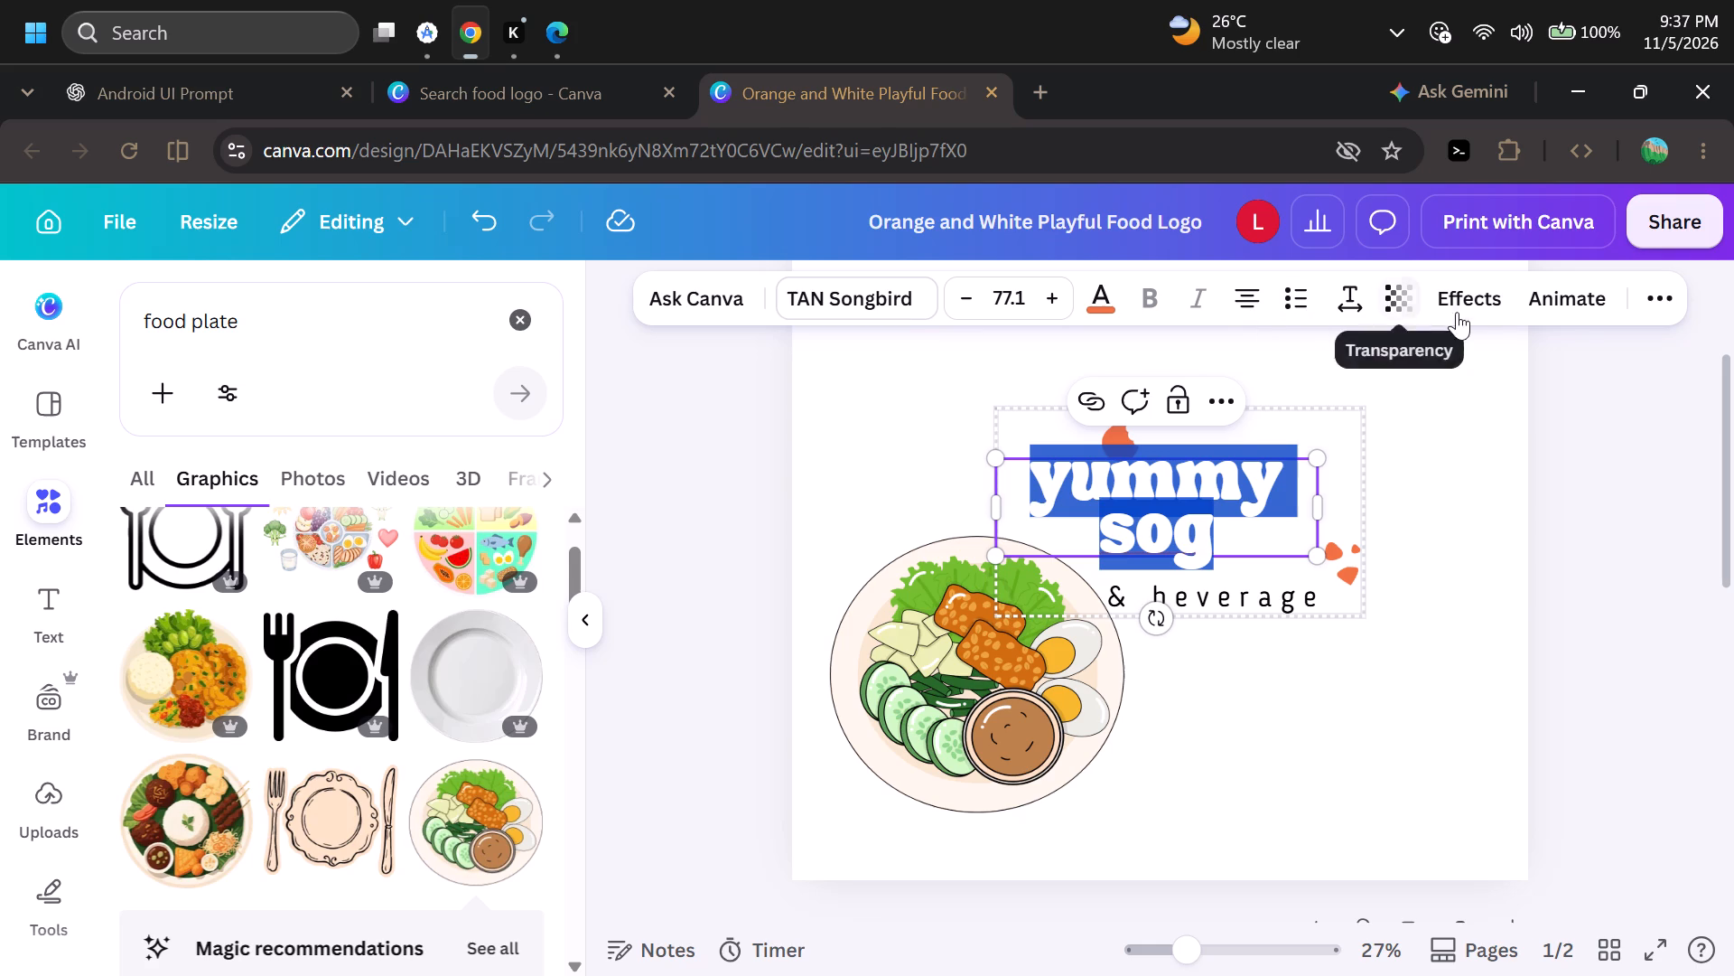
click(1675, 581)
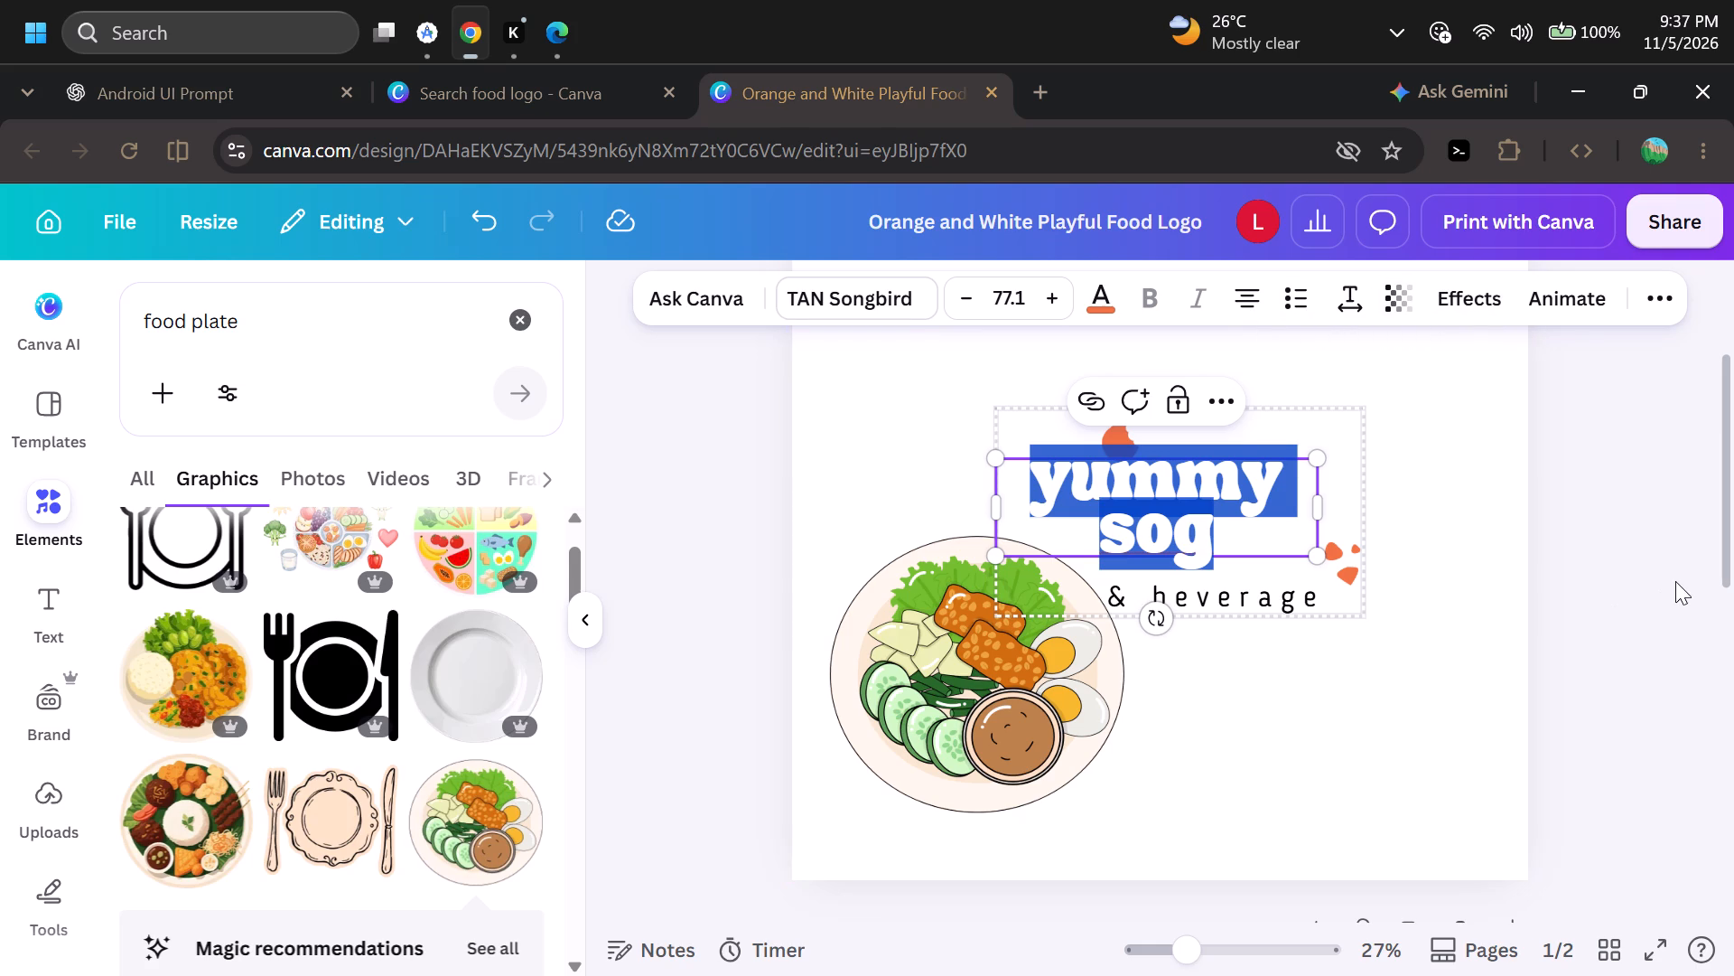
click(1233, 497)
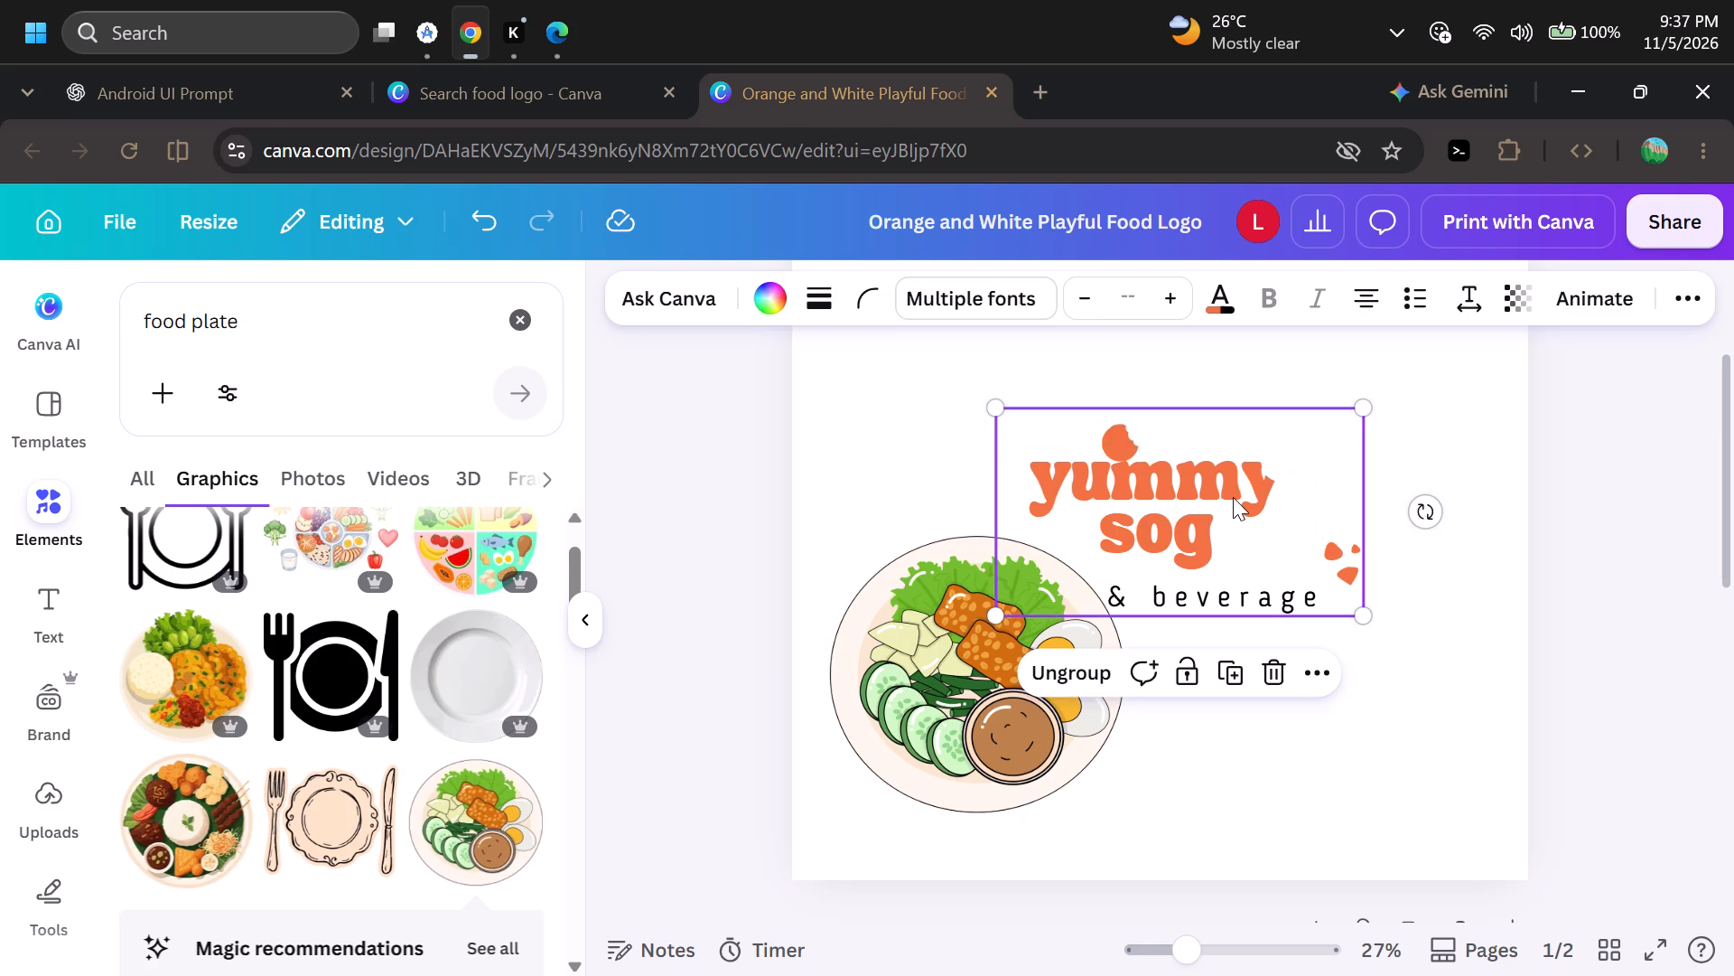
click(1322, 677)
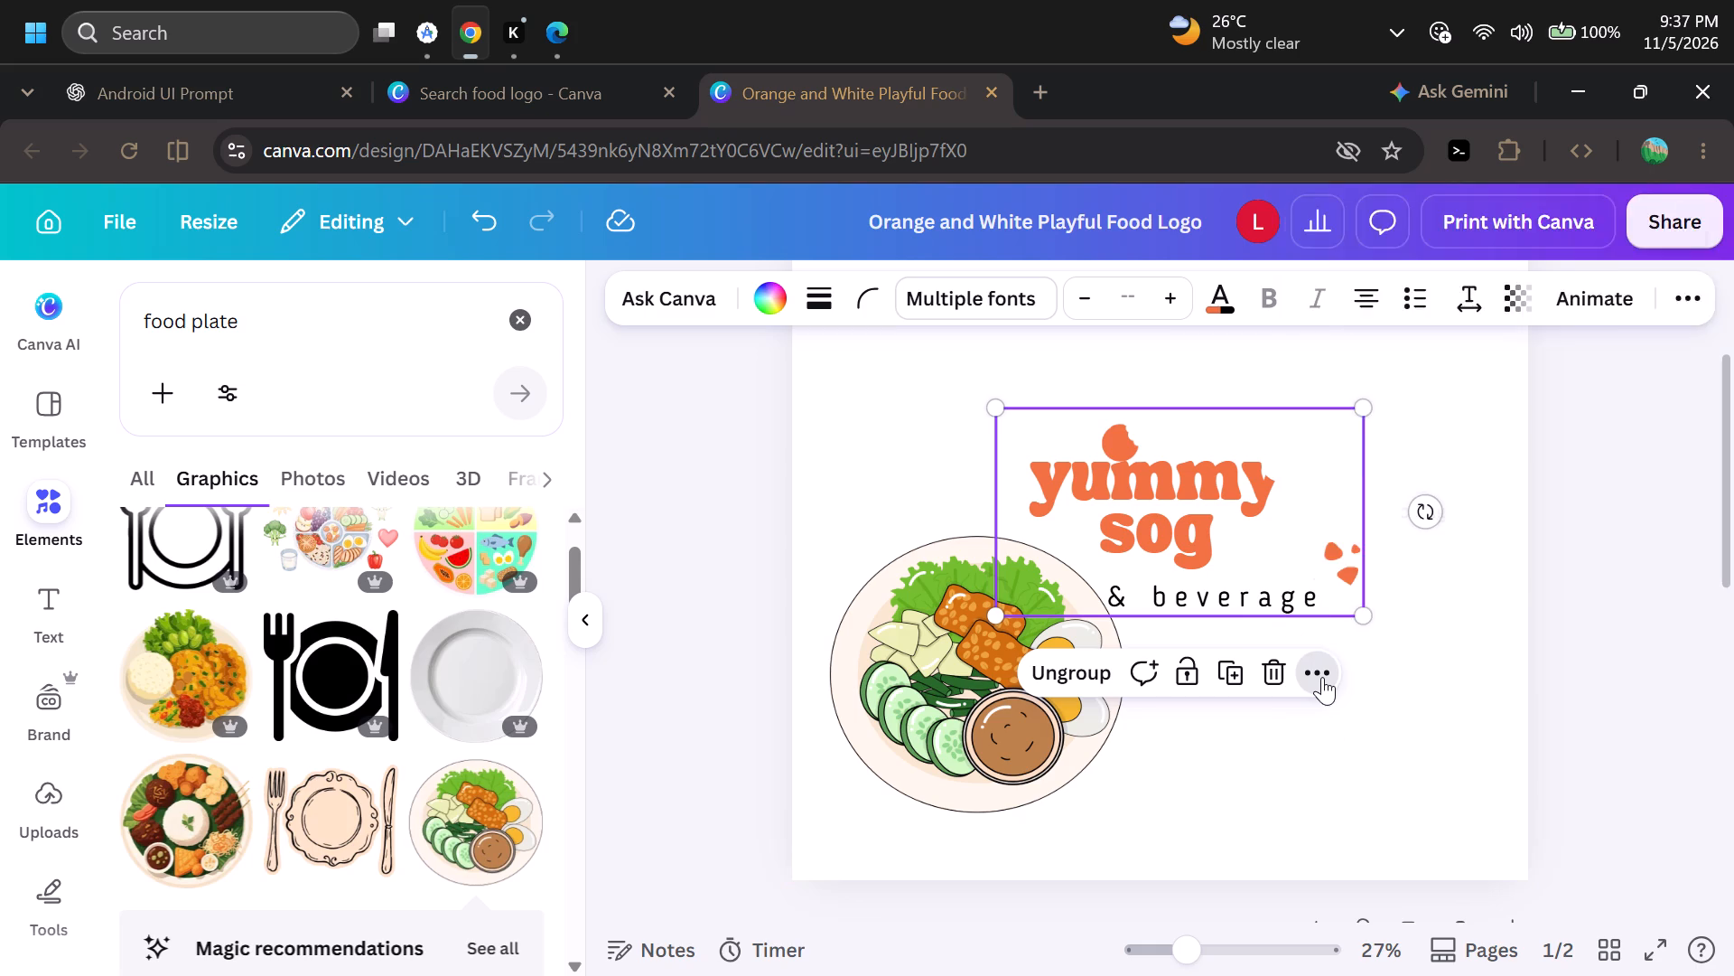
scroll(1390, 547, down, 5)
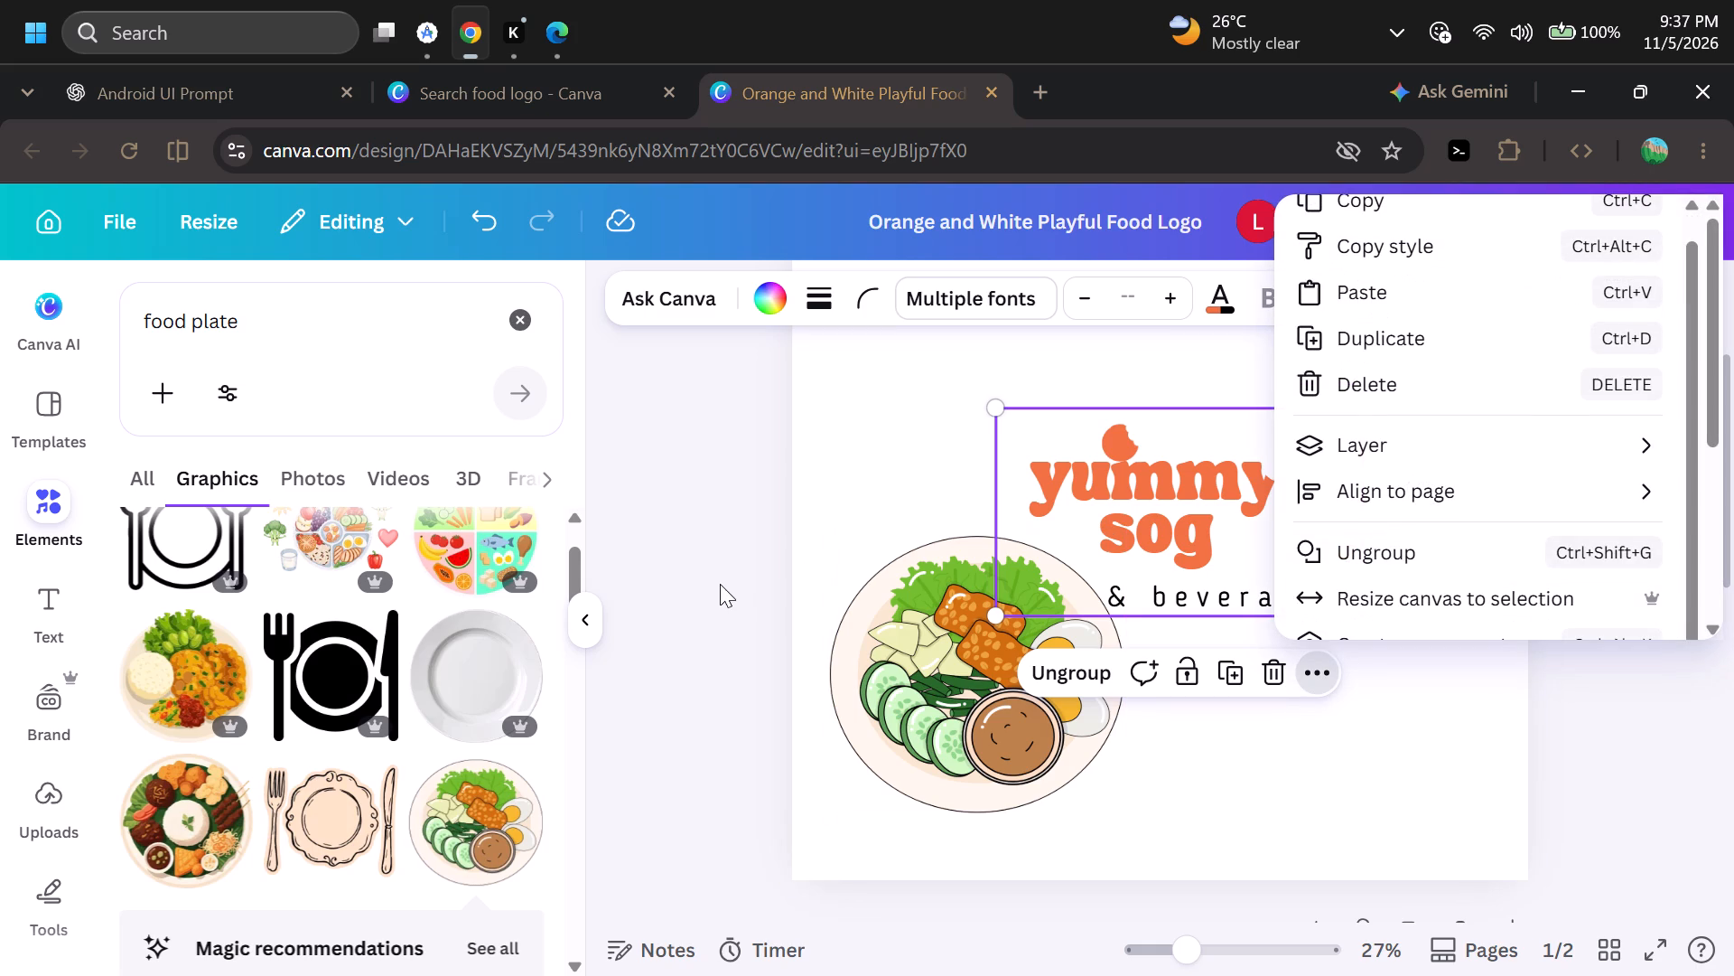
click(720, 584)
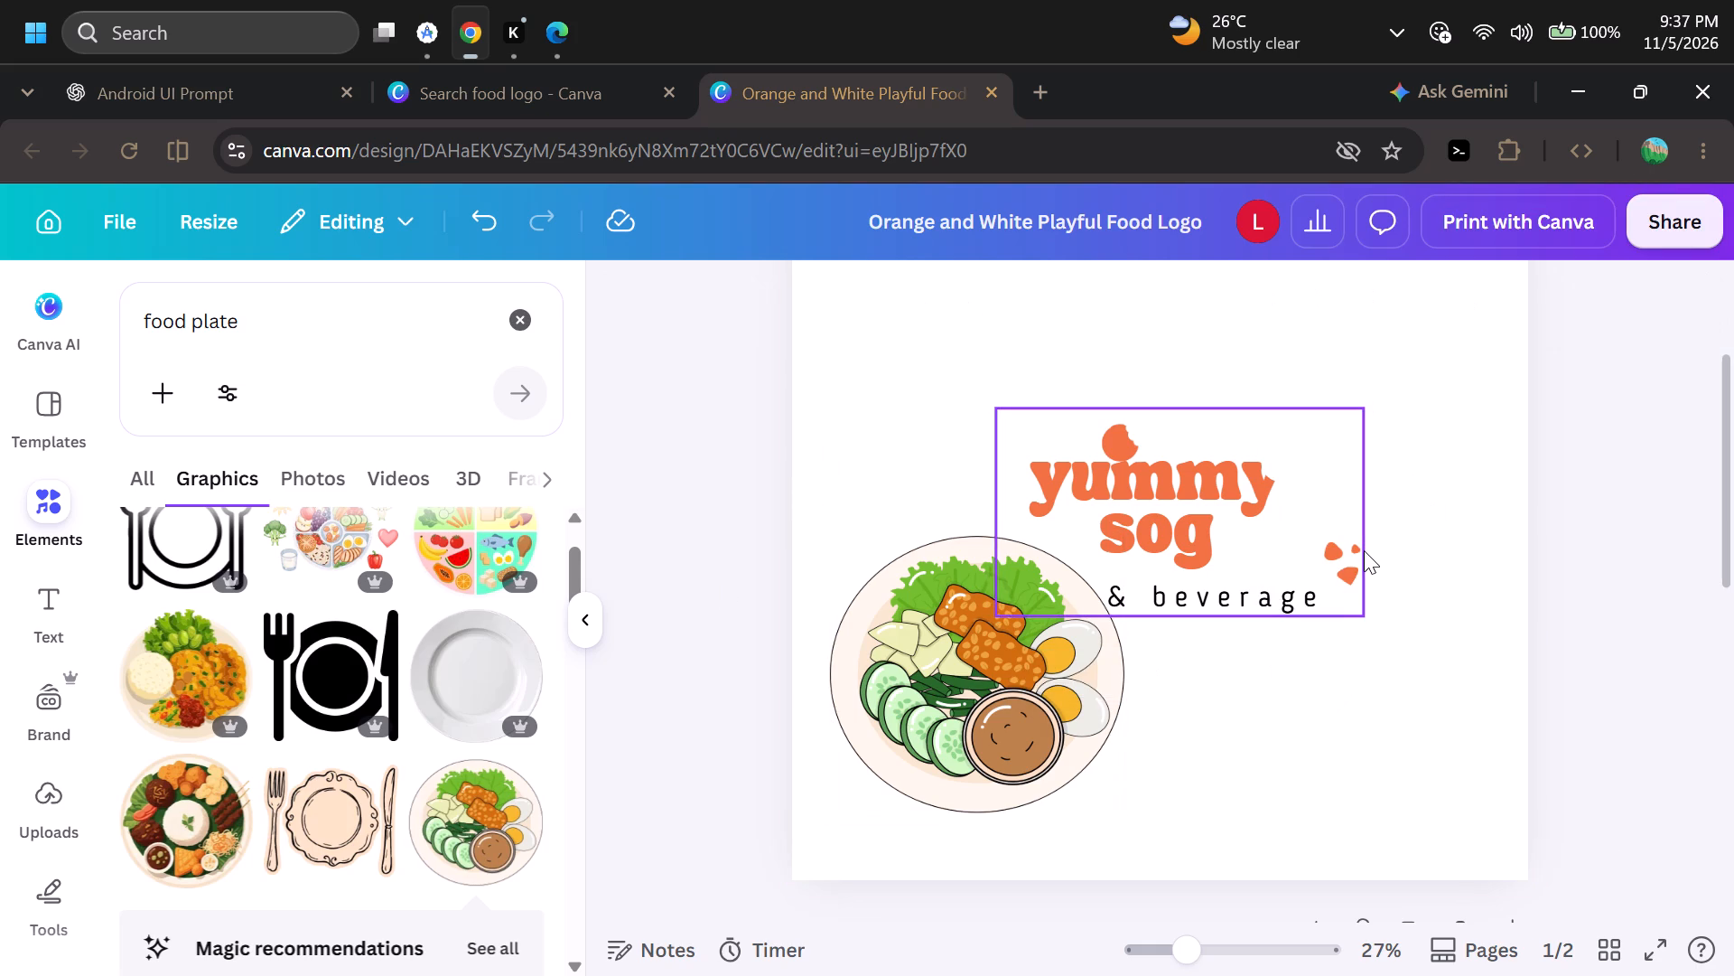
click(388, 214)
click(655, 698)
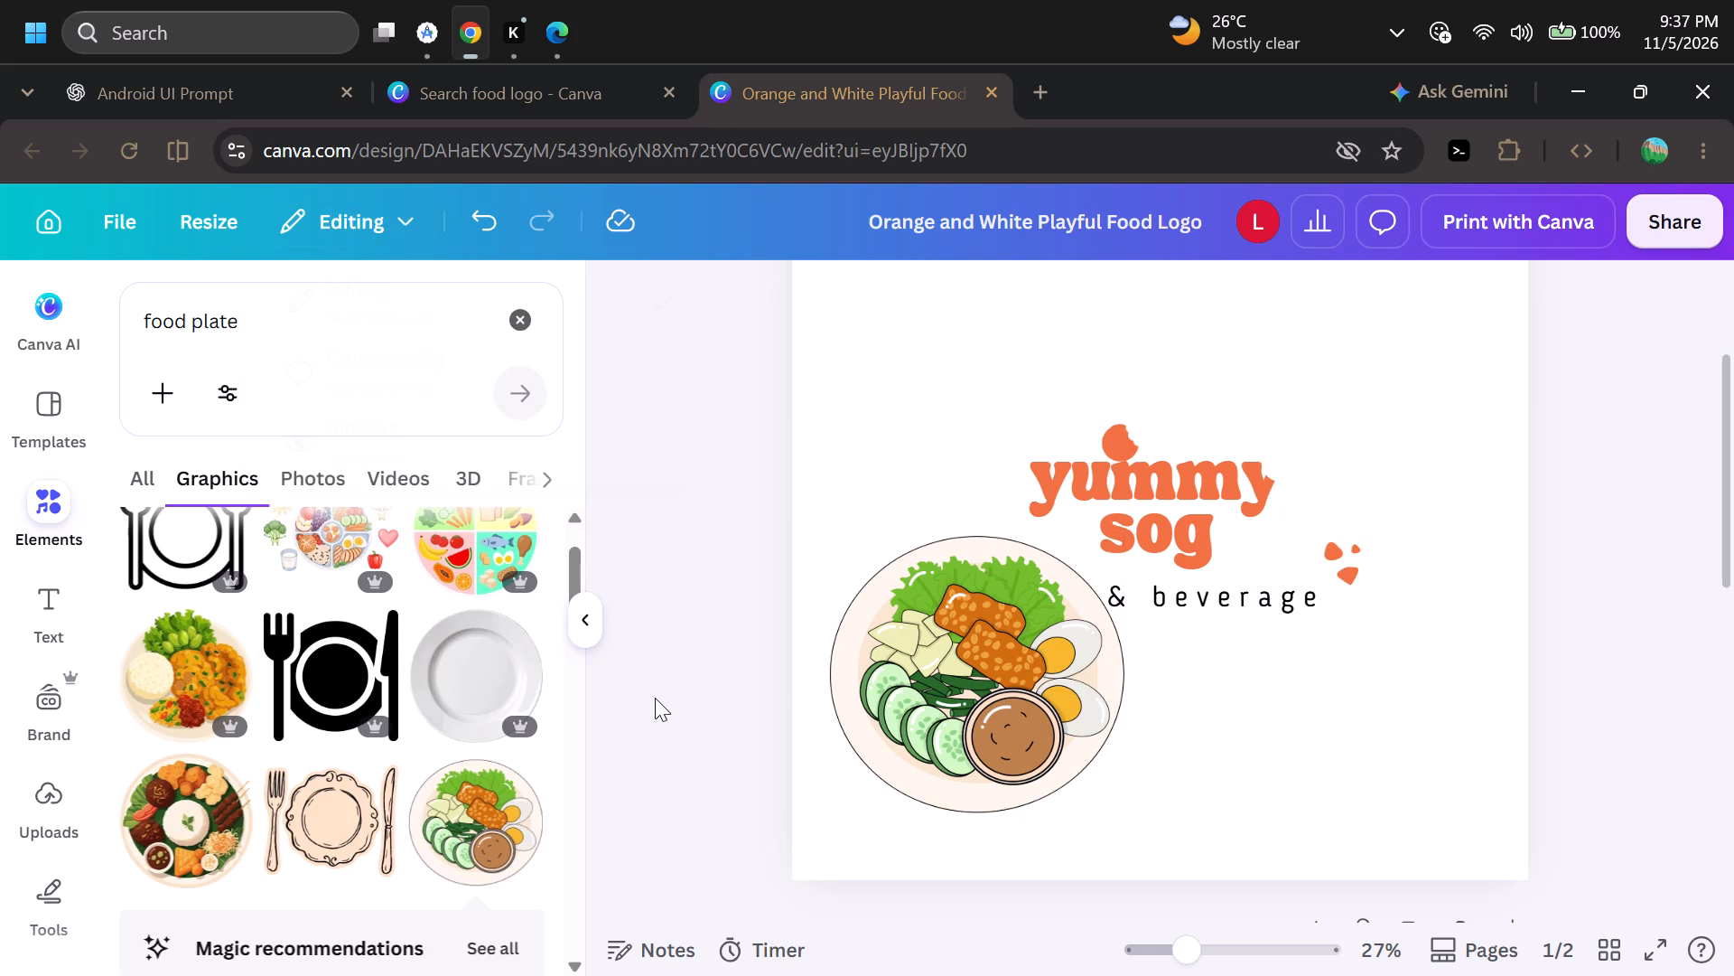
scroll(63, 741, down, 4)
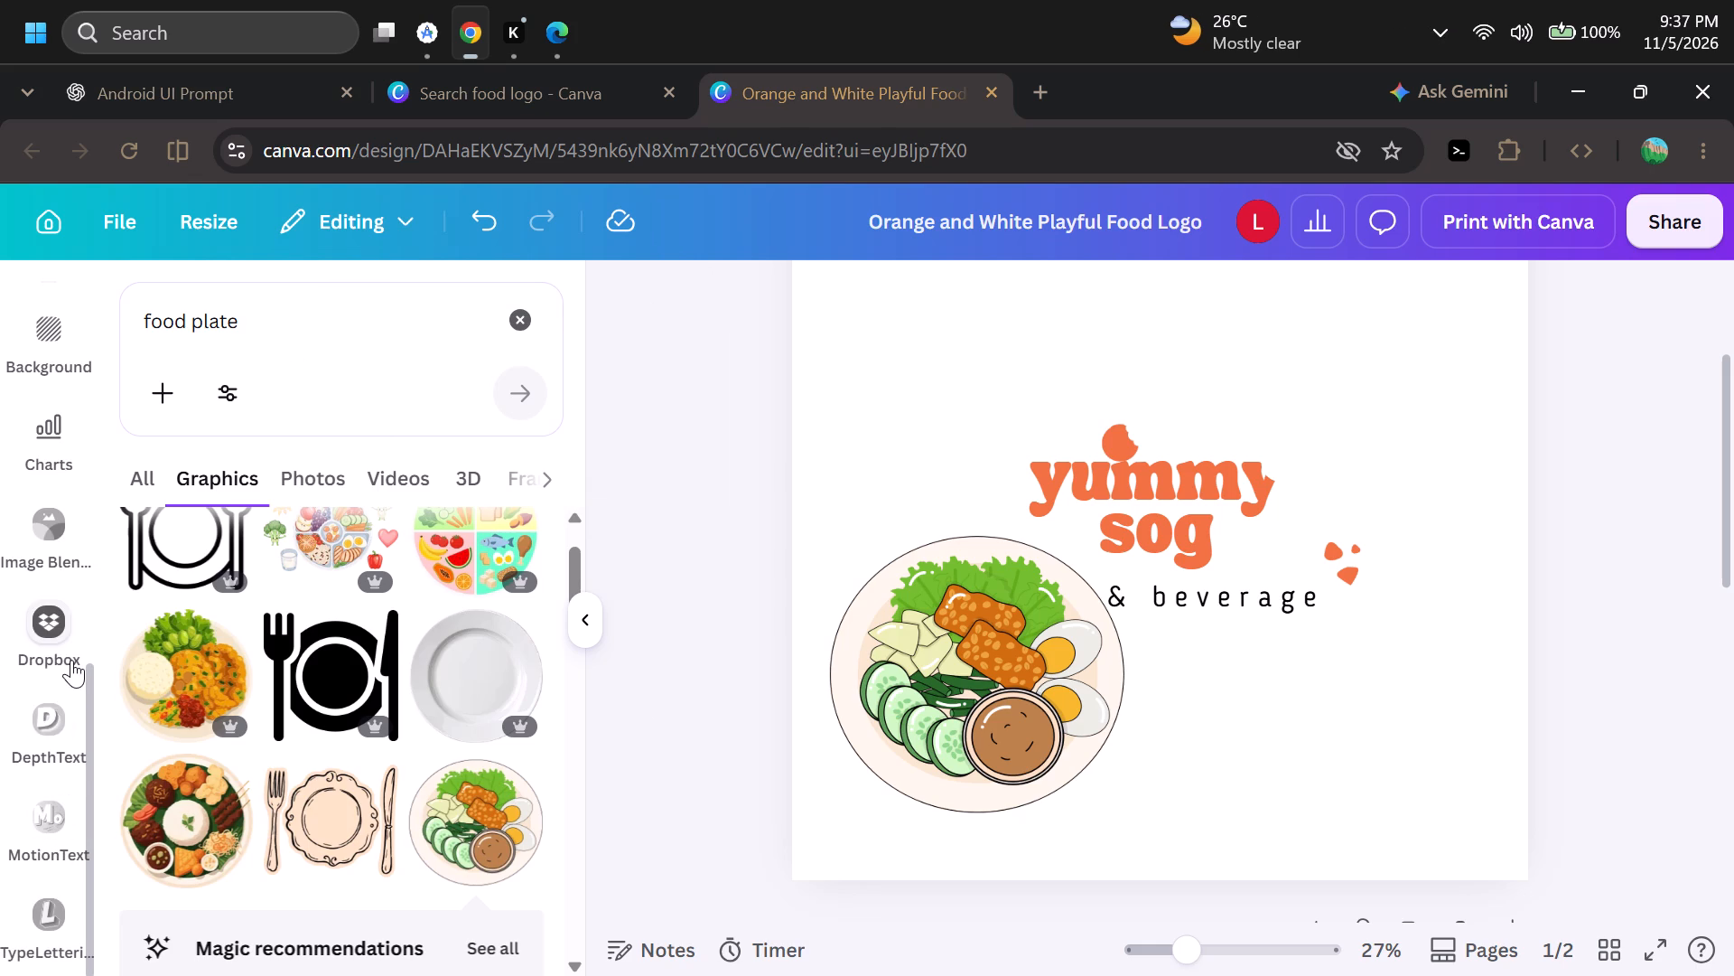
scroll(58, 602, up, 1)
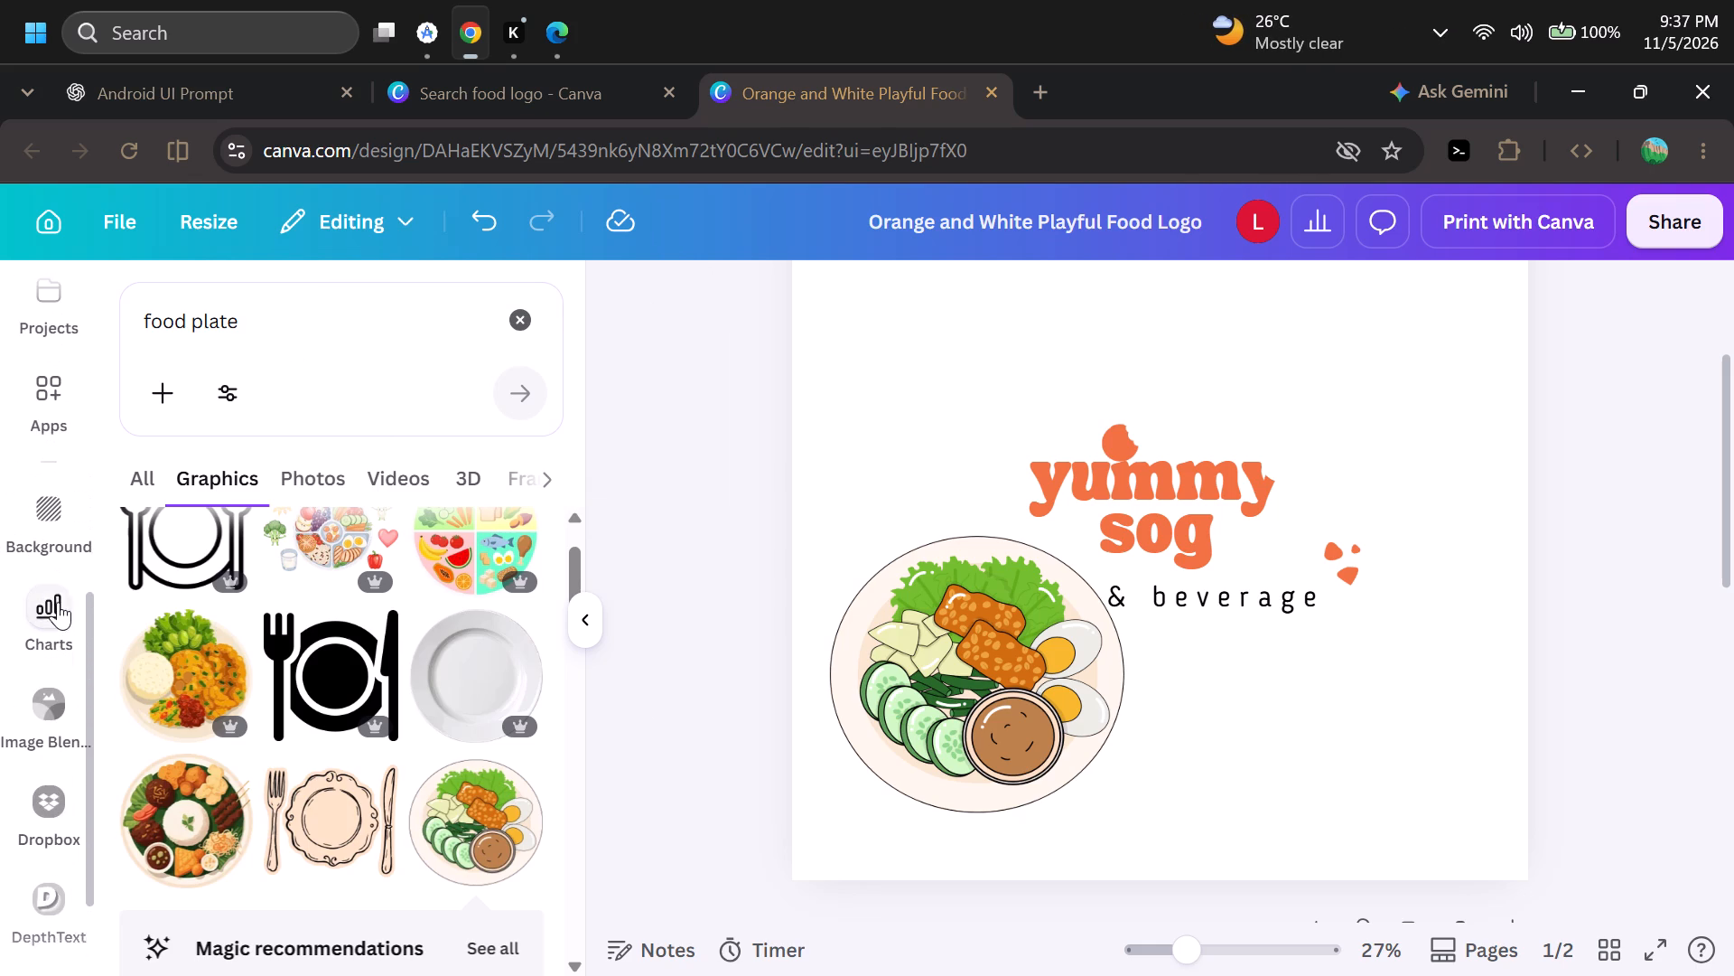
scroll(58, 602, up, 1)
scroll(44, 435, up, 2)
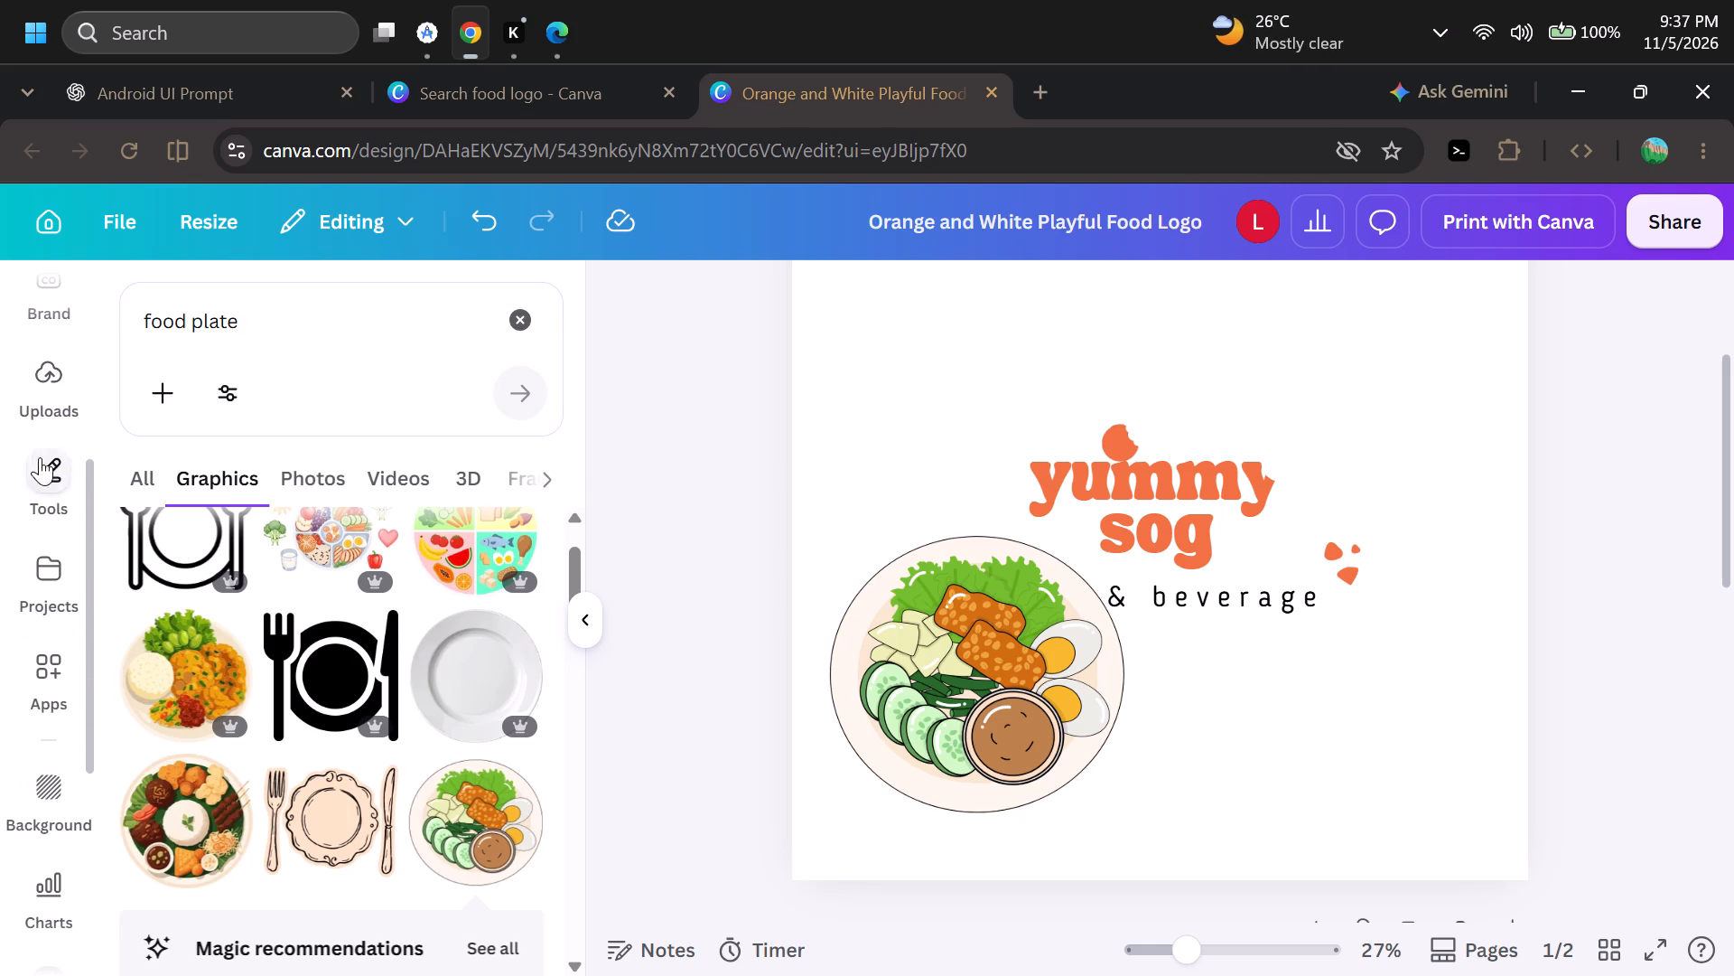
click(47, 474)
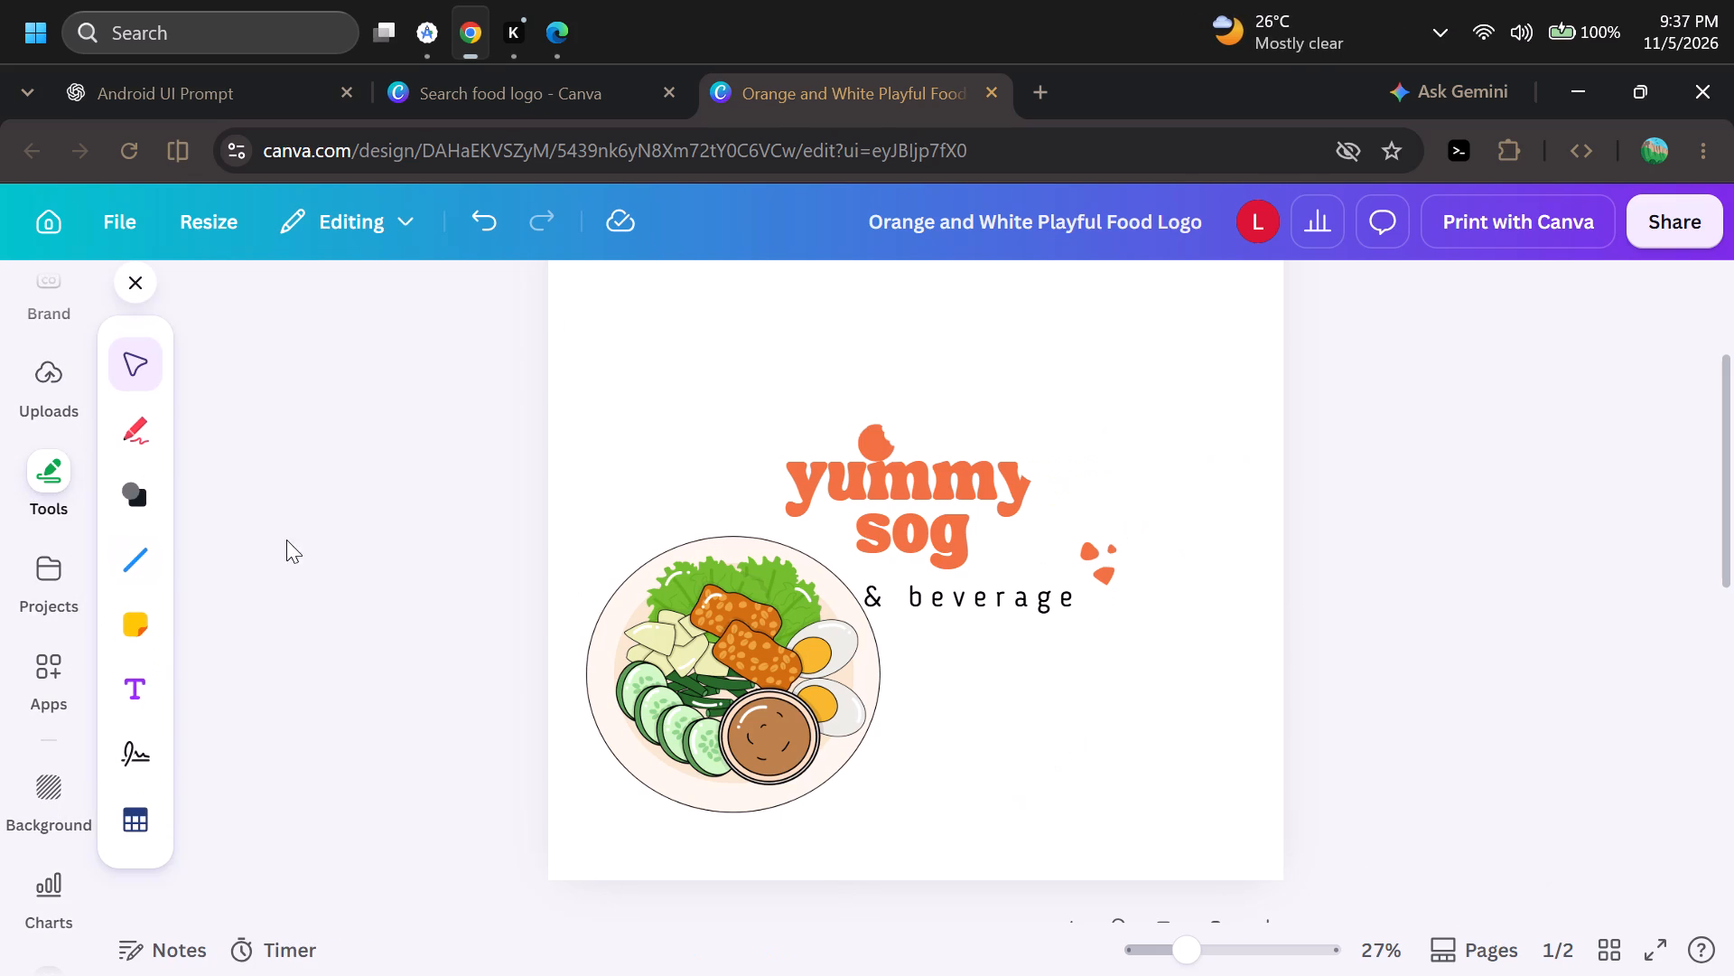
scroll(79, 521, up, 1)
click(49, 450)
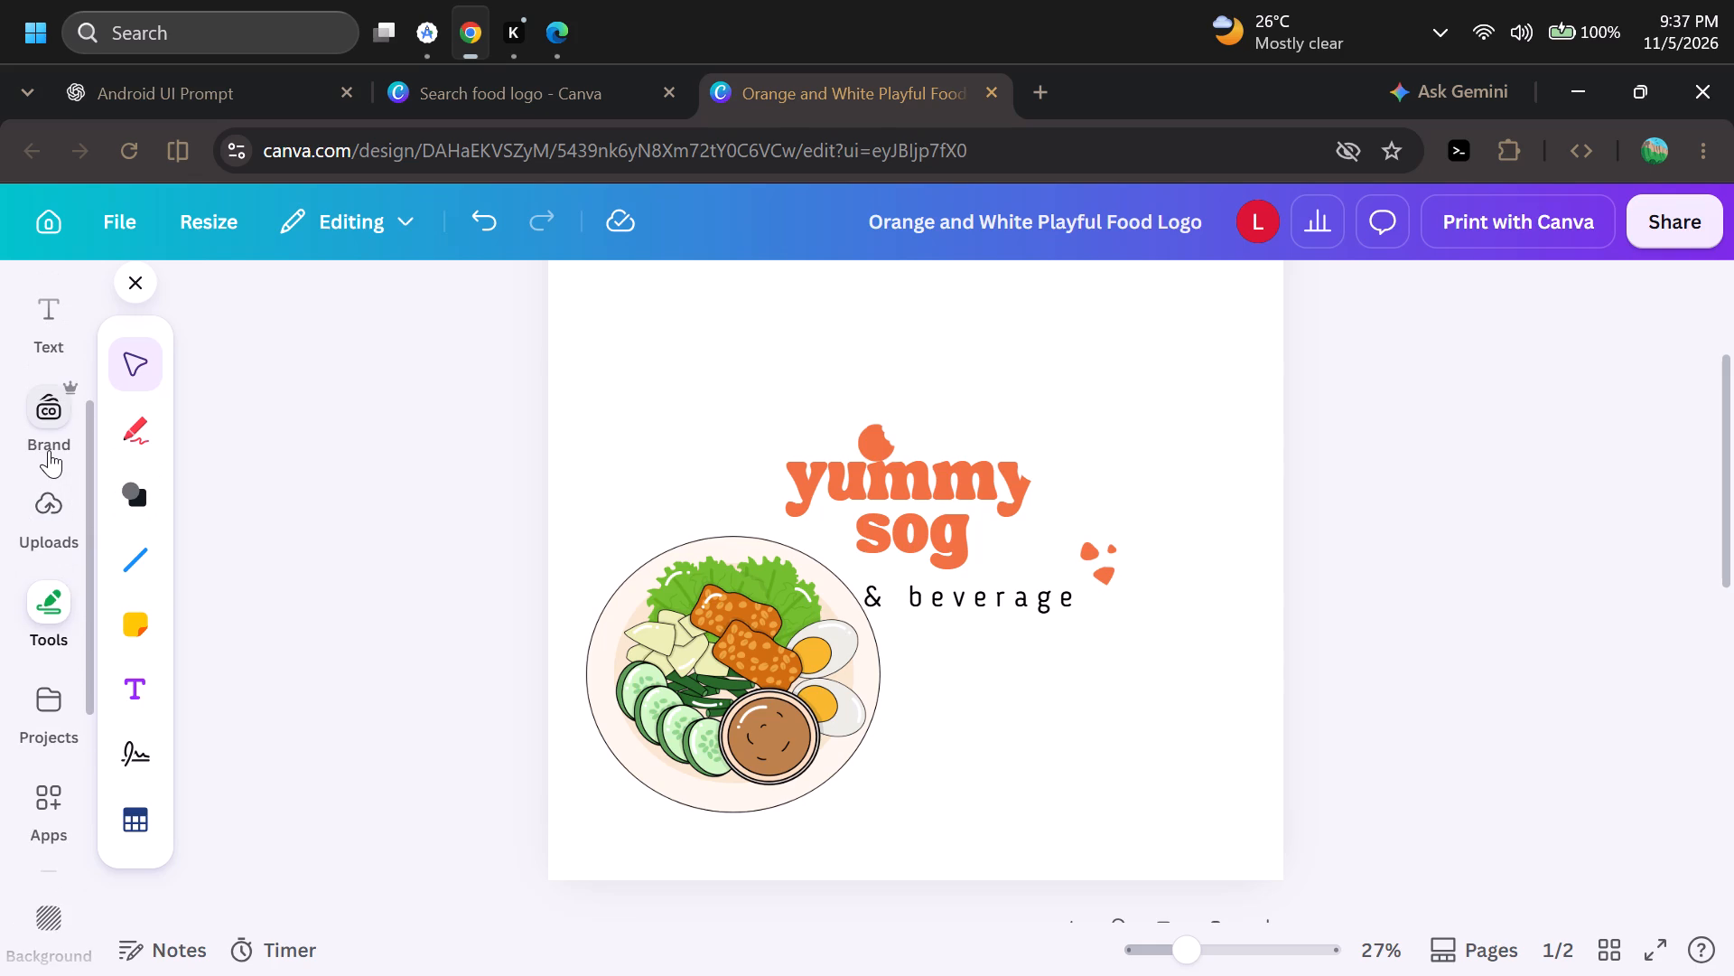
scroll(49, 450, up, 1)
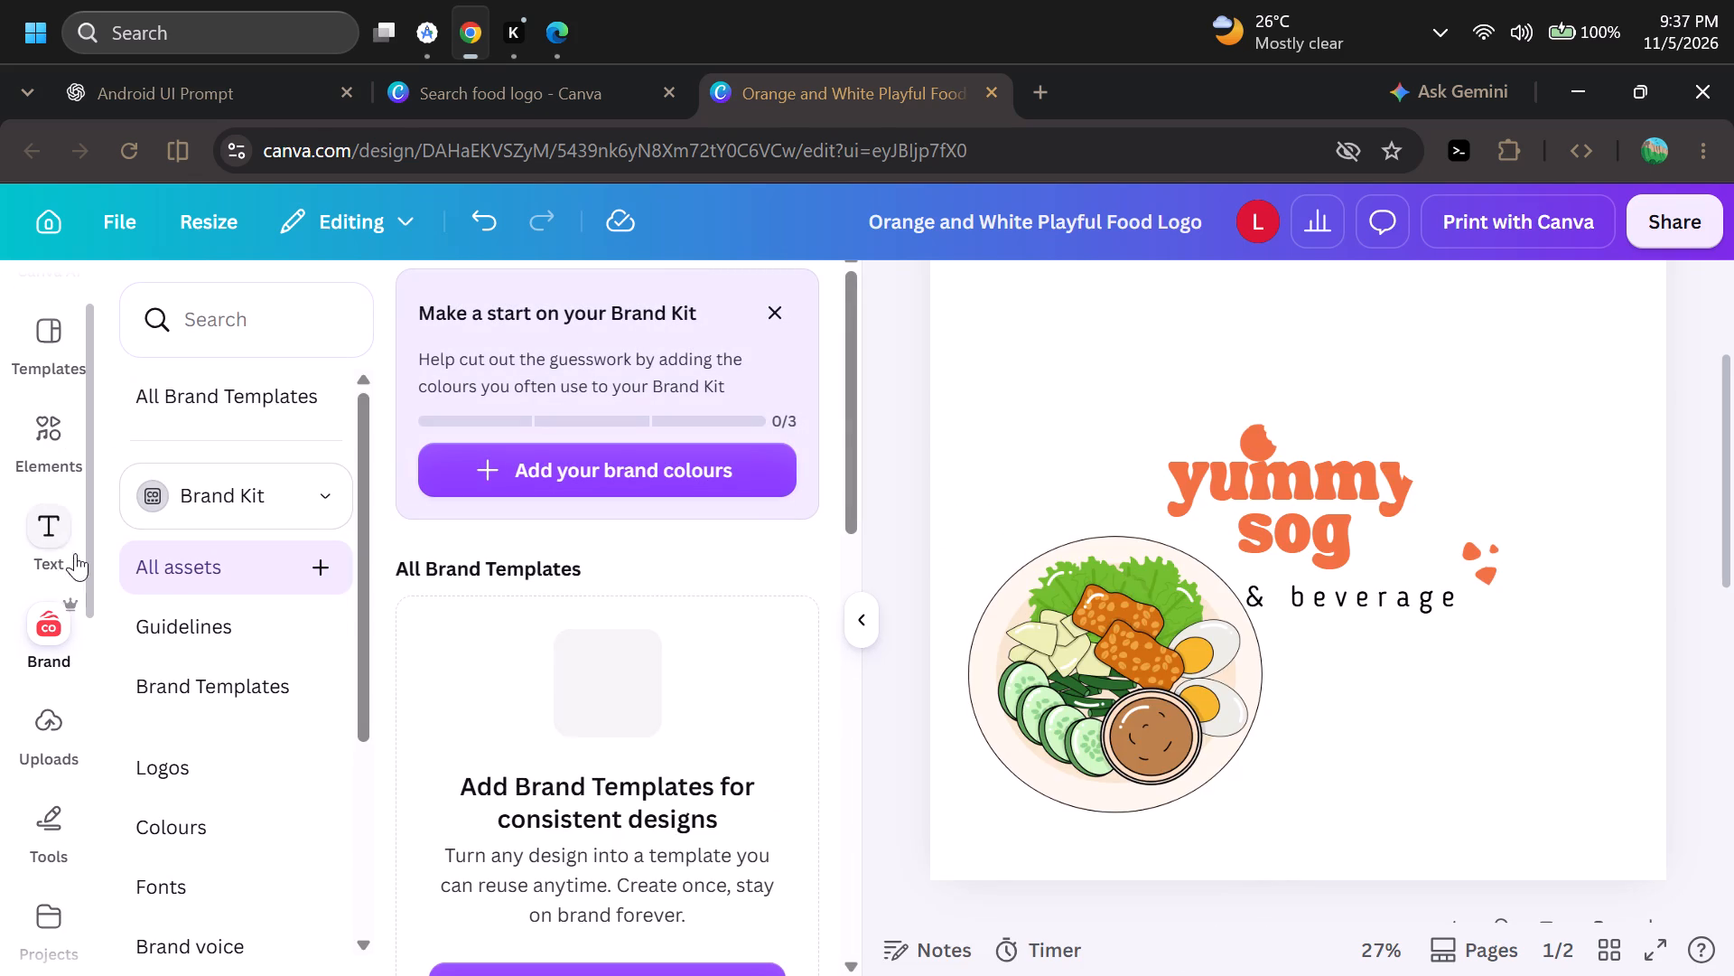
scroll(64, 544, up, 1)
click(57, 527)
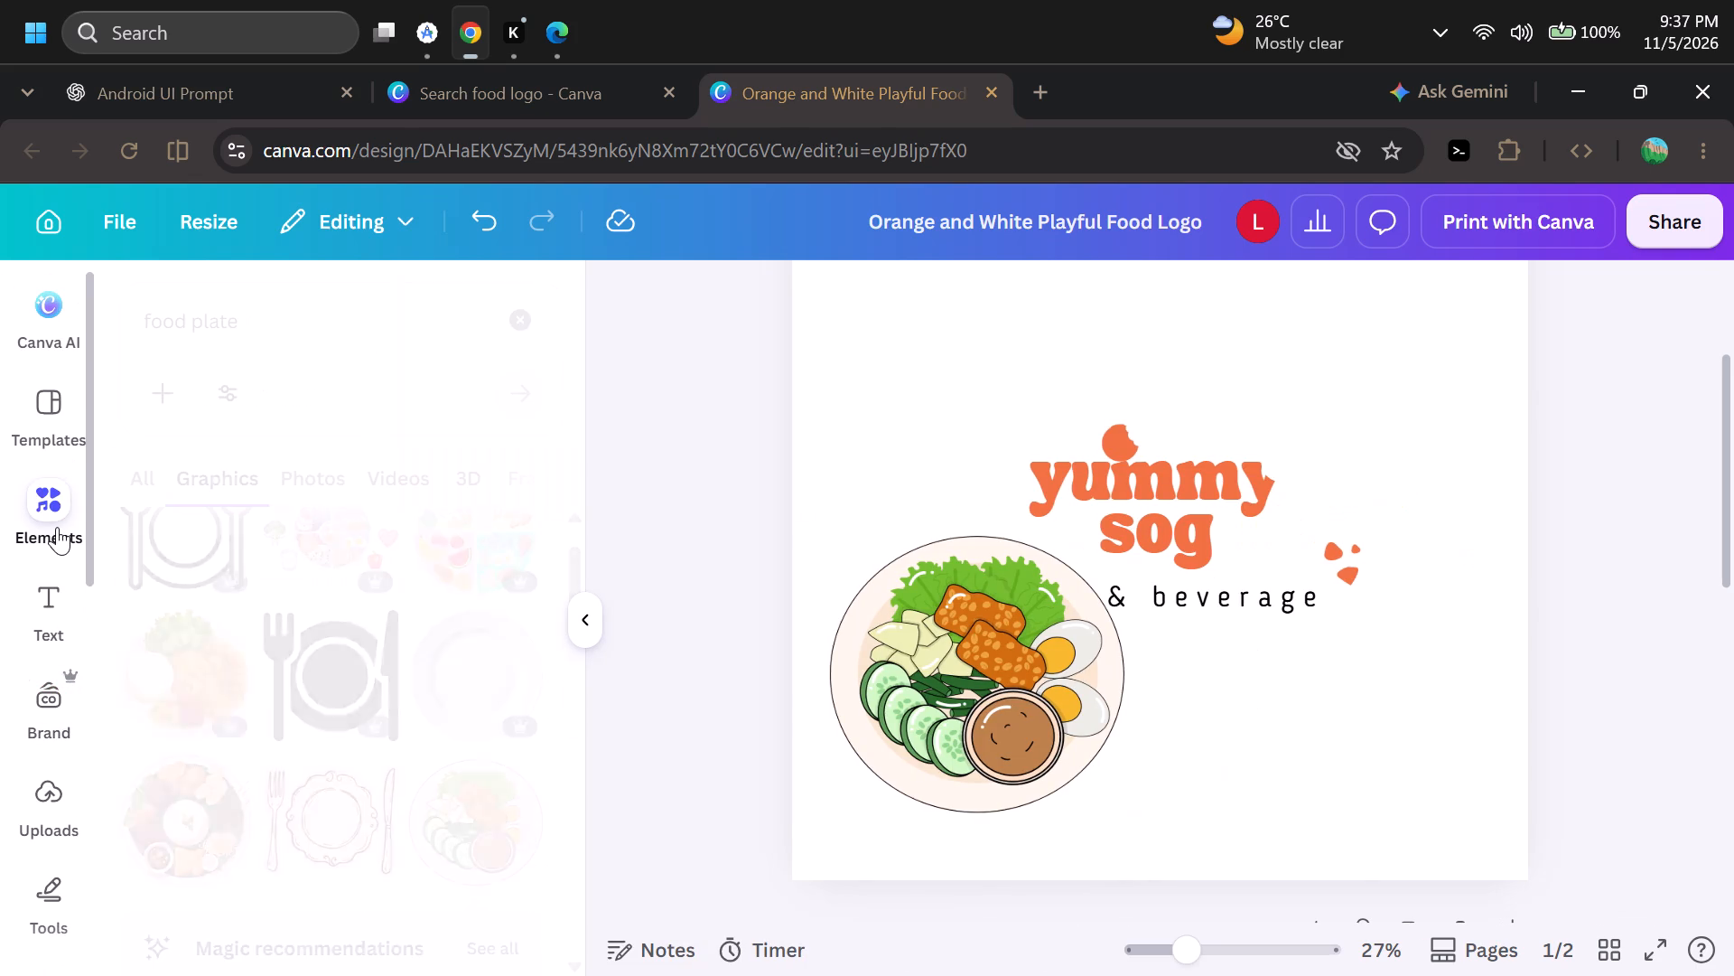
Look through more of the "food plate" graphics results for alternative plate illustrations.
scroll(247, 691, down, 4)
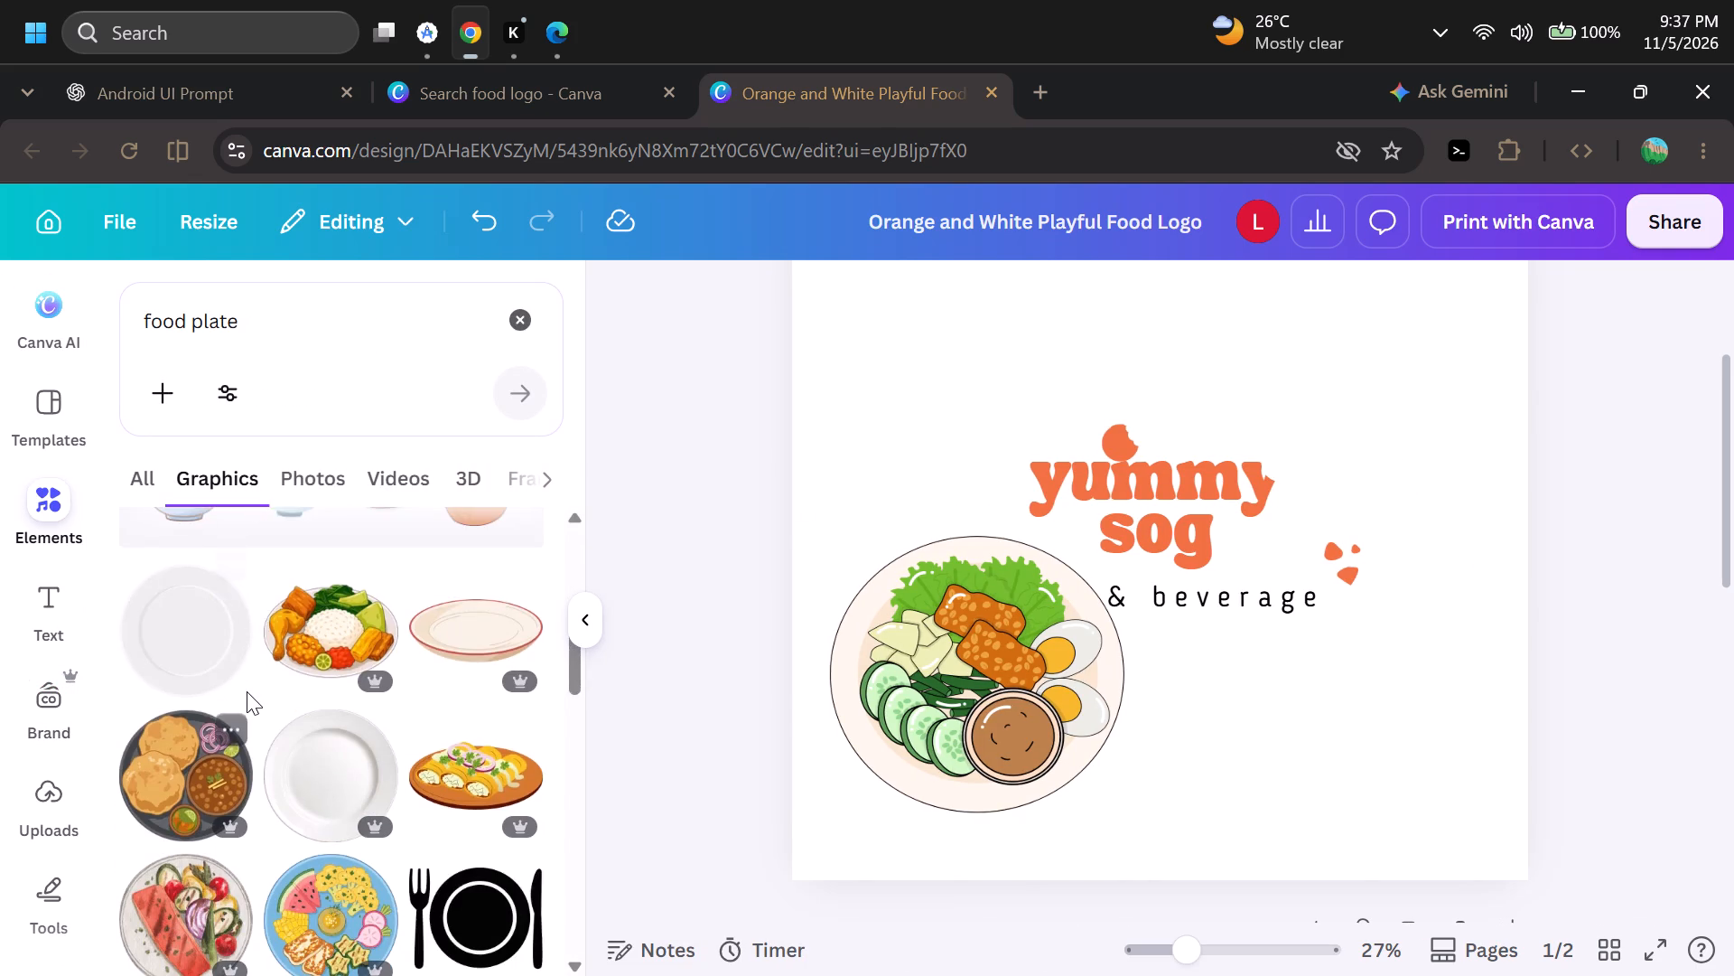
scroll(247, 691, down, 3)
scroll(247, 691, up, 1)
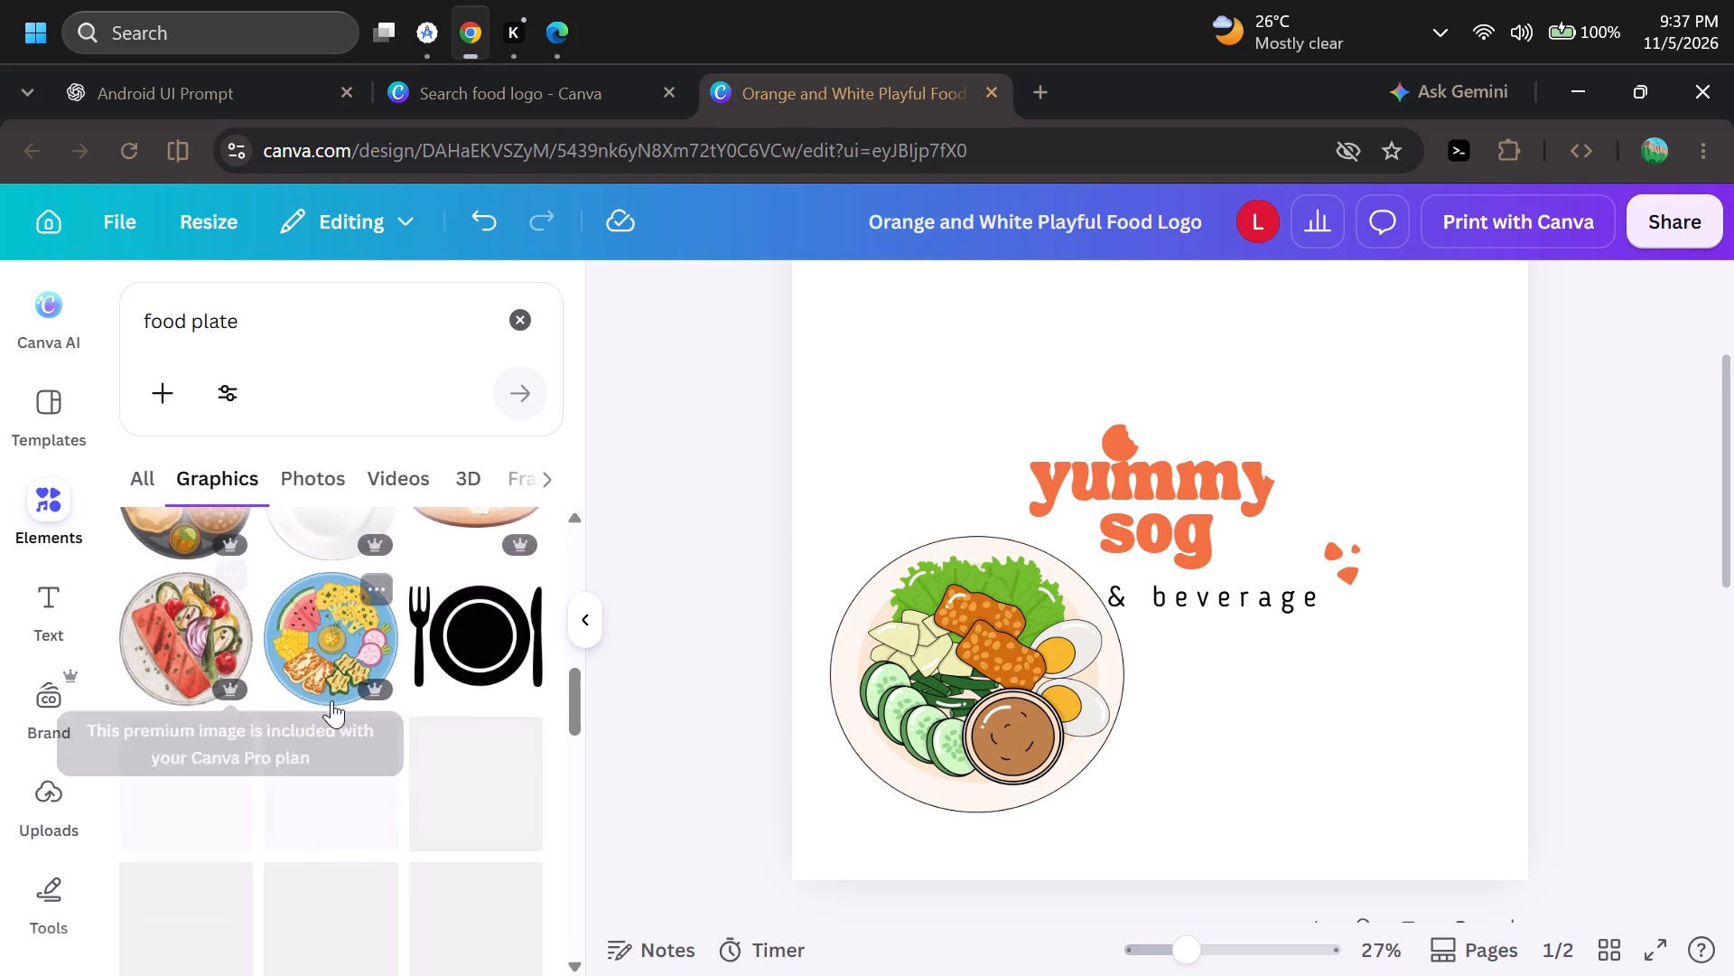
scroll(328, 754, down, 5)
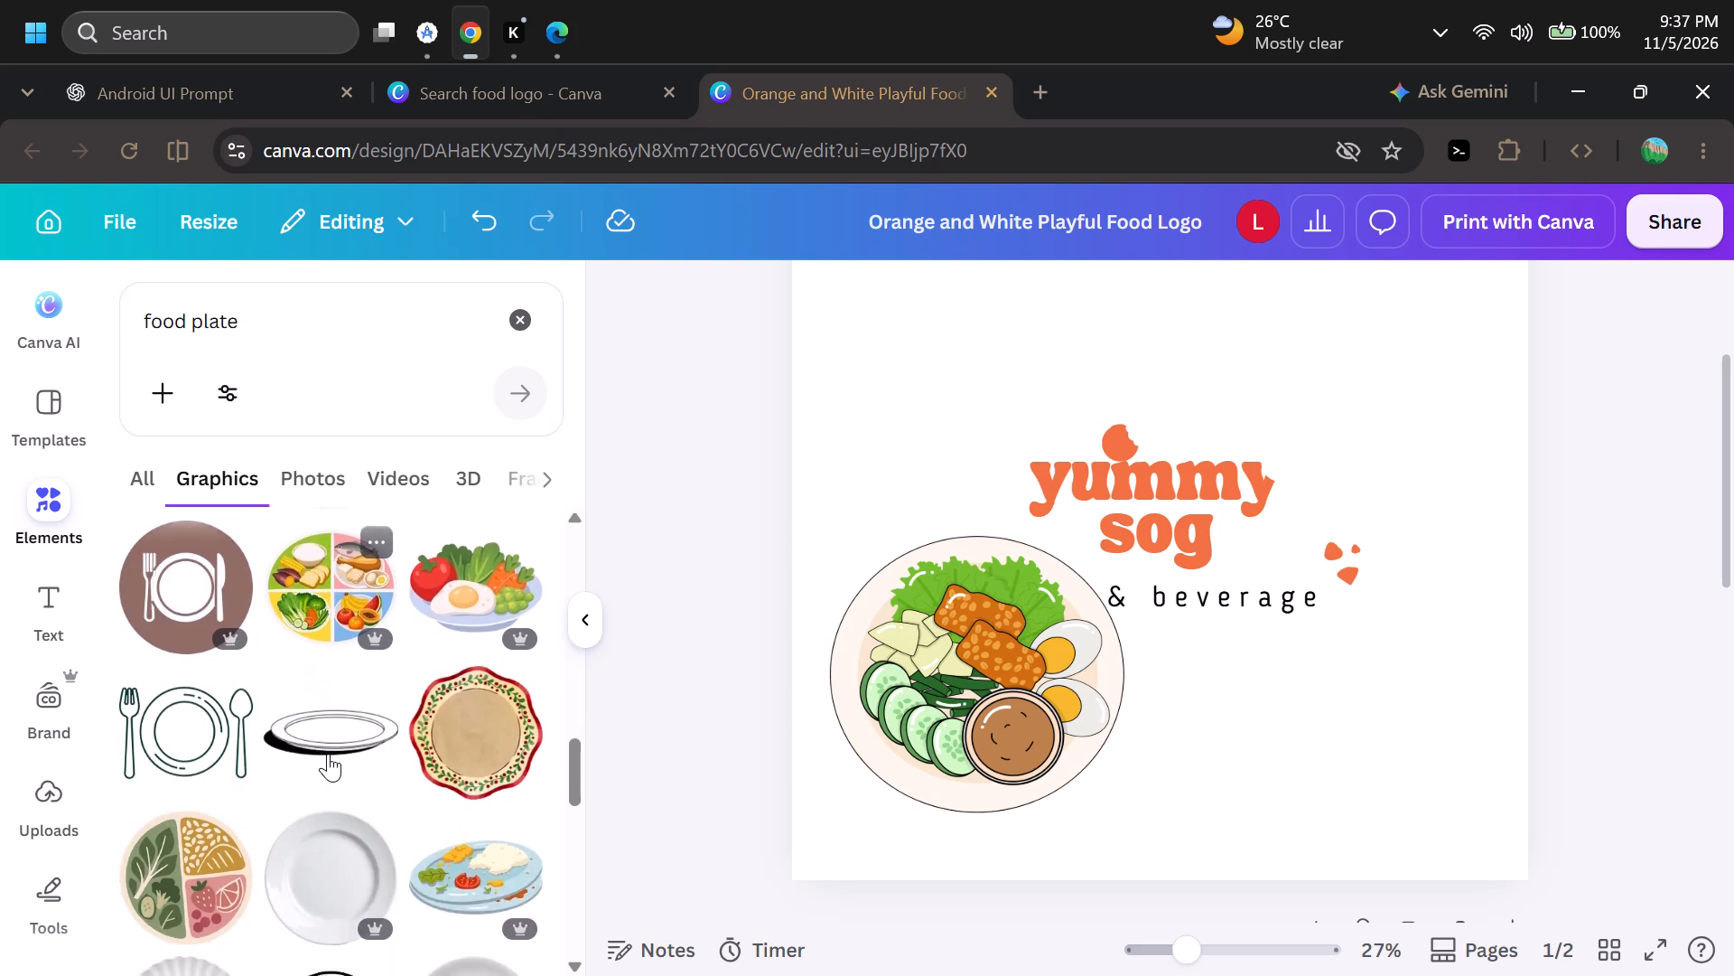
scroll(328, 754, down, 5)
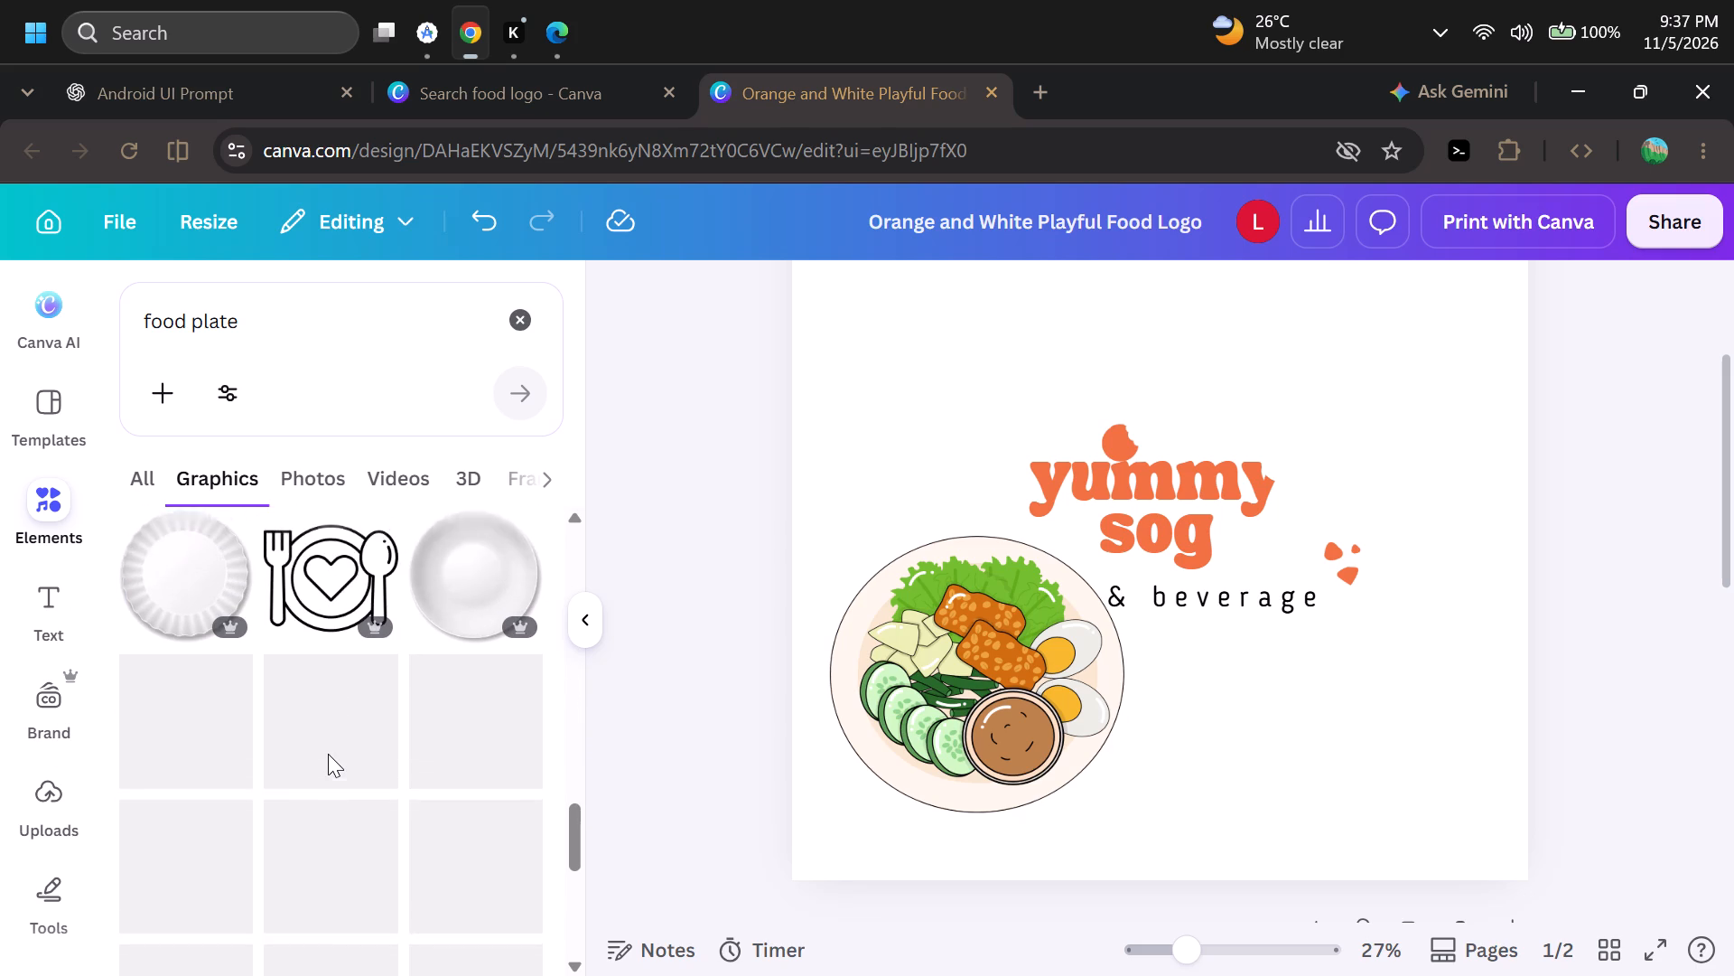
scroll(328, 754, down, 2)
scroll(328, 754, right, 1)
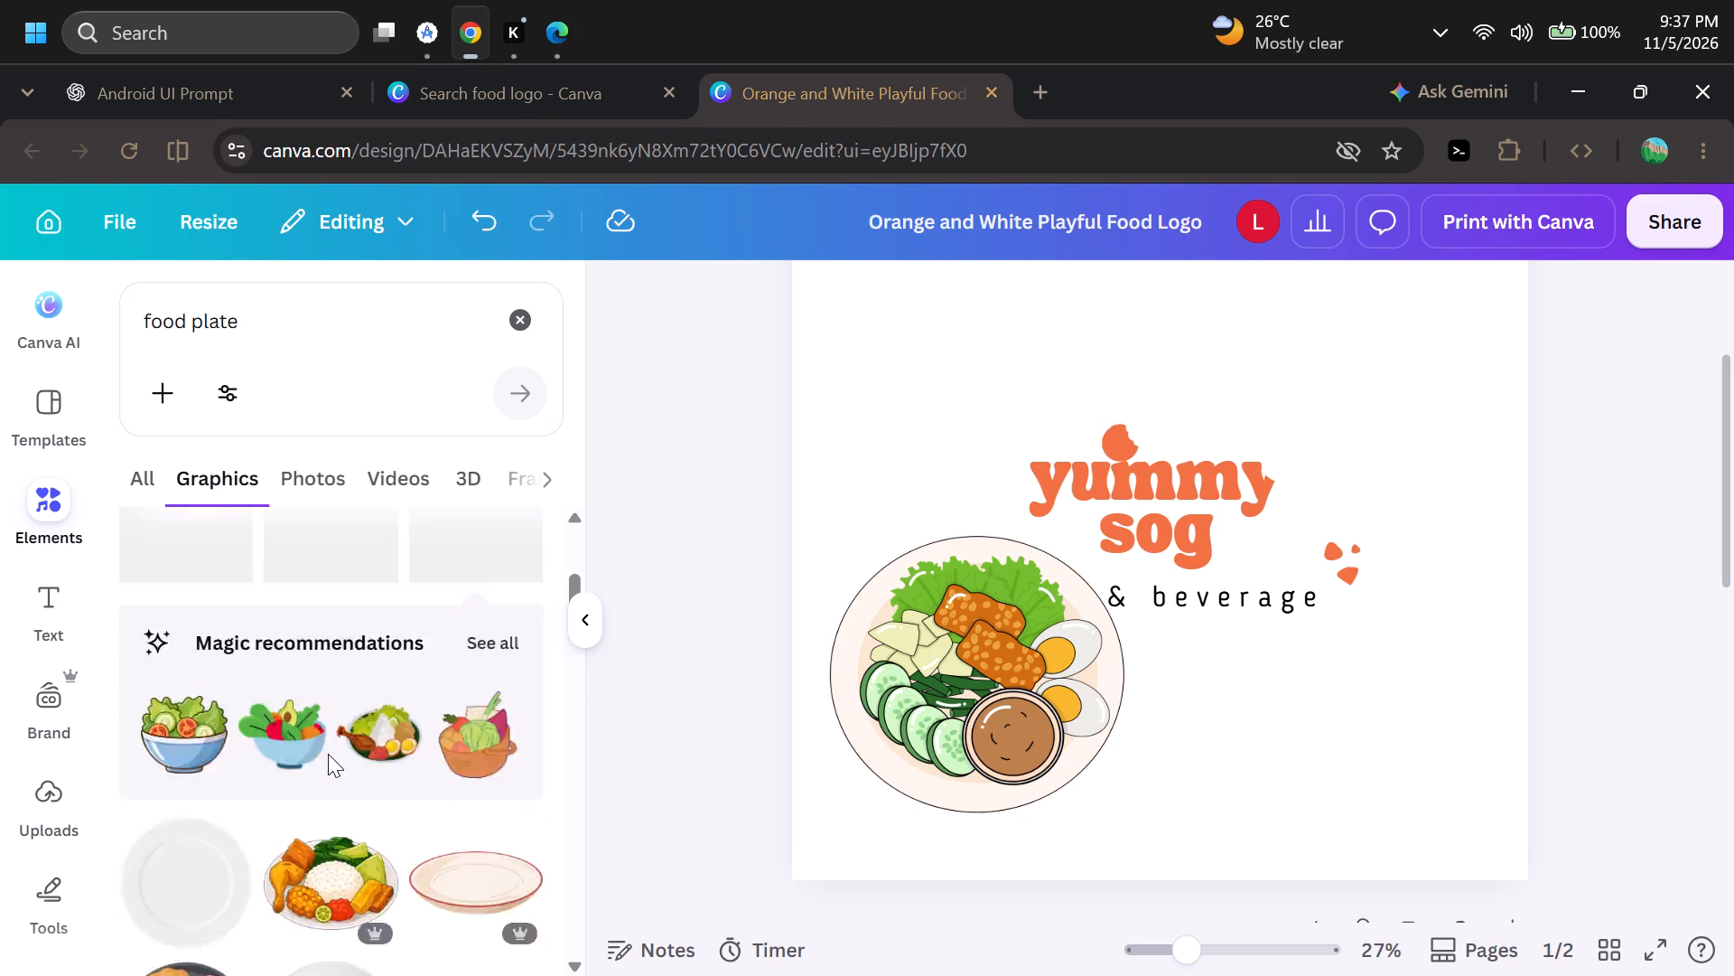
scroll(328, 754, up, 2)
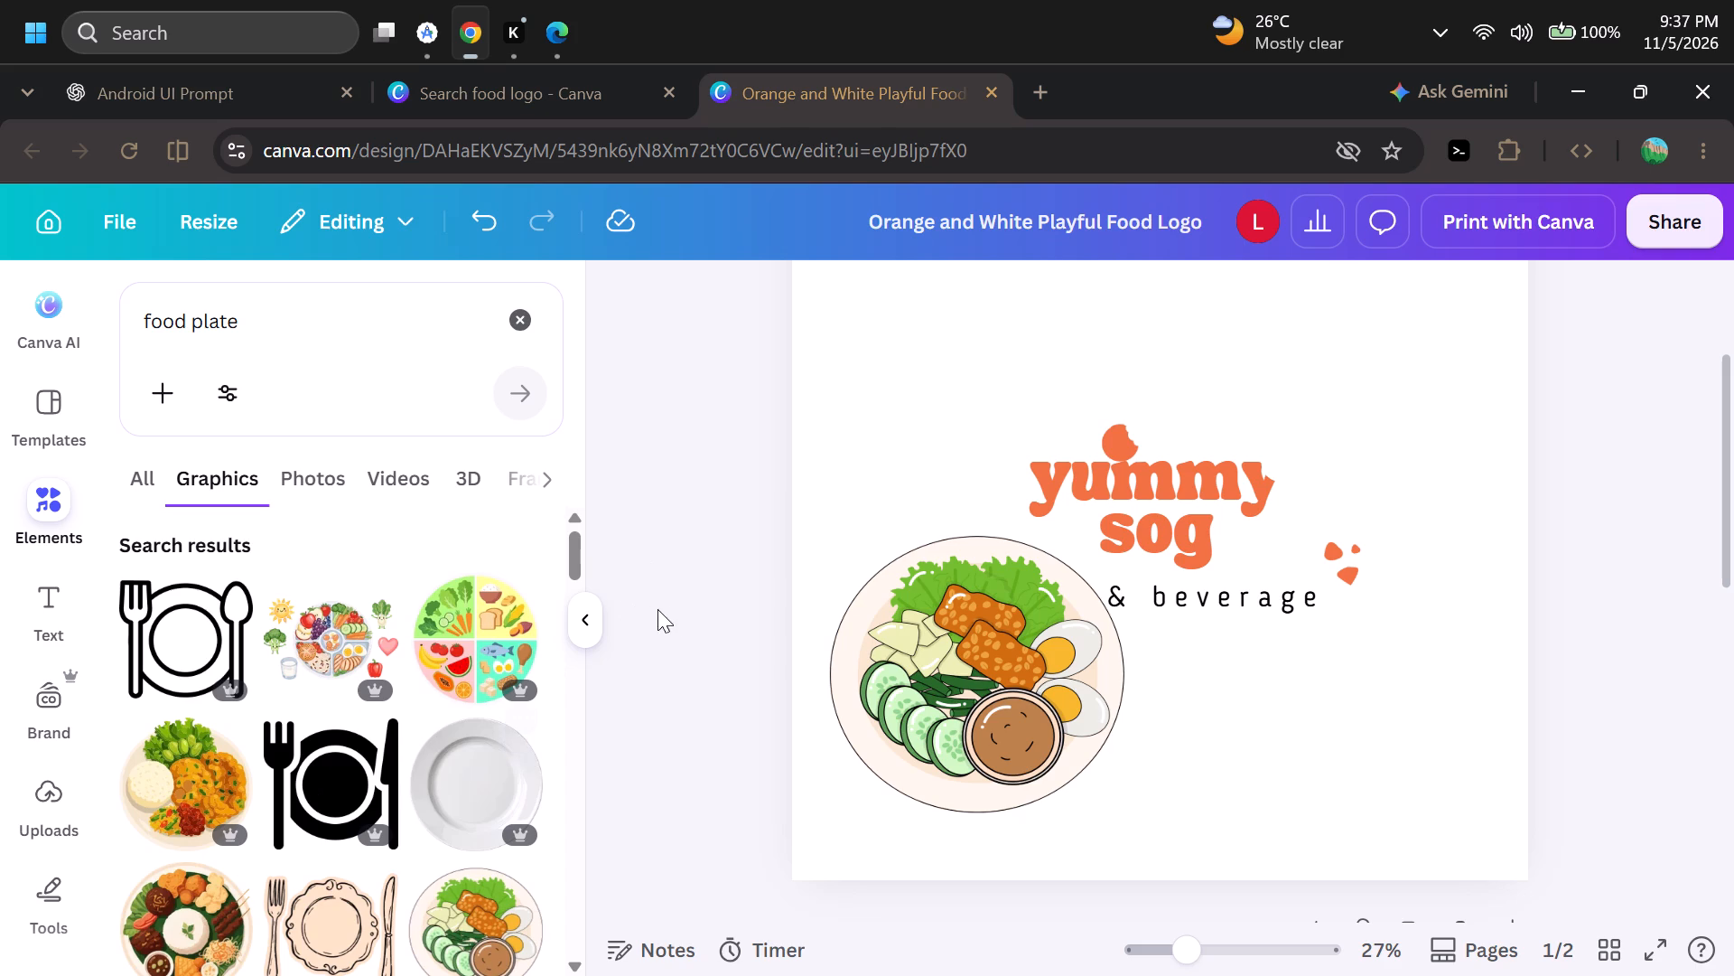
Move the food plate graphic over the "yummy sog" wordmark and send it to the back.
click(671, 610)
drag(1041, 733, 1174, 635)
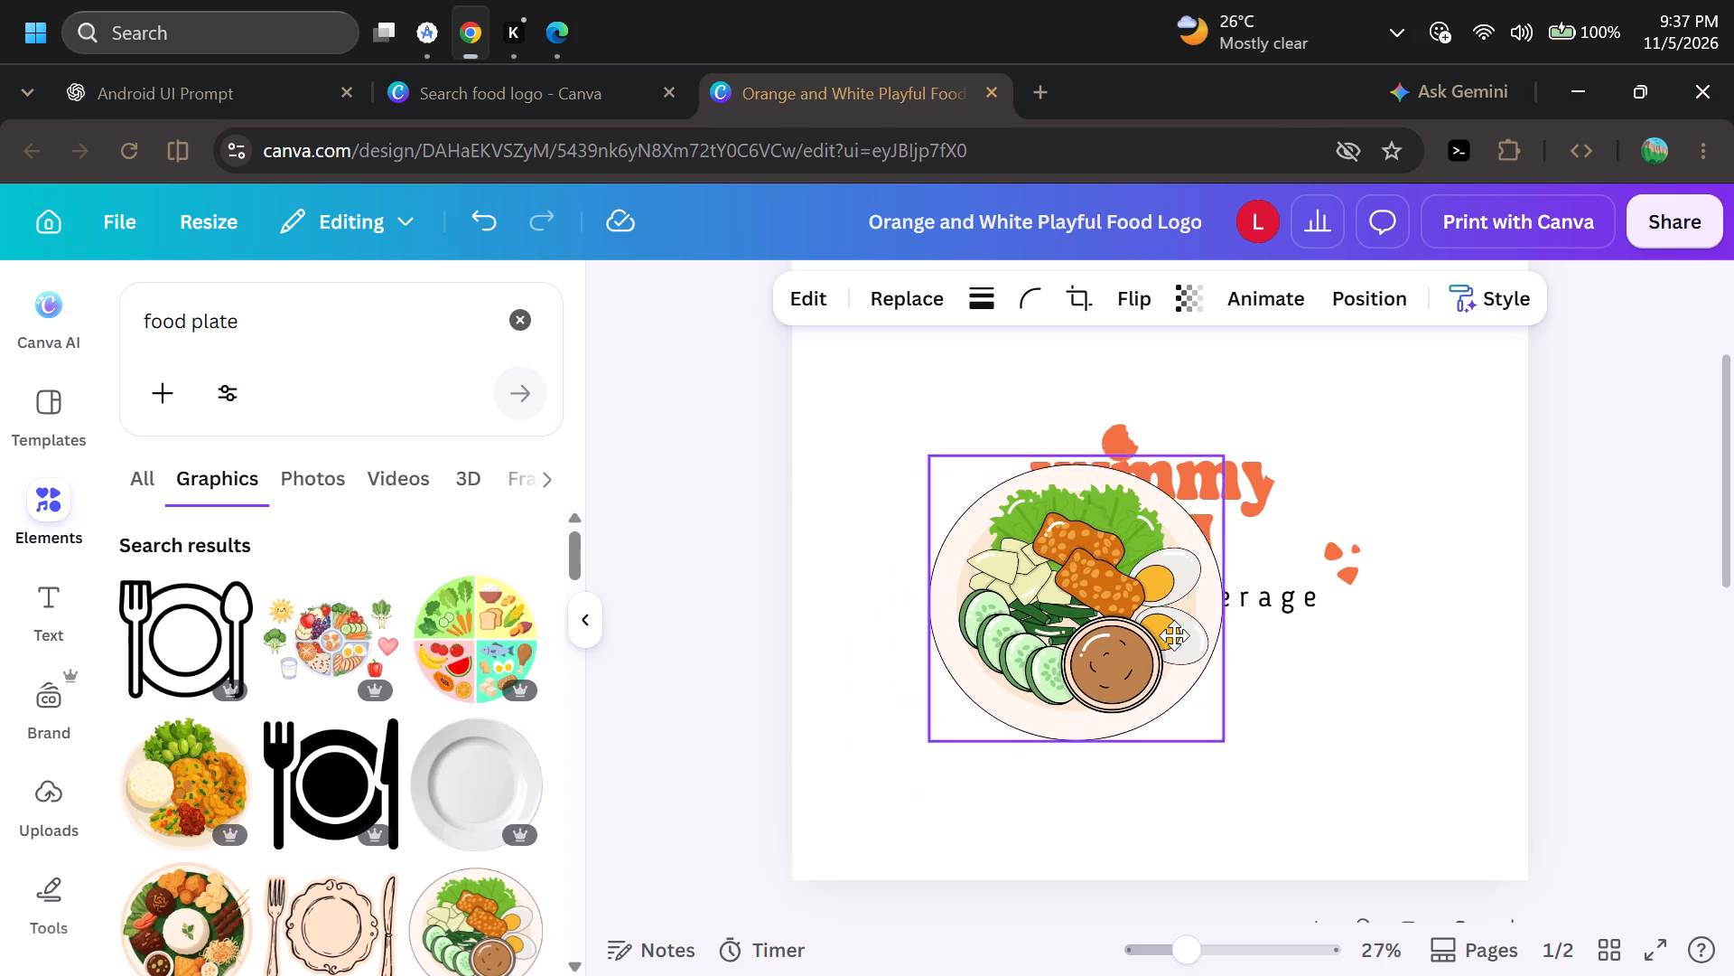
drag(1174, 635, 1207, 578)
right_click(1207, 578)
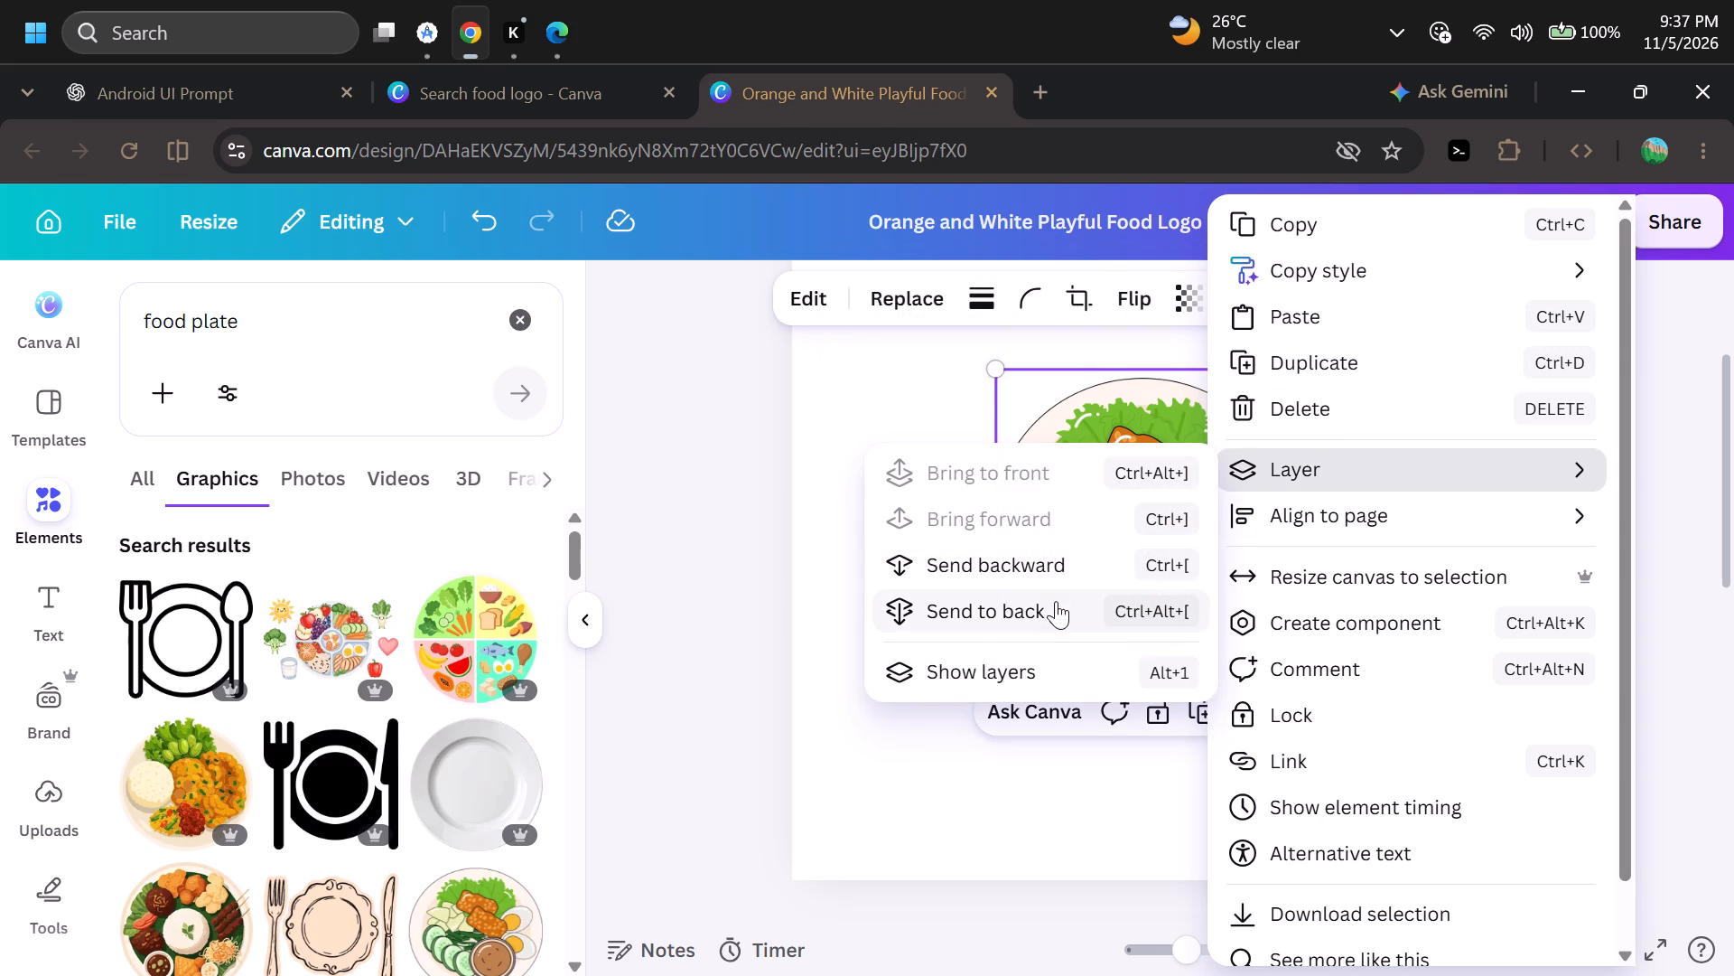
click(1036, 615)
click(835, 765)
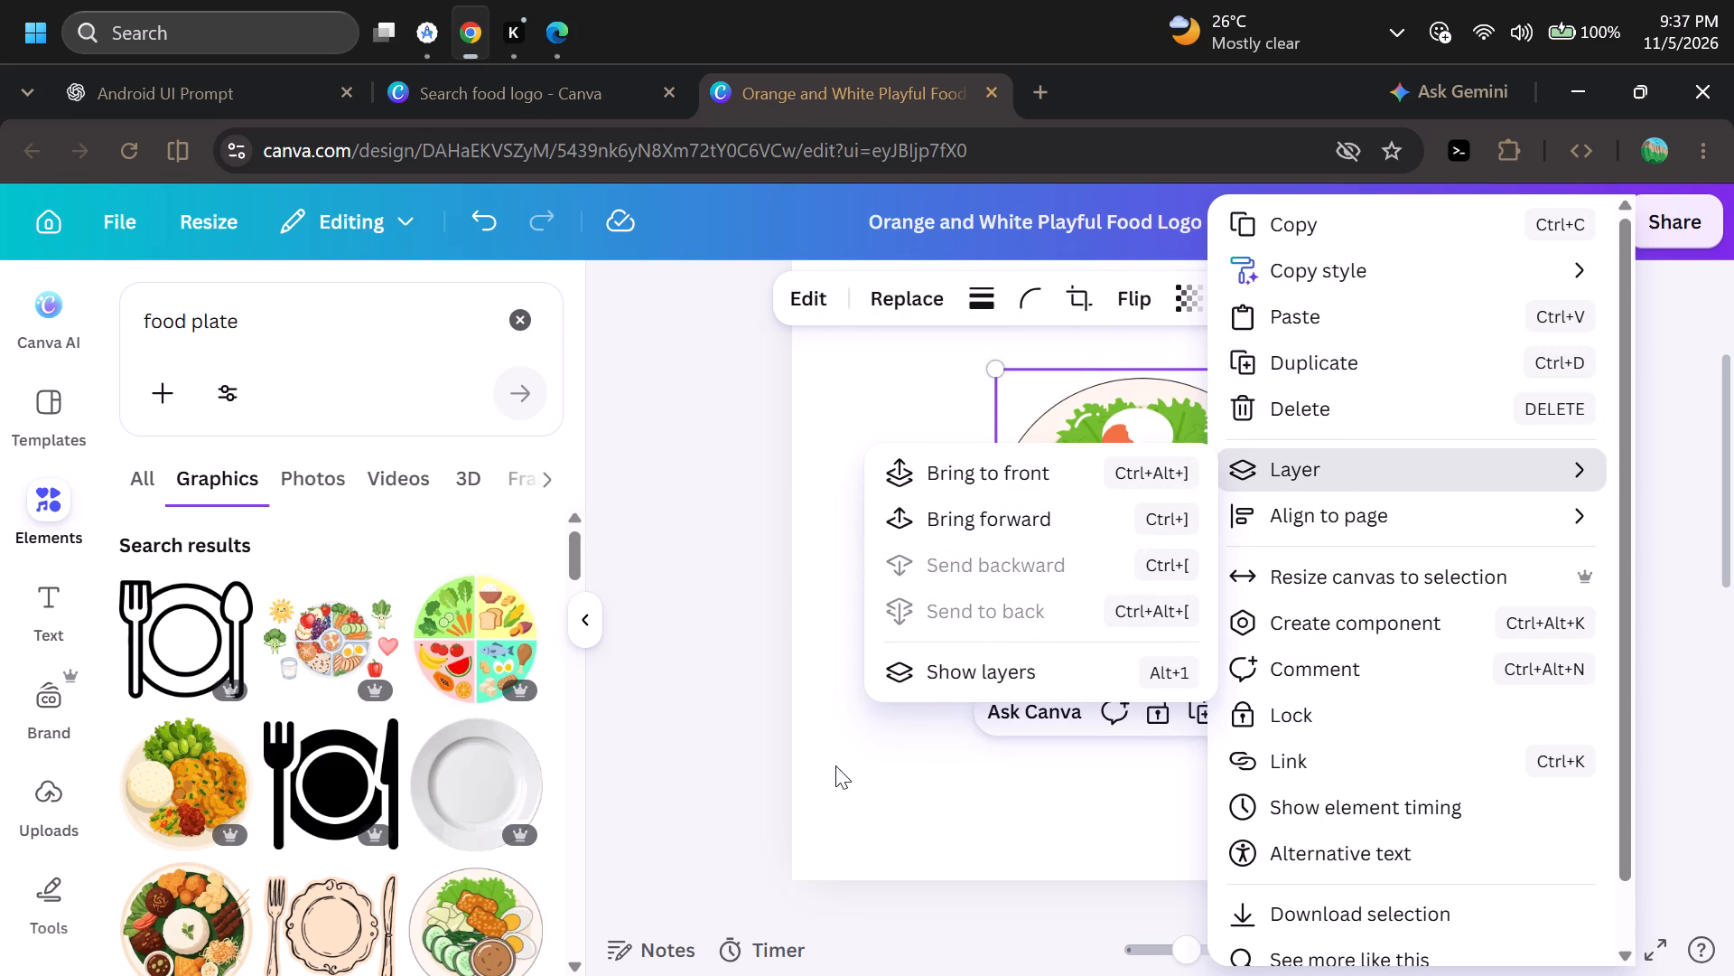
Enlarge the food plate graphic behind the wordmark and tagline, and centre it horizontally on the page.
drag(997, 653, 975, 692)
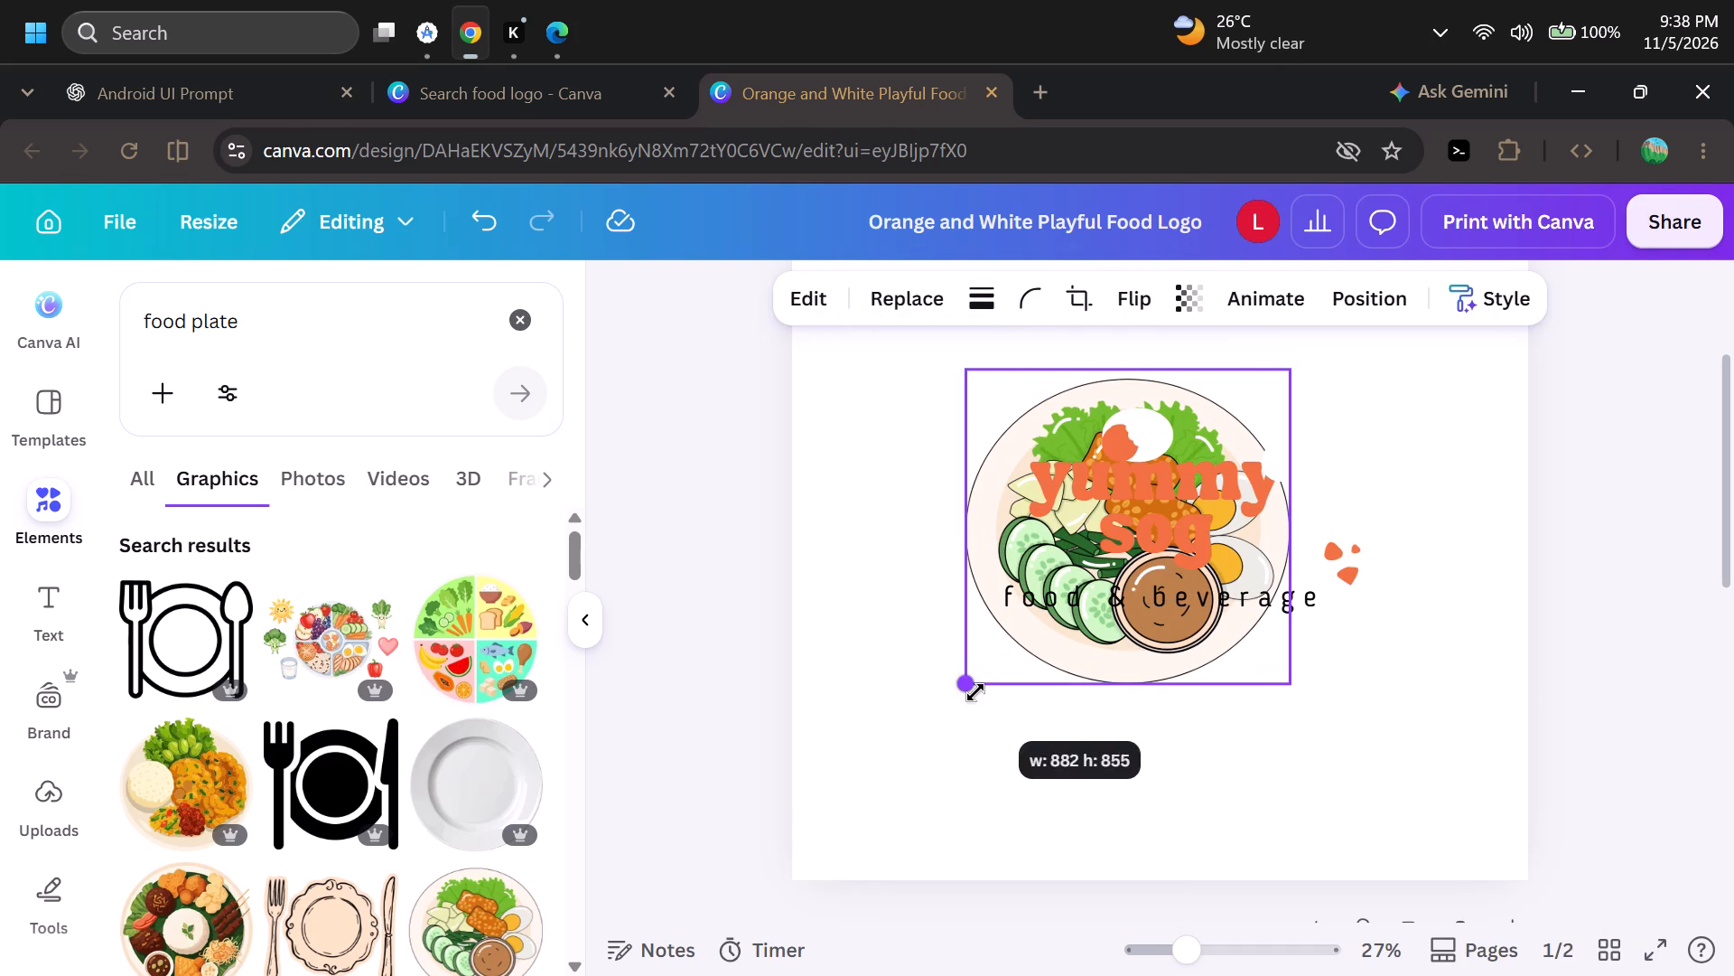
drag(975, 692, 976, 692)
drag(1290, 681, 1303, 684)
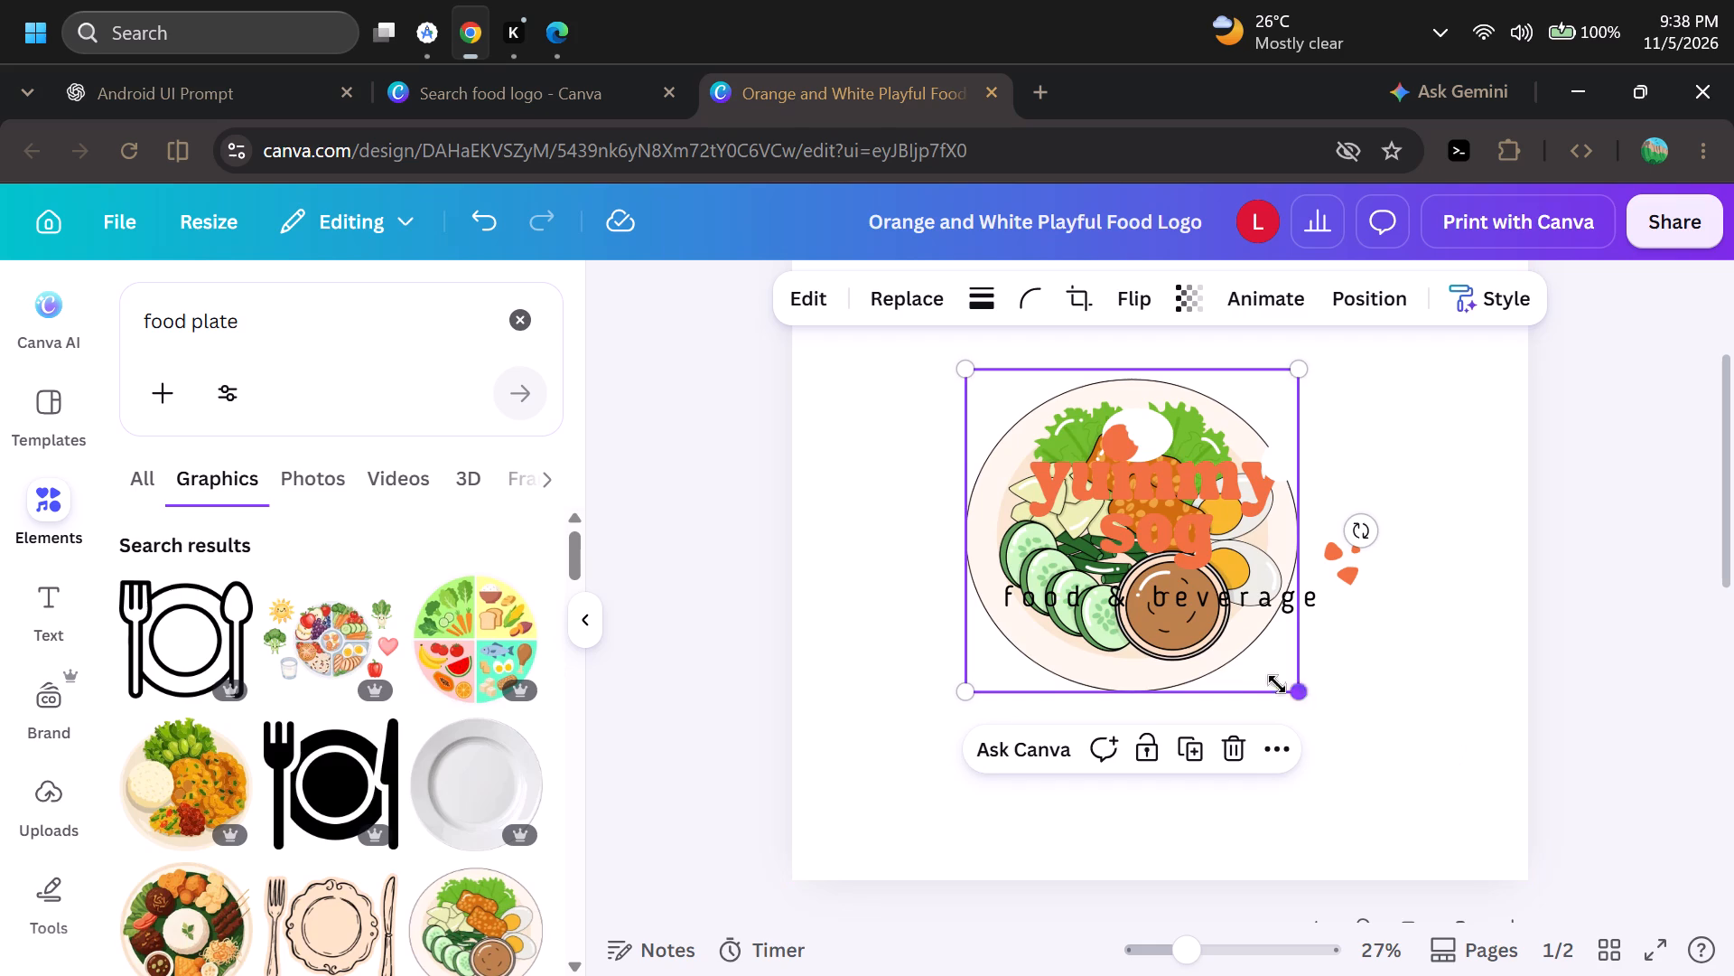
drag(1208, 663, 1226, 659)
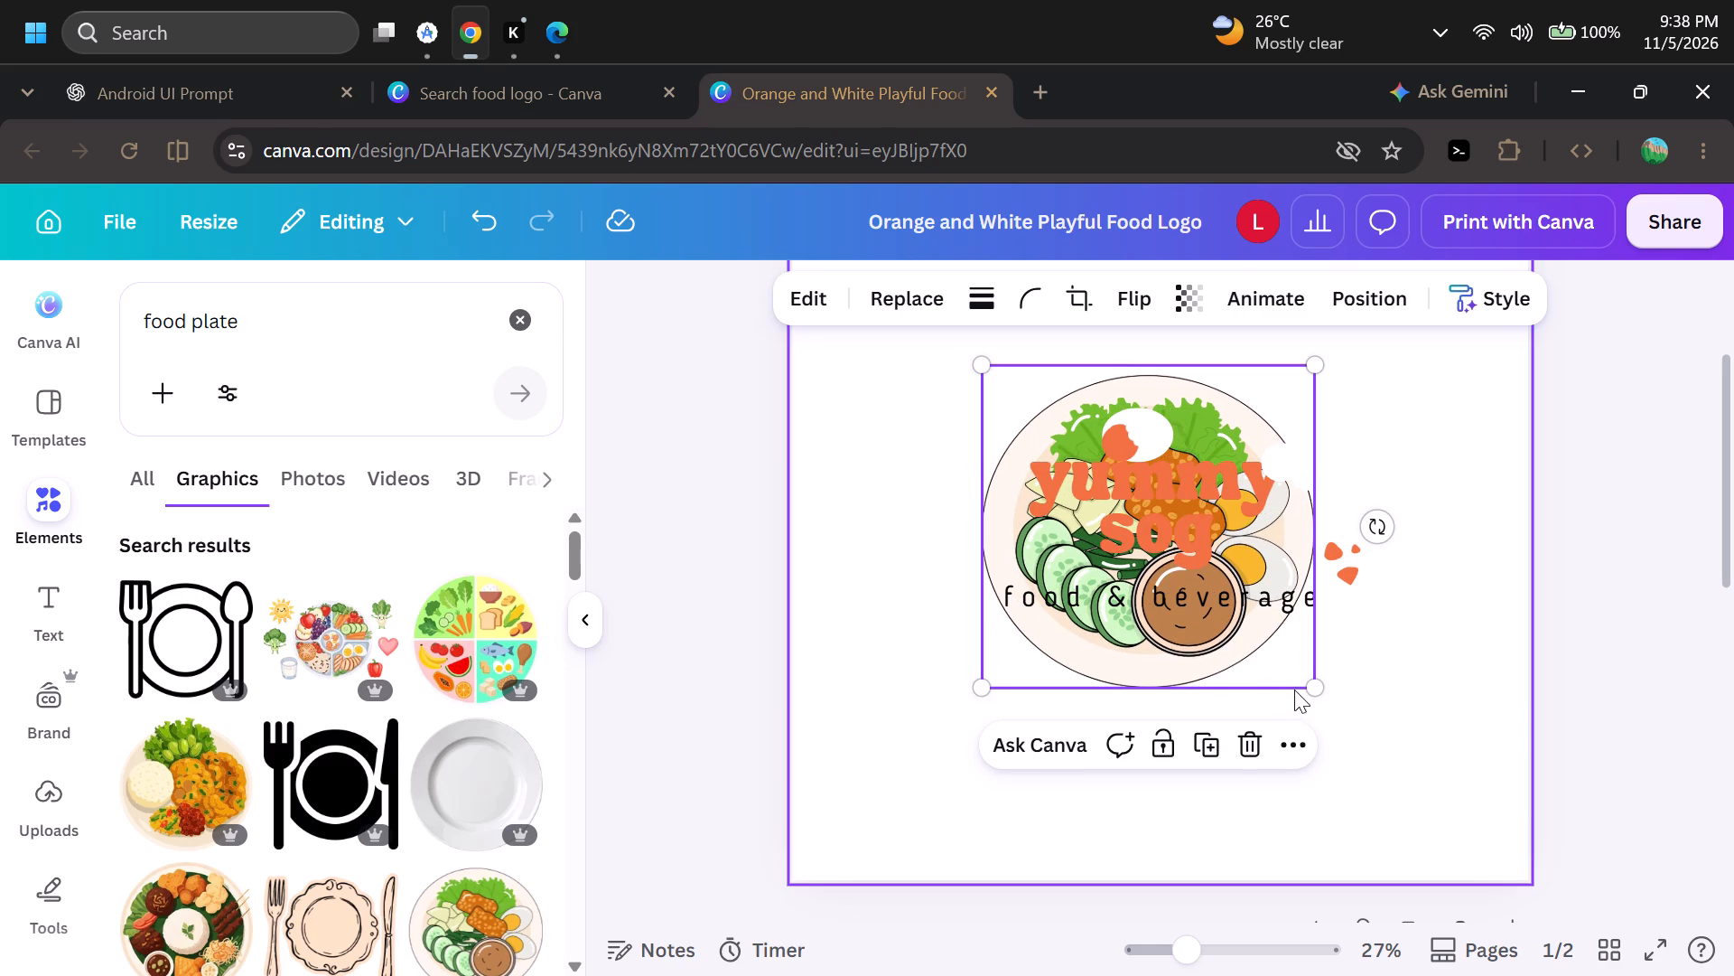
drag(1309, 680, 1345, 703)
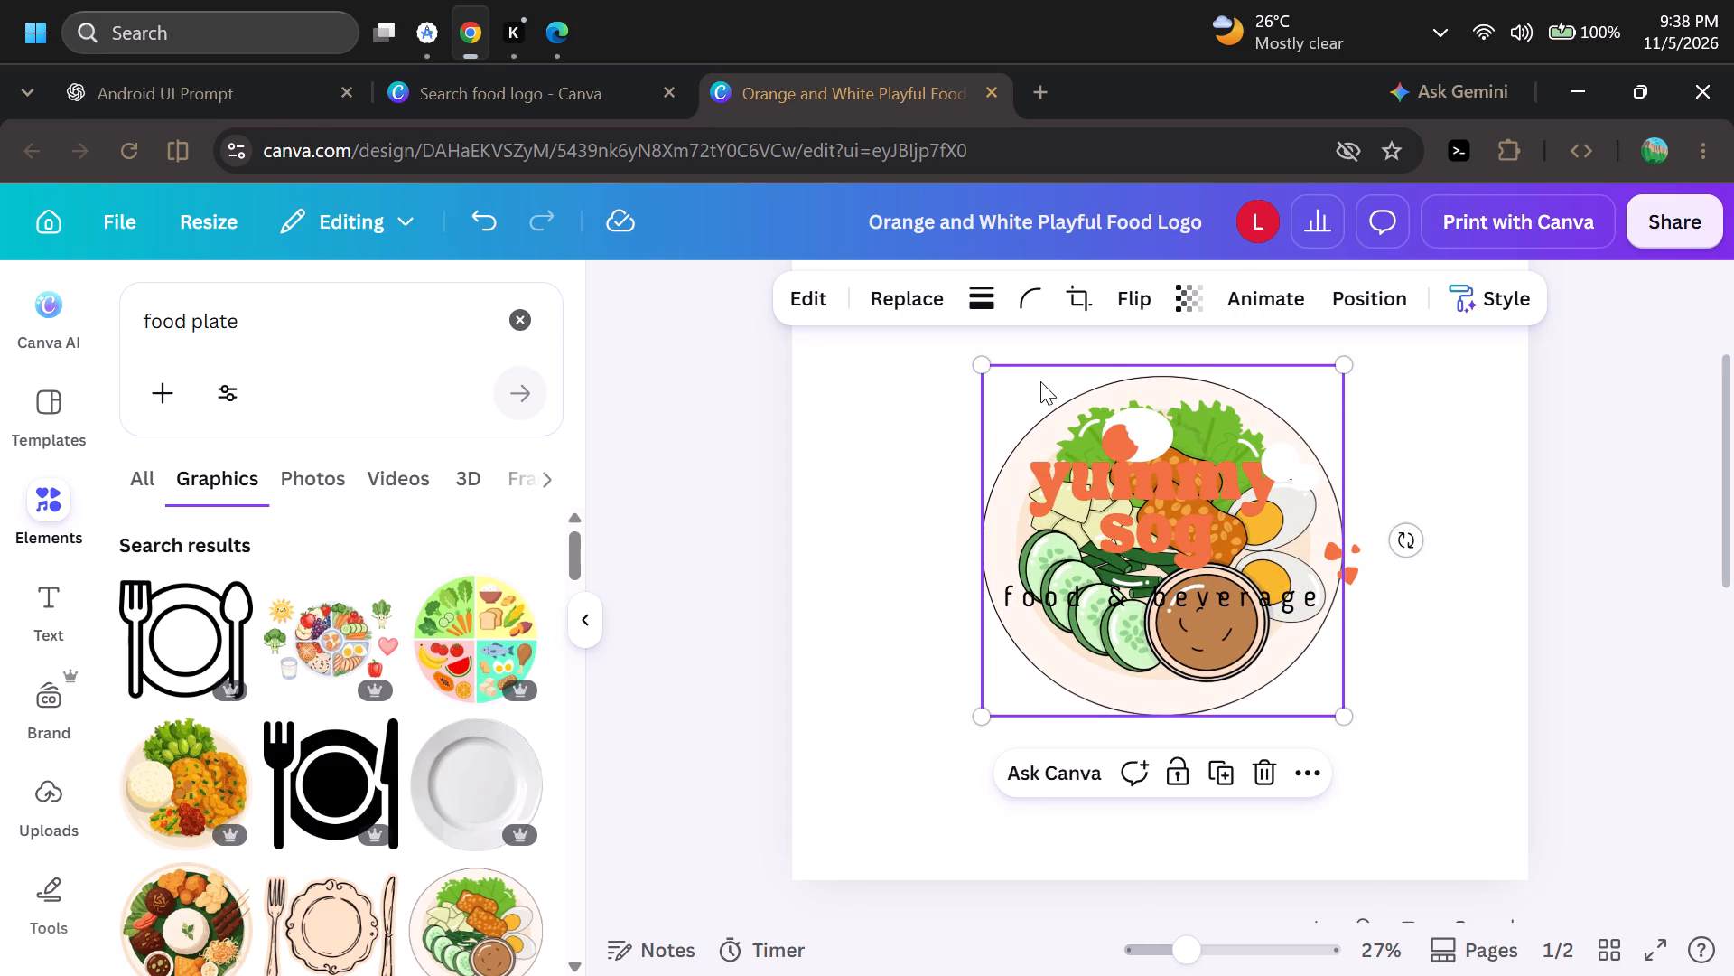
drag(989, 360, 974, 352)
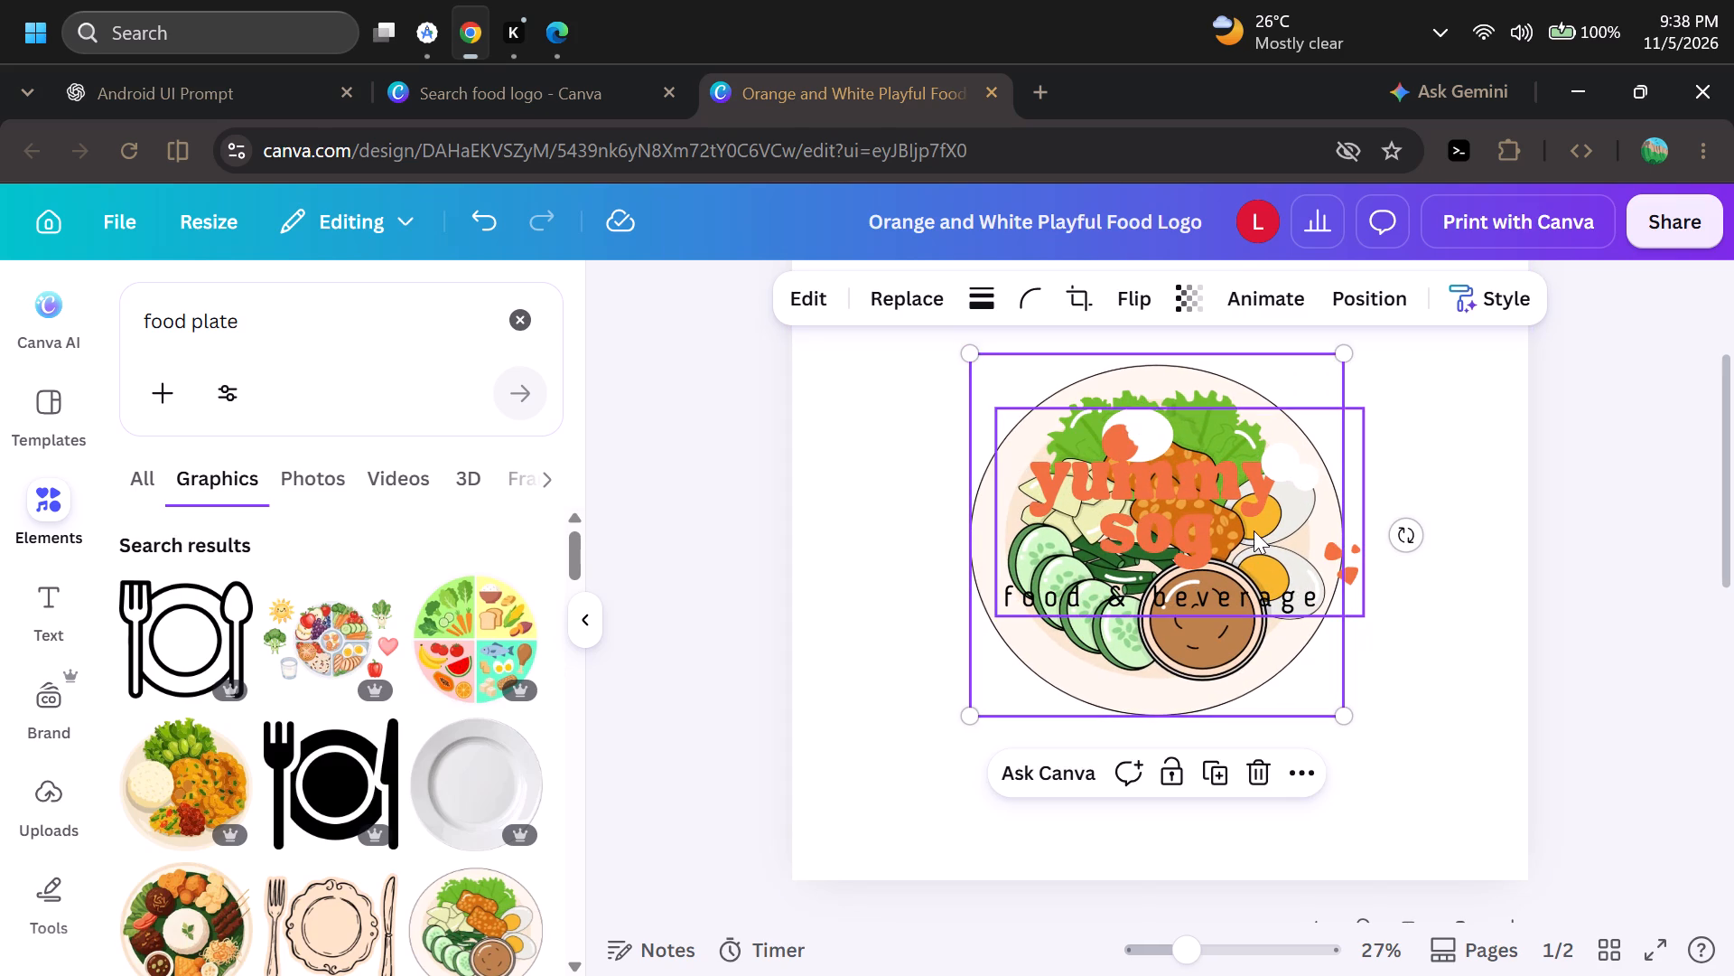
drag(1254, 530, 1253, 519)
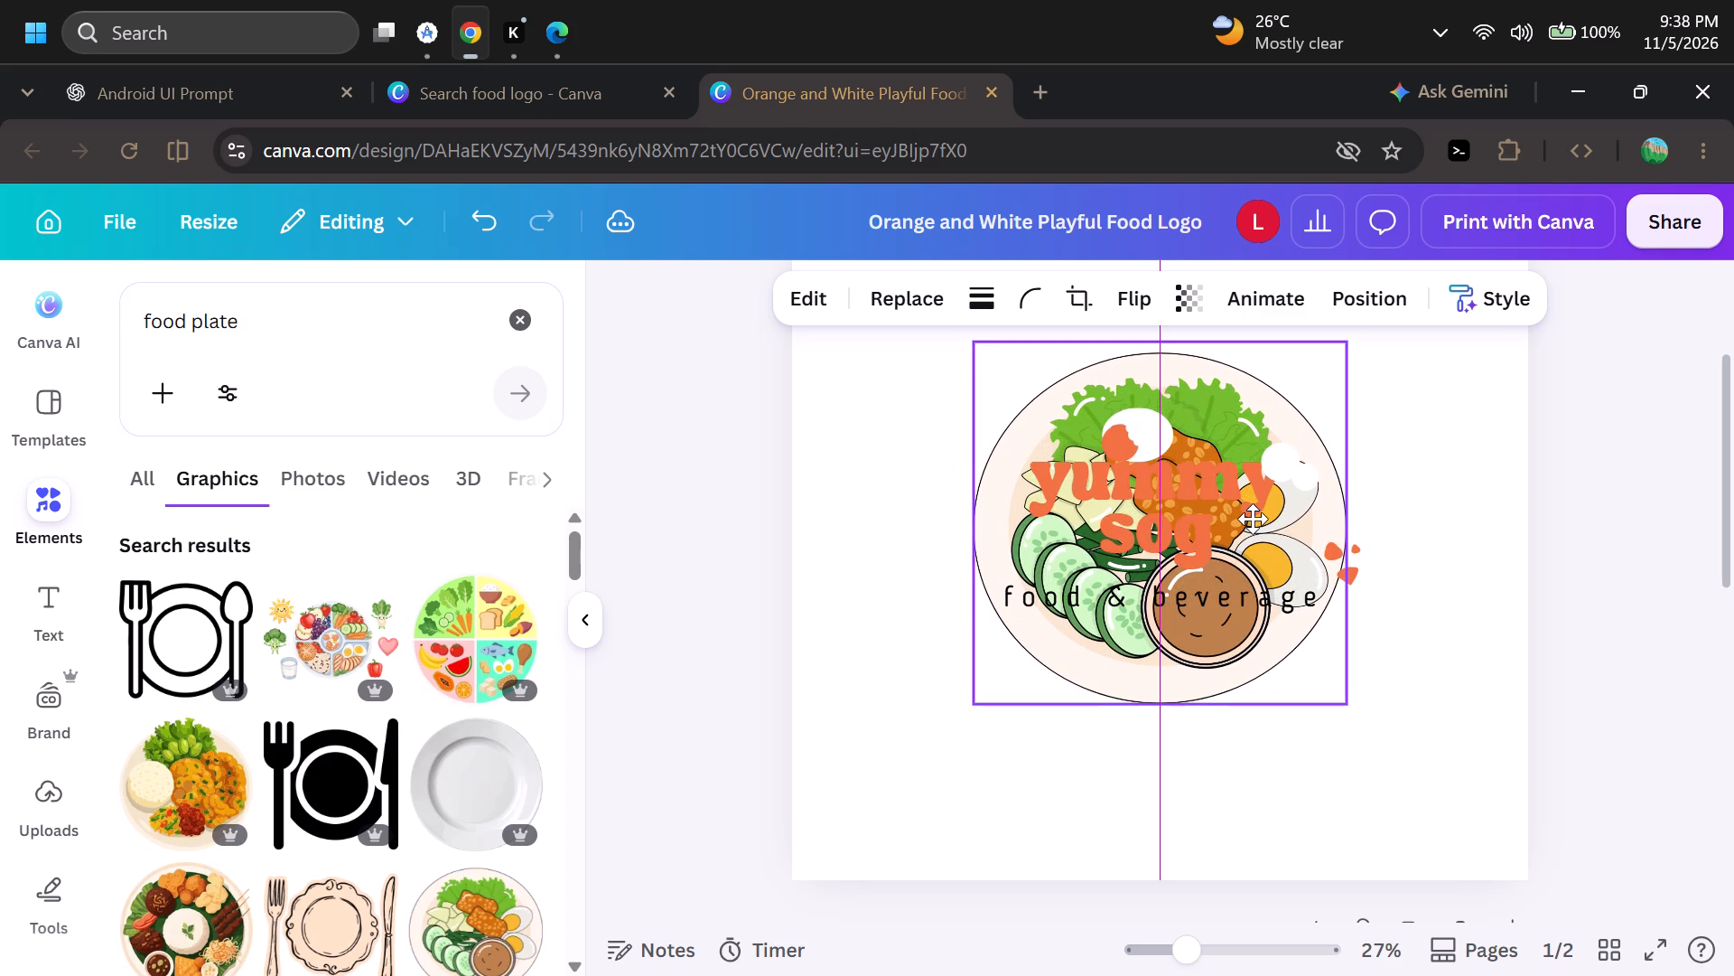
drag(1253, 519, 1254, 516)
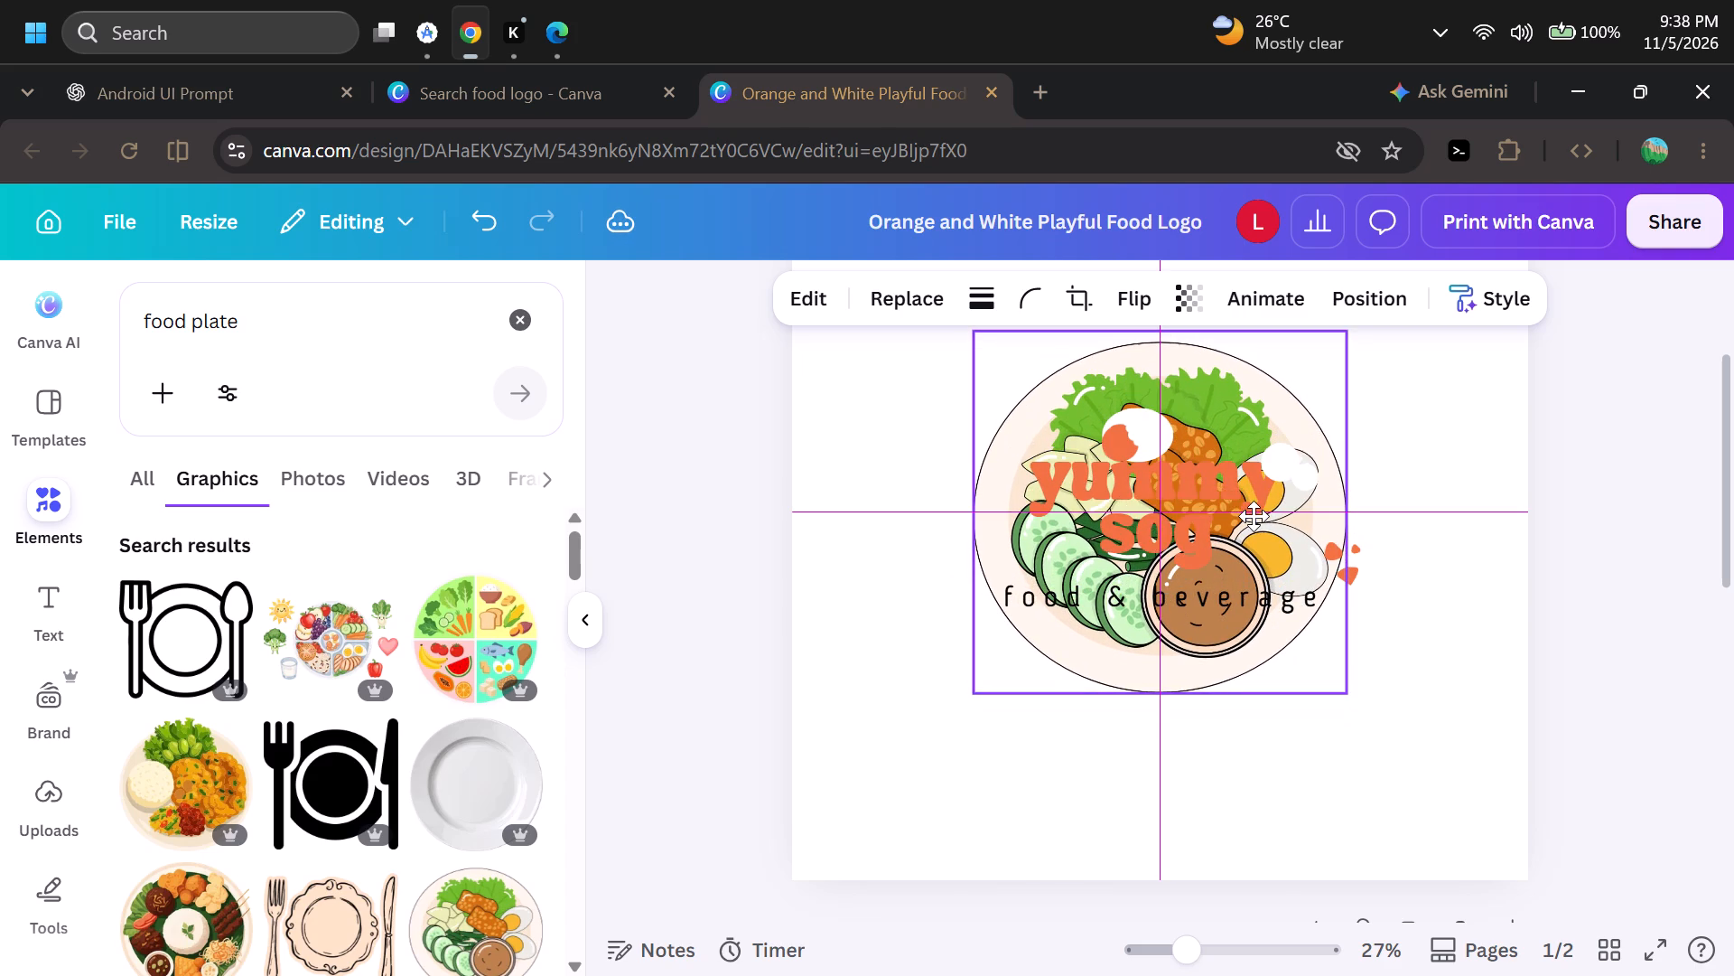
drag(1254, 516, 1254, 519)
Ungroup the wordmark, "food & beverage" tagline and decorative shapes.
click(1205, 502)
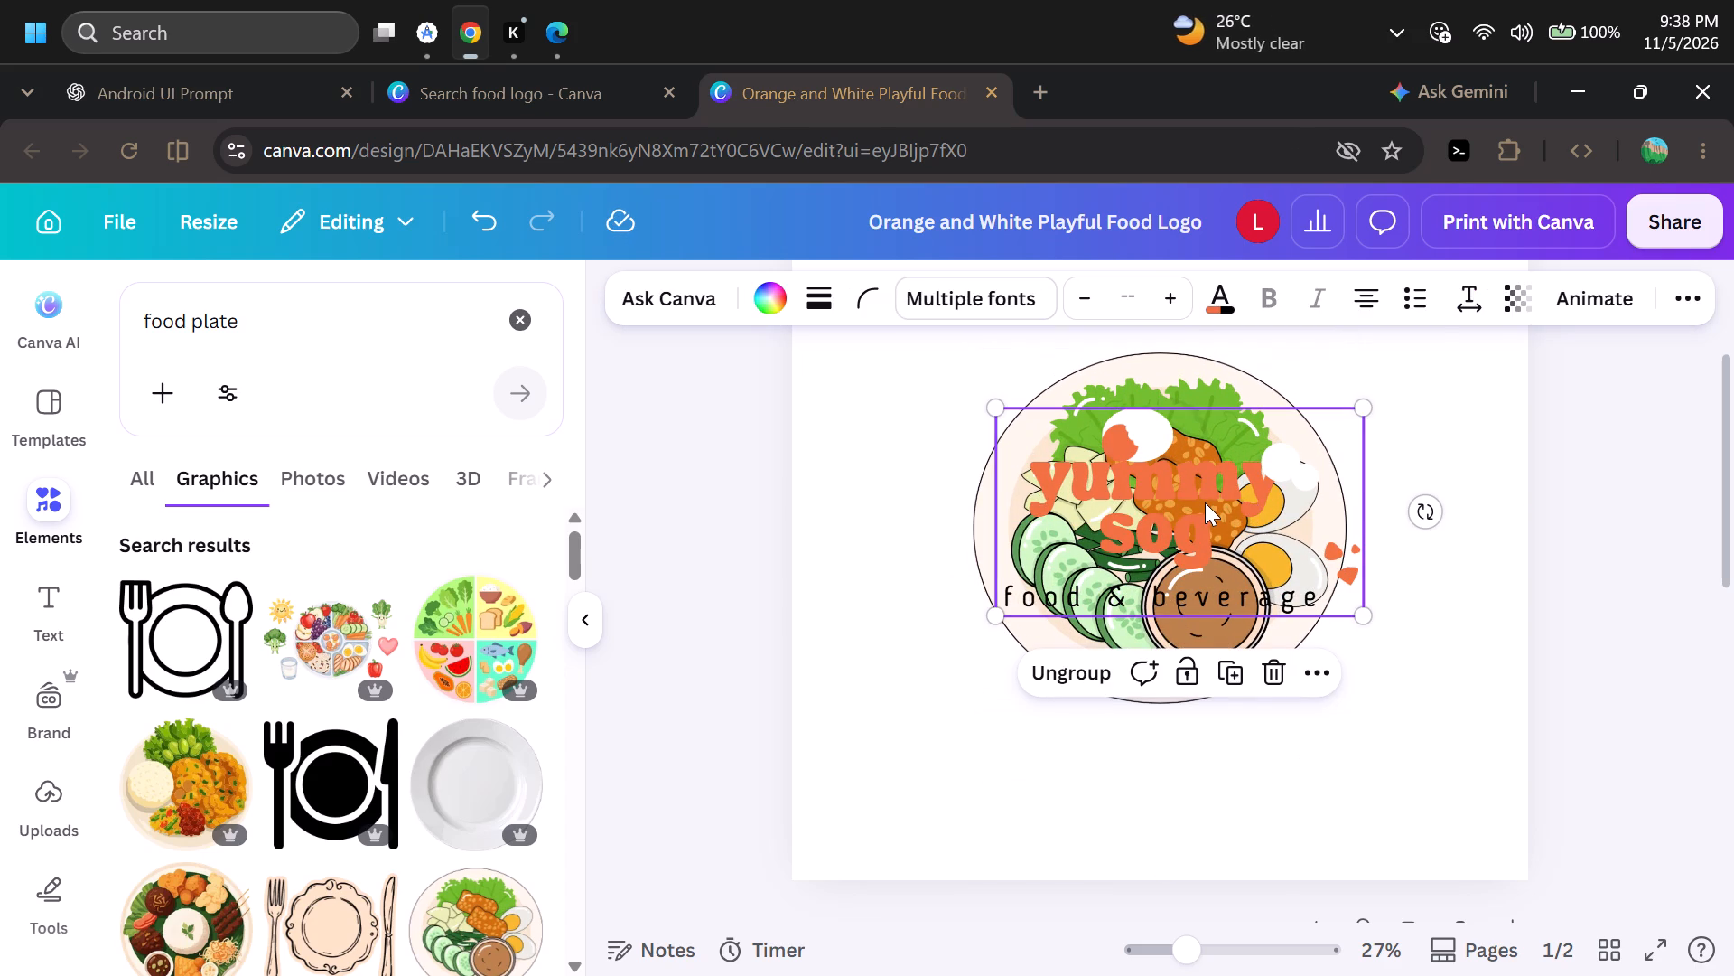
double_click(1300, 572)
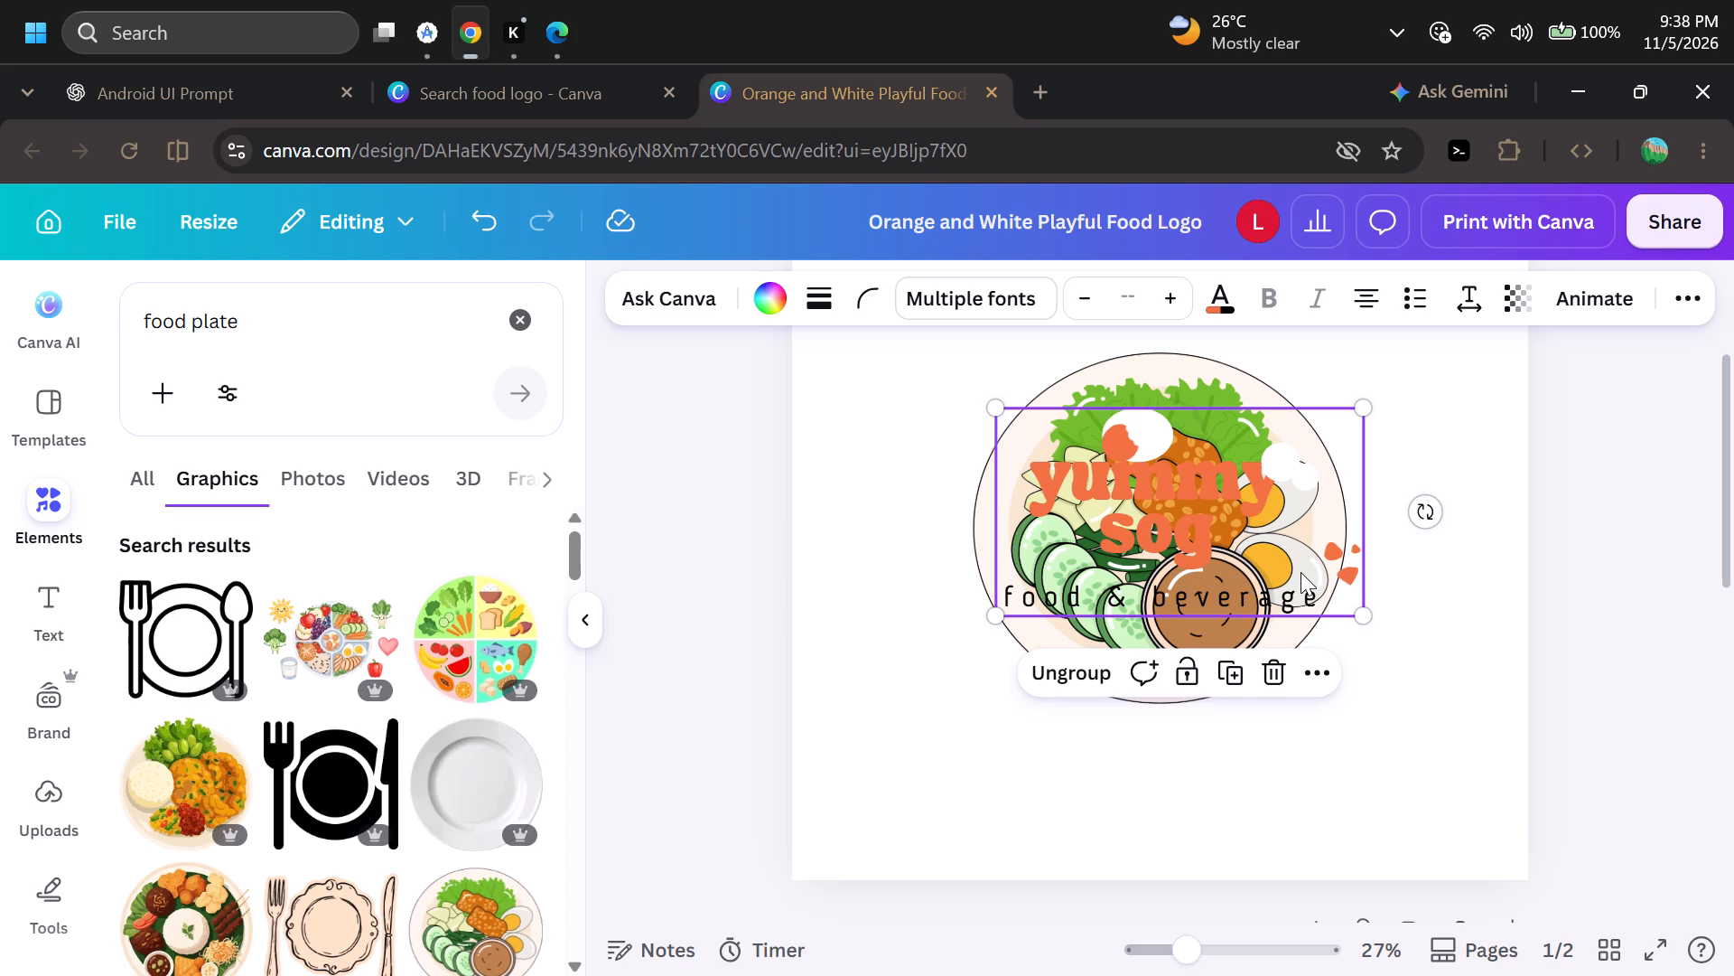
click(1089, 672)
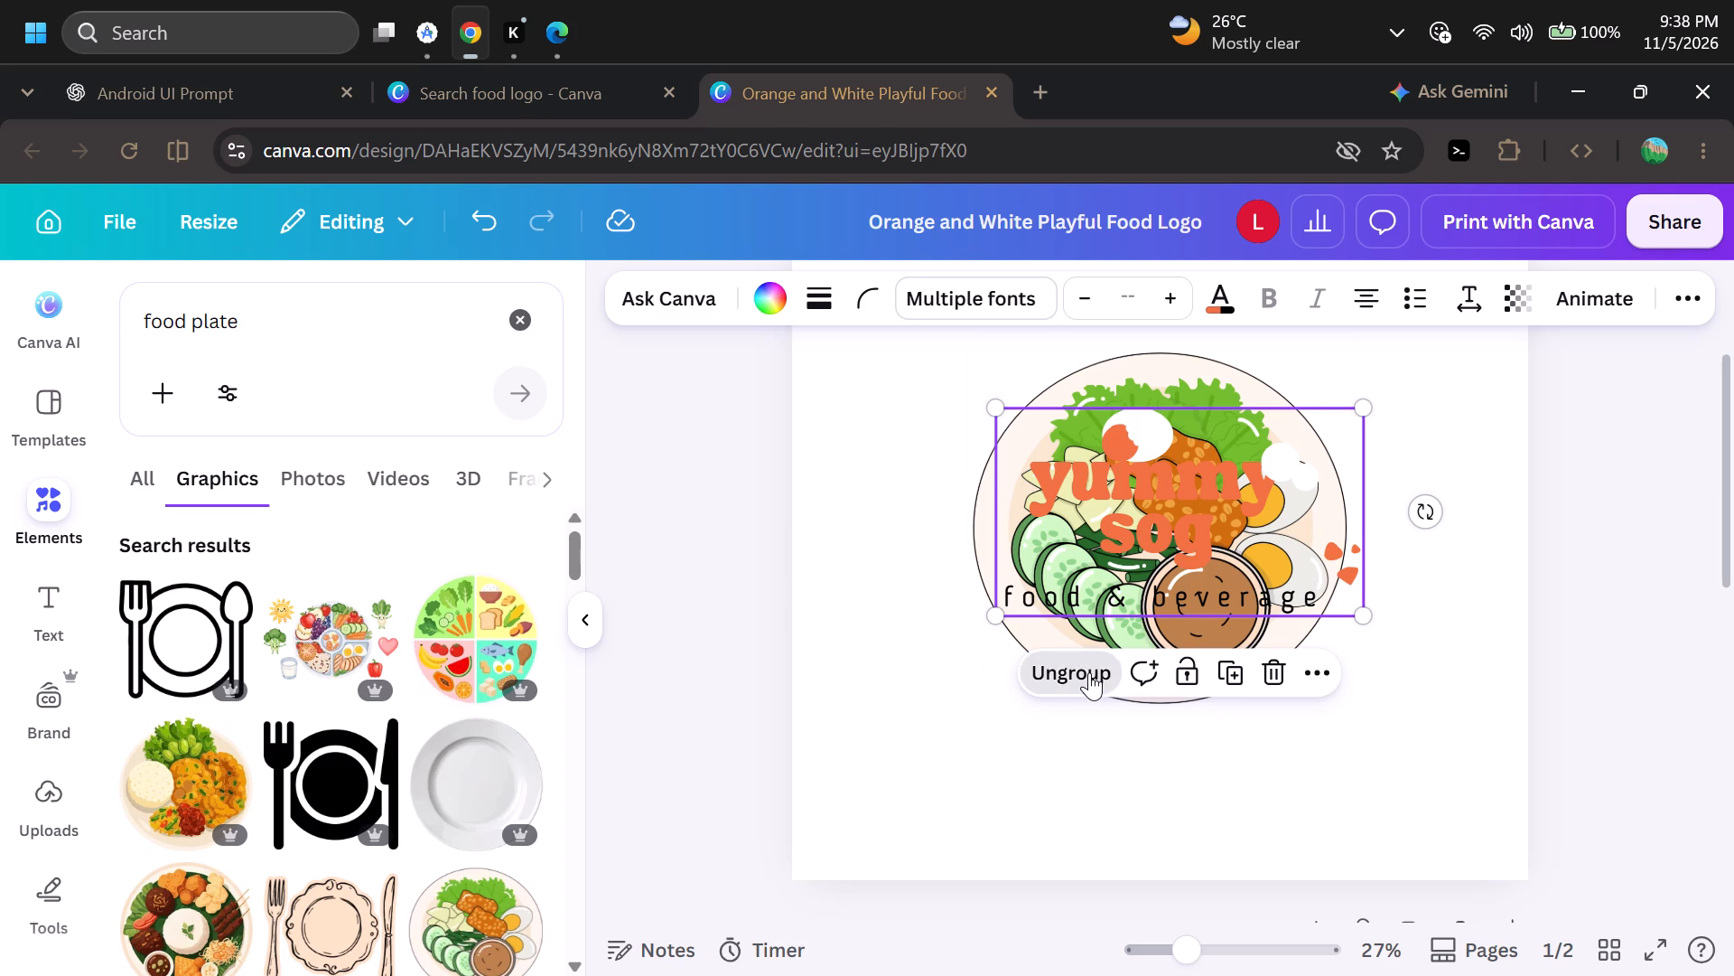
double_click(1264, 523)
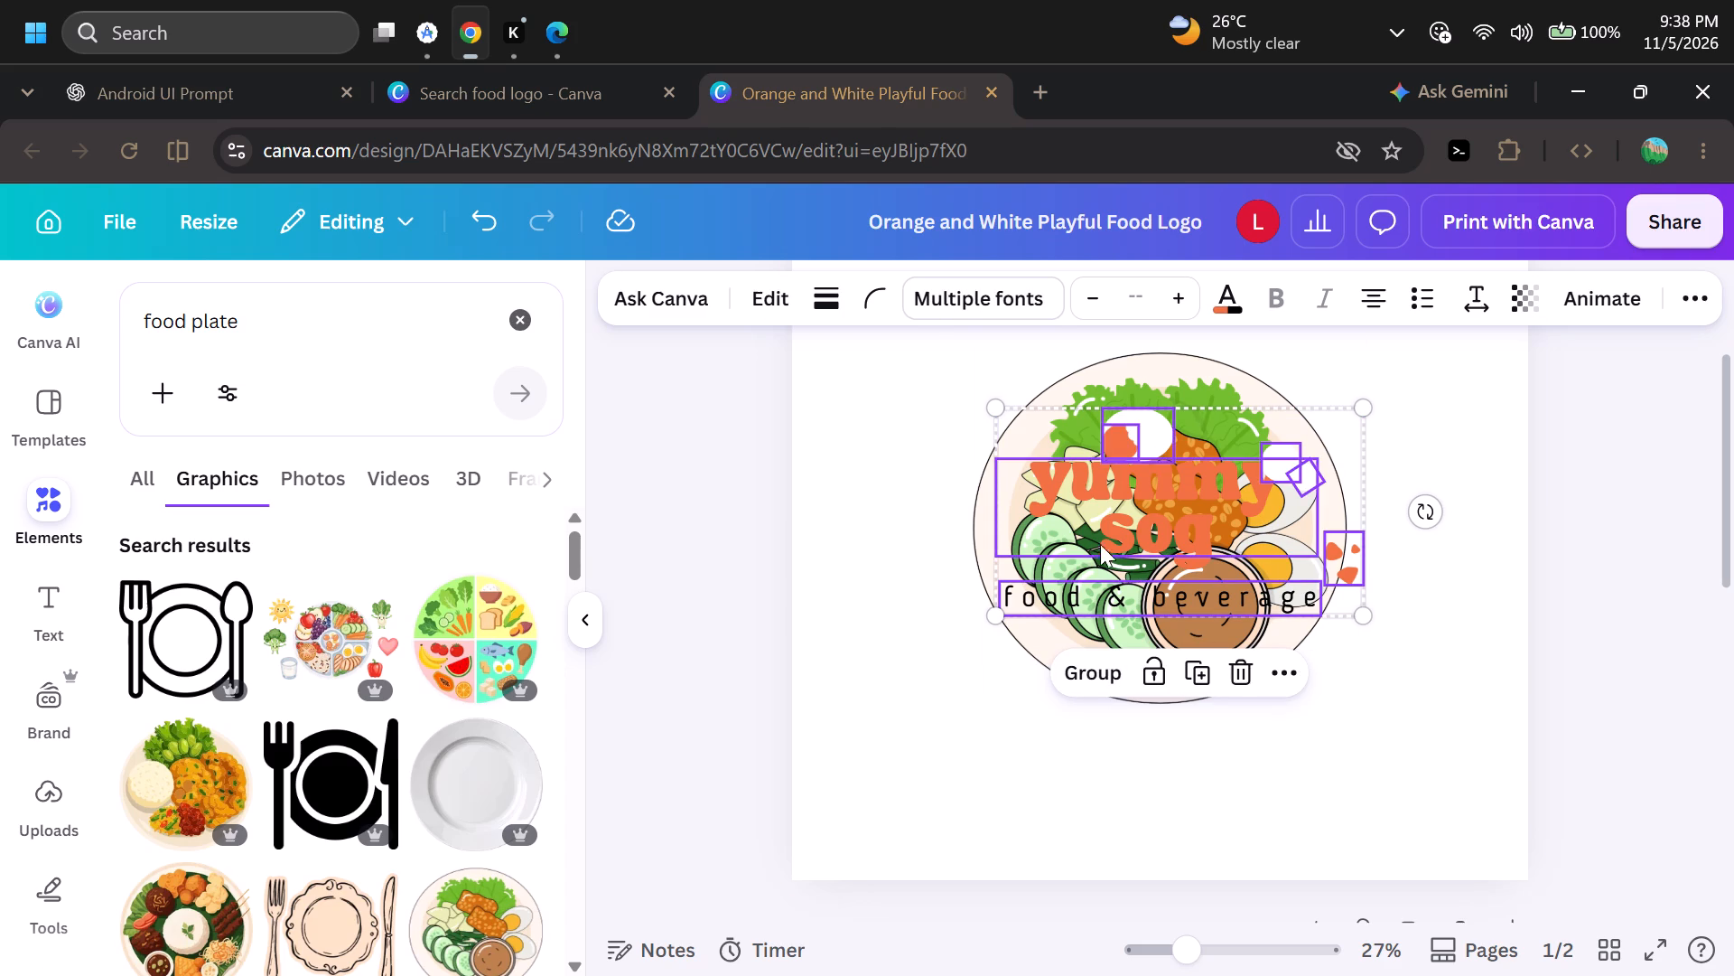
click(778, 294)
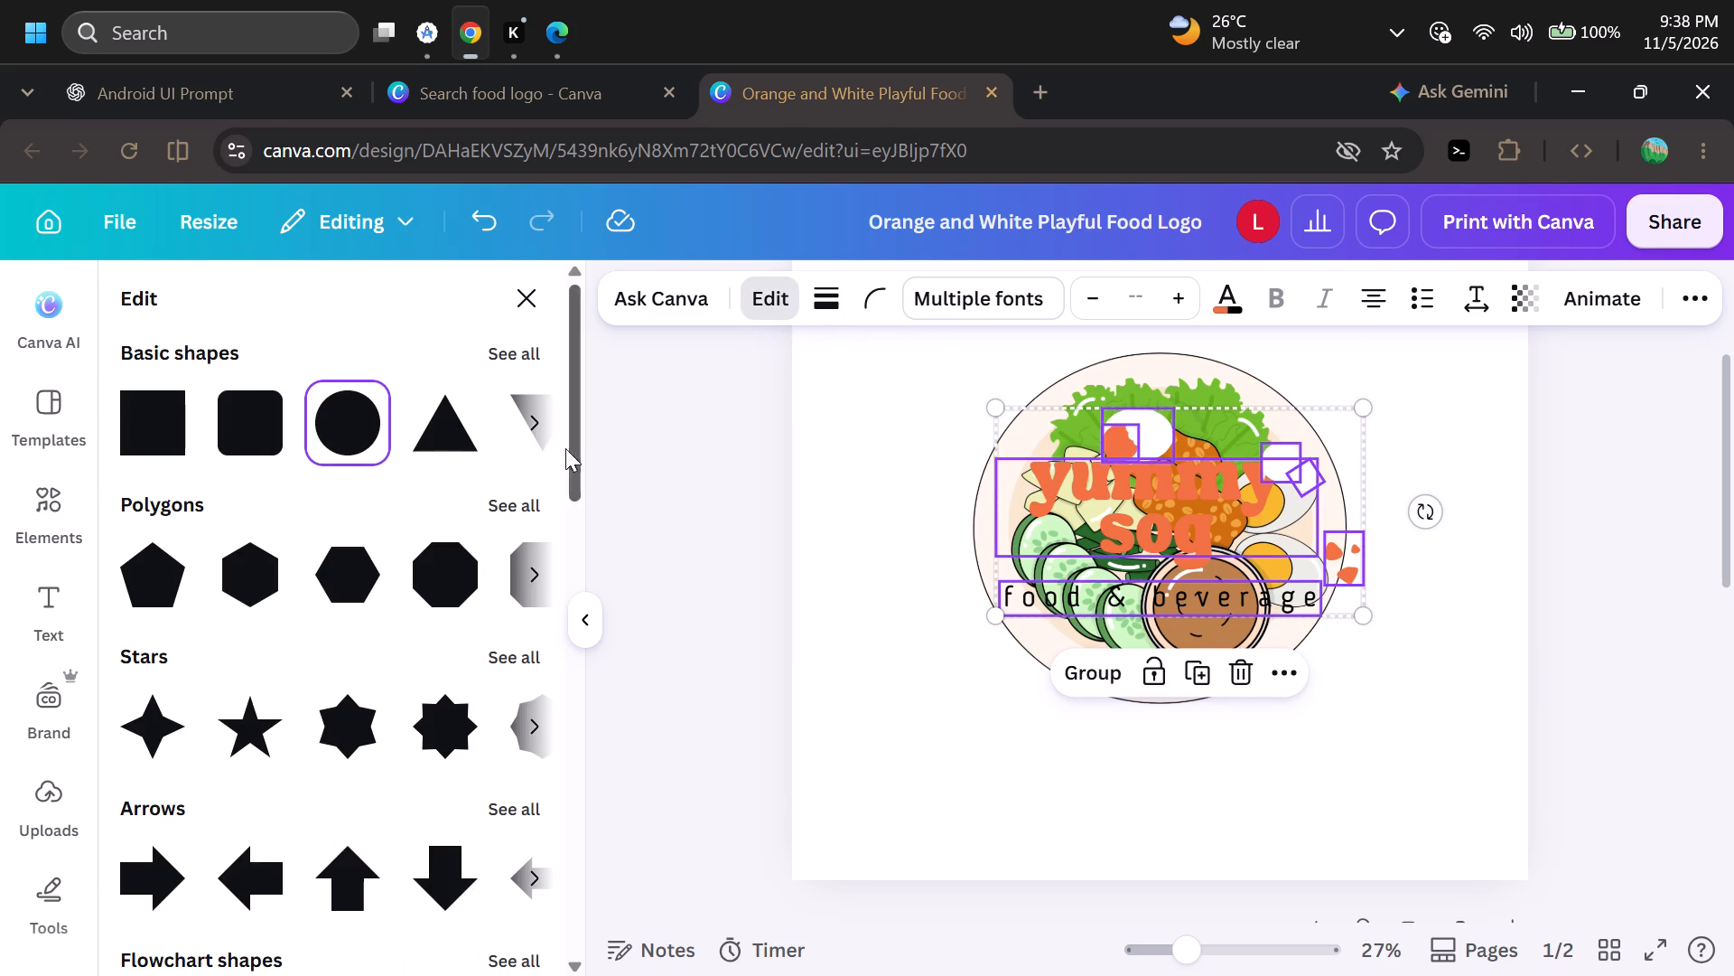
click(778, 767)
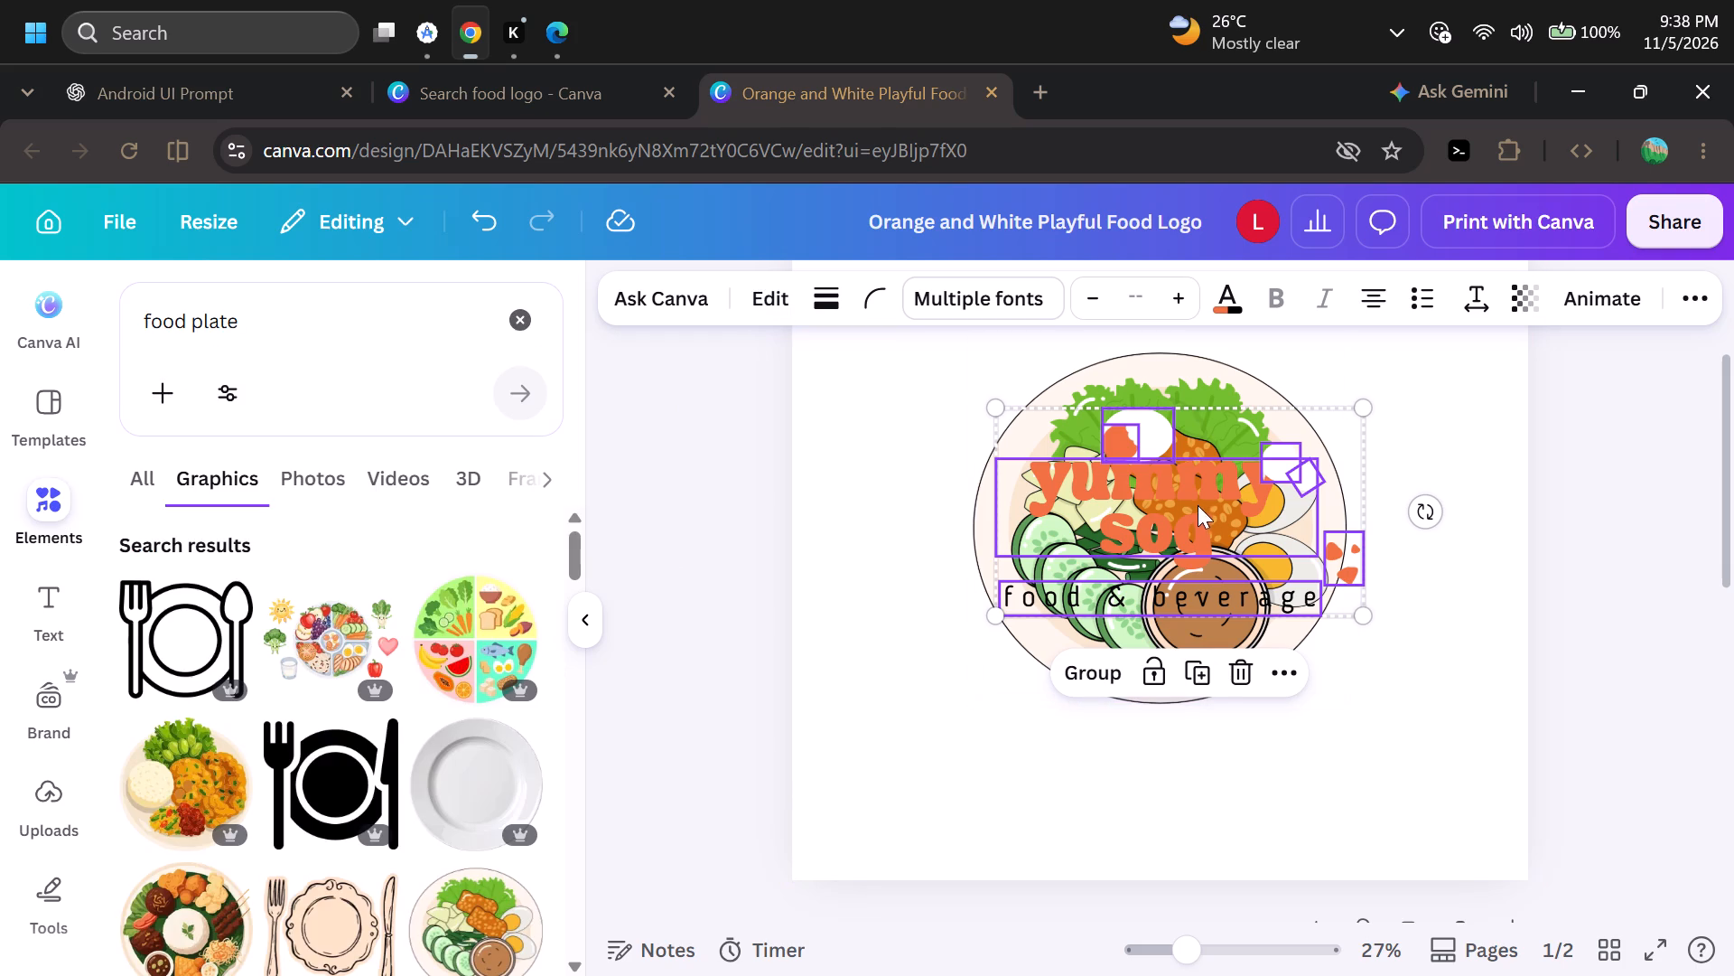
Move the wordmark, tagline and decorative shapes together to the lower-left part of the page, overlapping the plate's lower-left edge.
drag(1200, 503, 1005, 756)
click(1005, 756)
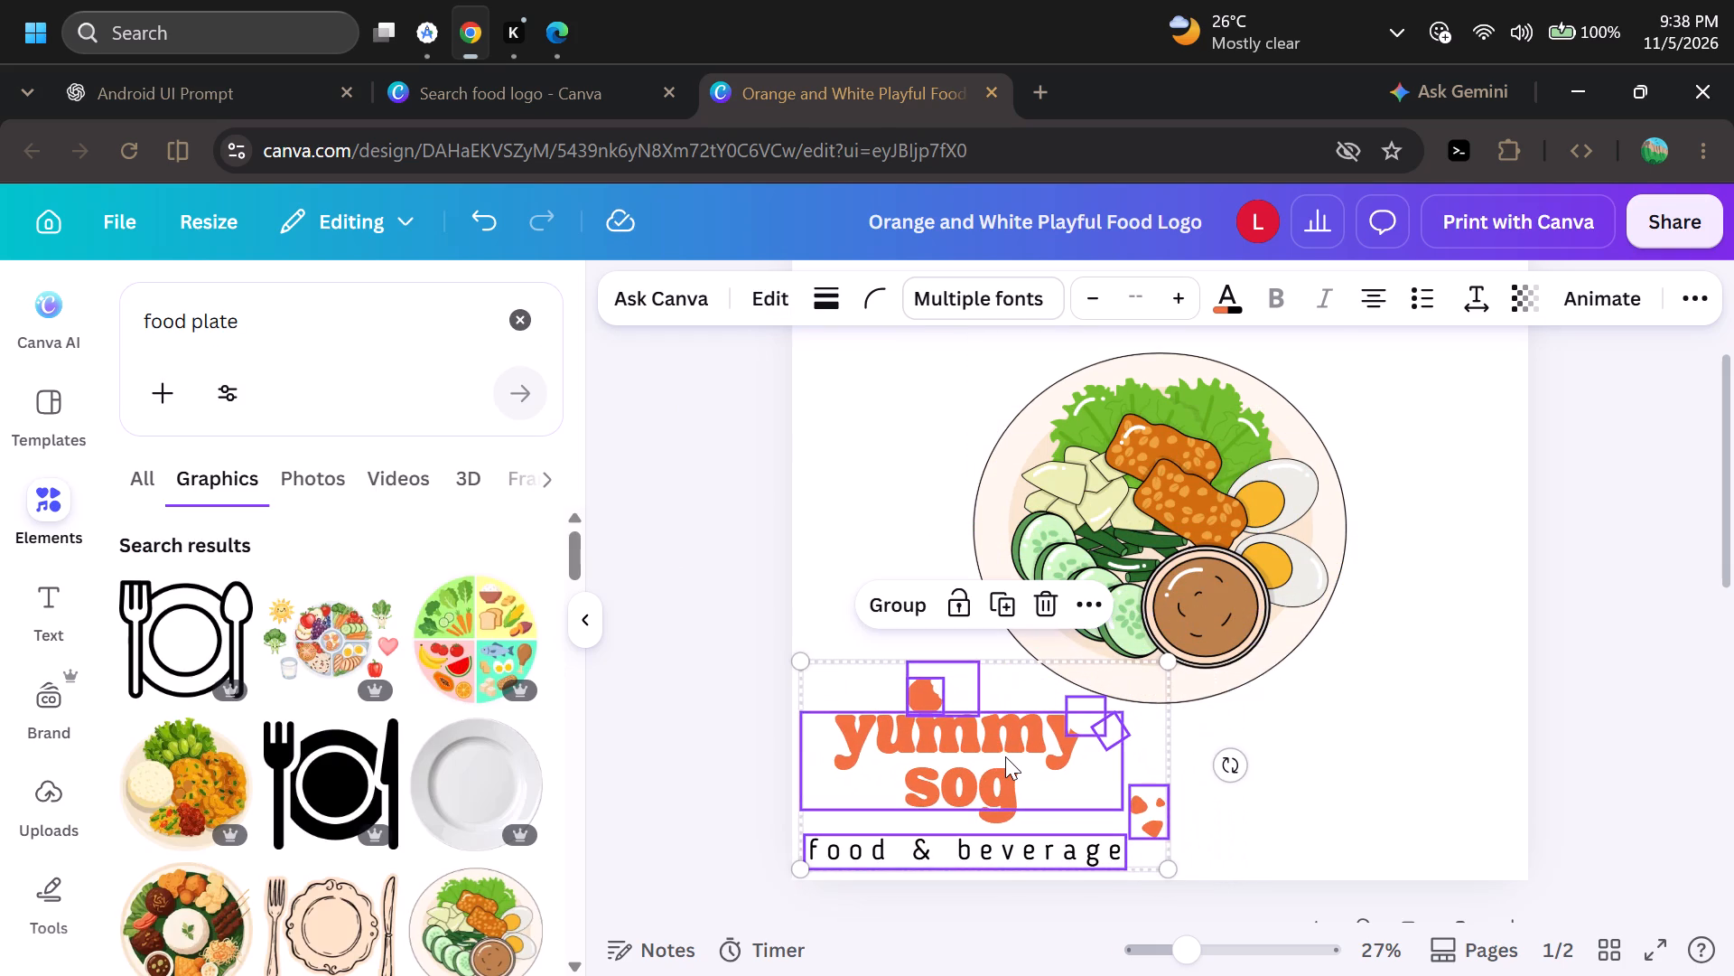
double_click(1005, 756)
drag(987, 754, 1066, 574)
drag(1017, 605, 943, 725)
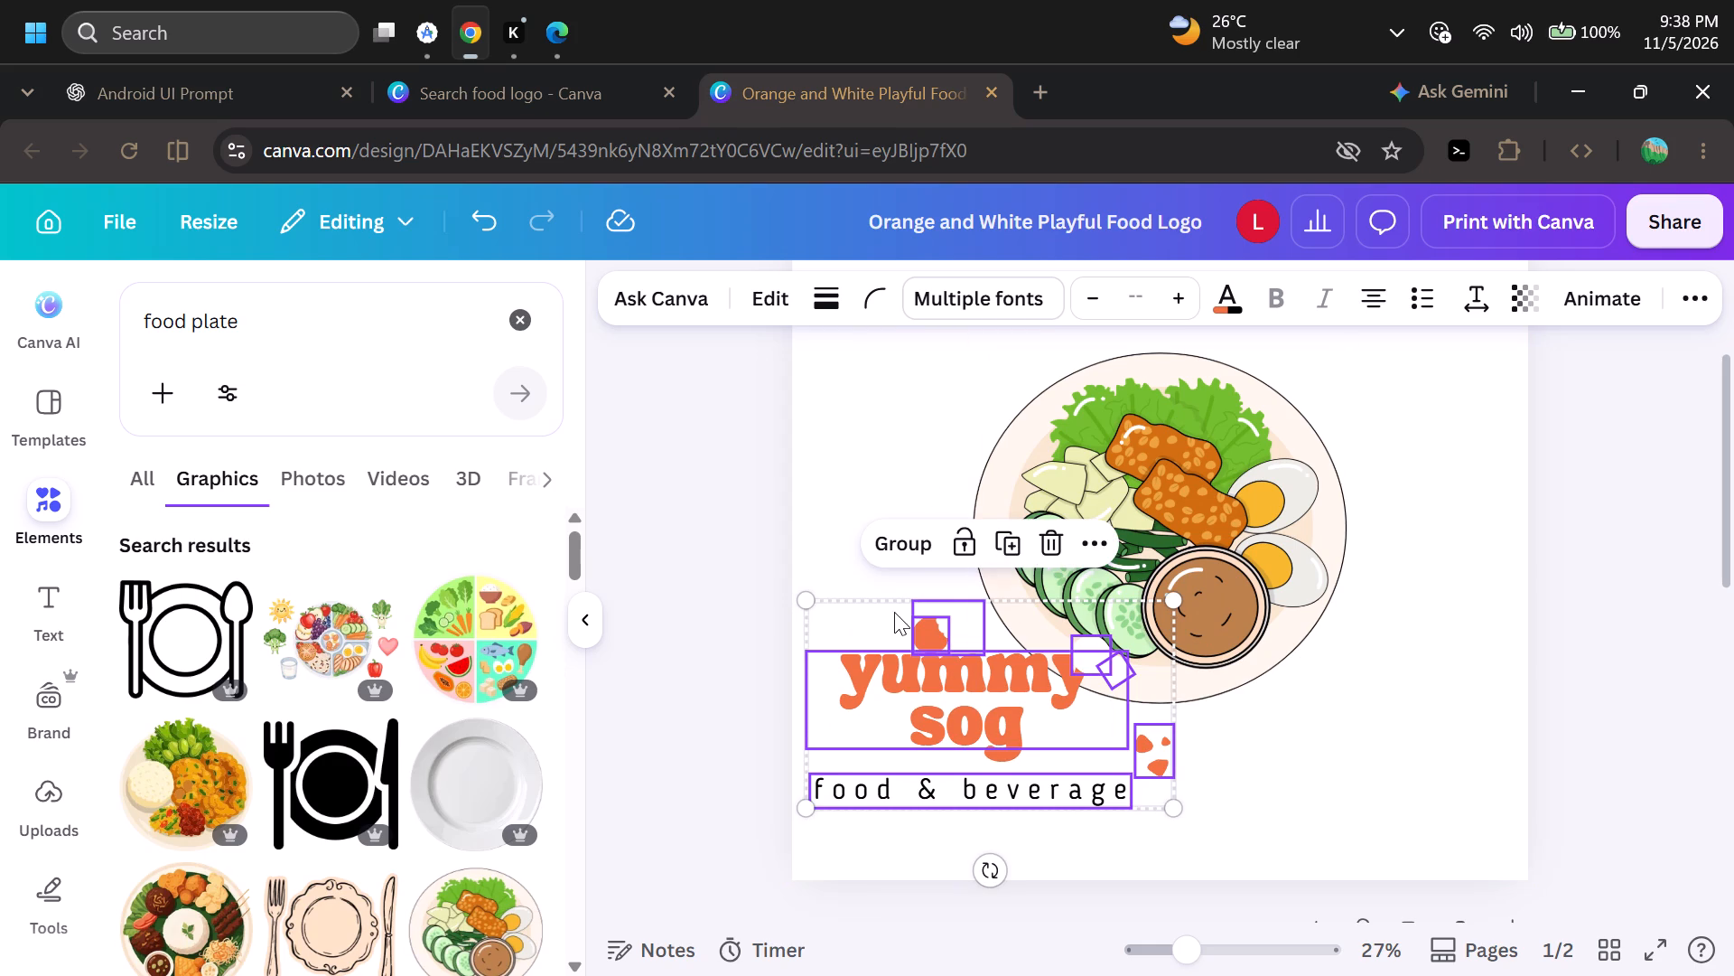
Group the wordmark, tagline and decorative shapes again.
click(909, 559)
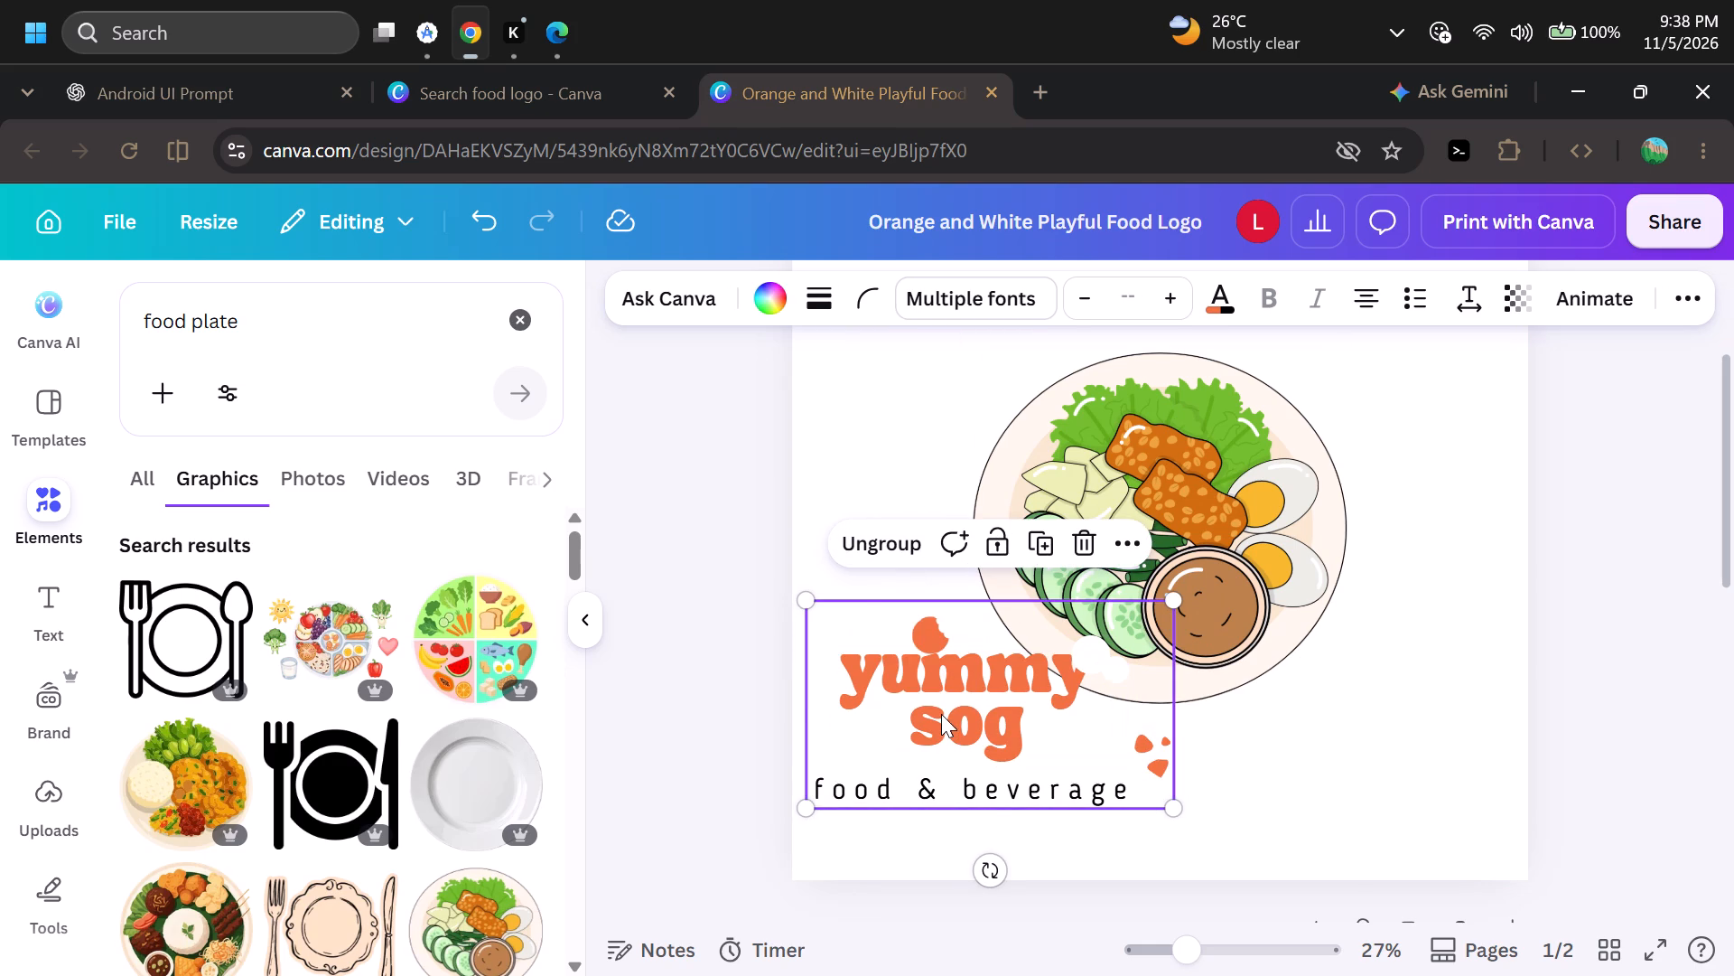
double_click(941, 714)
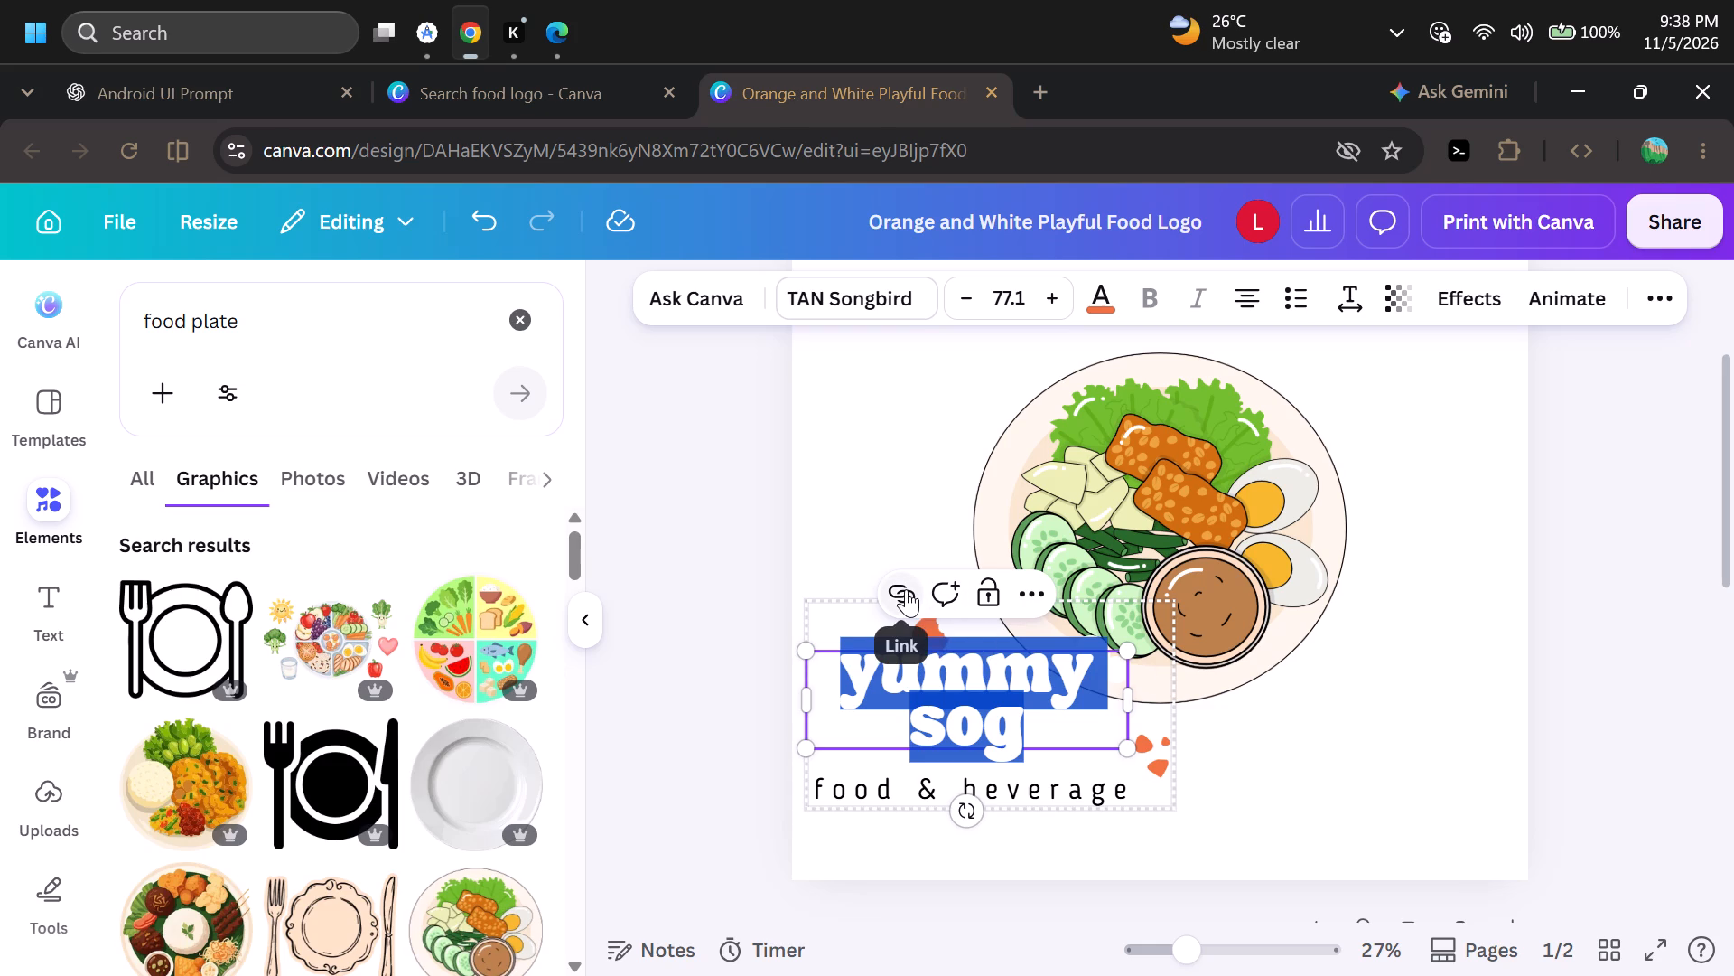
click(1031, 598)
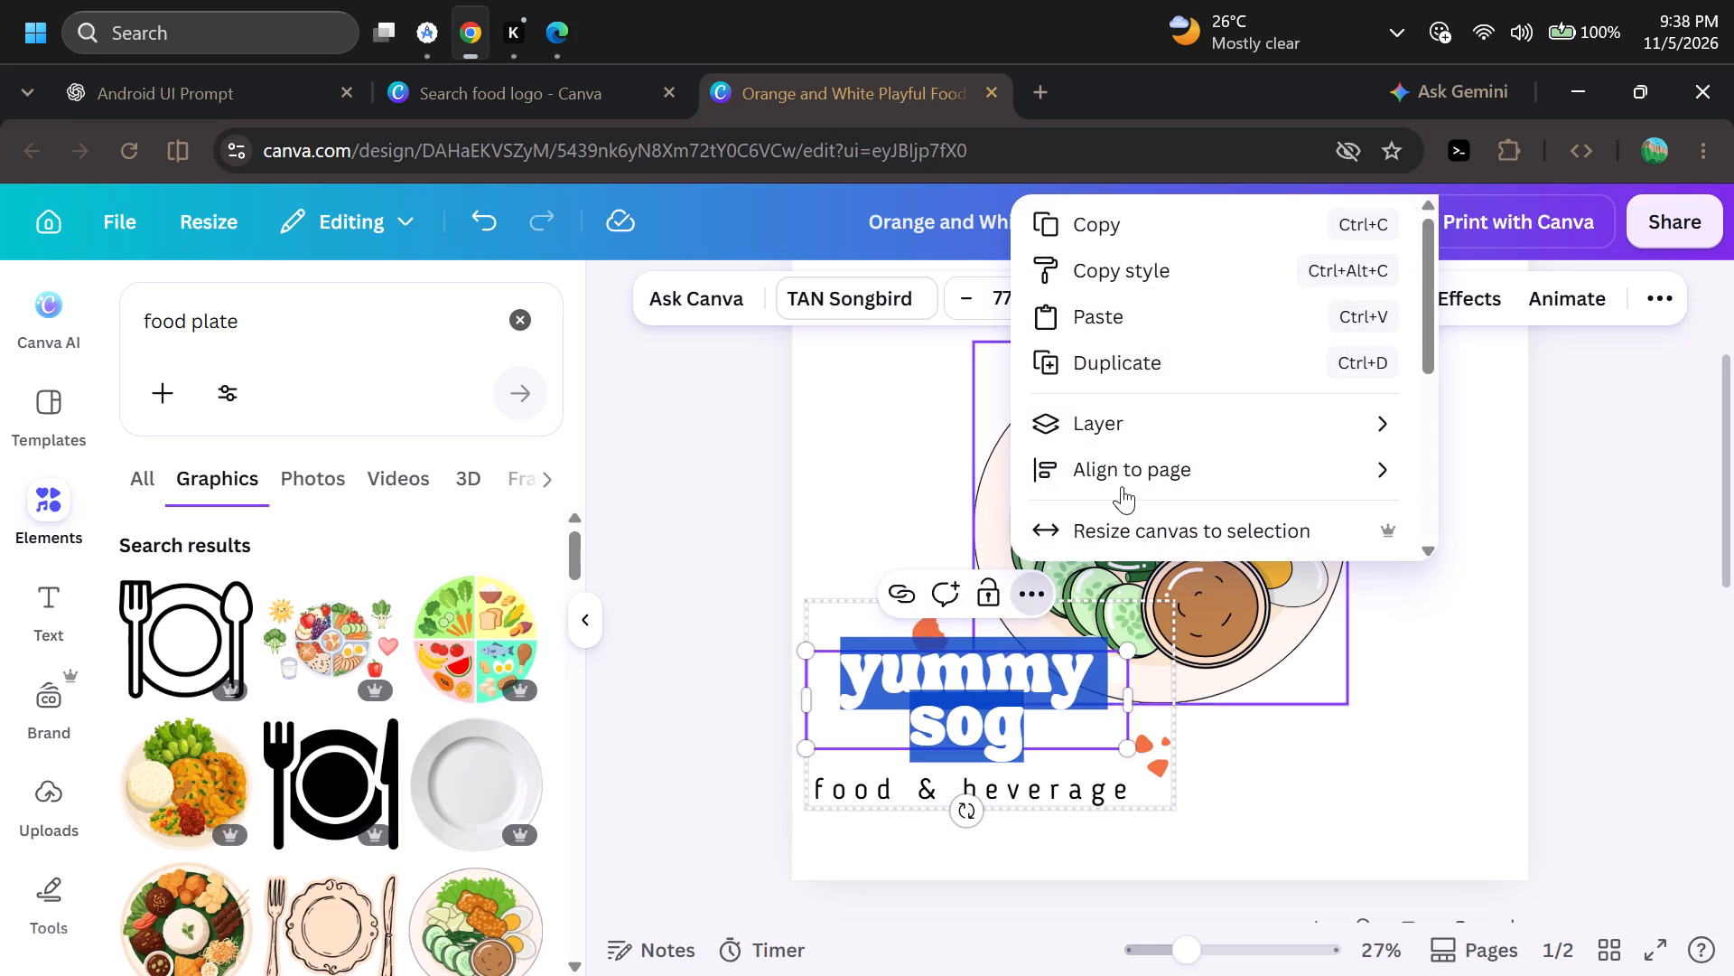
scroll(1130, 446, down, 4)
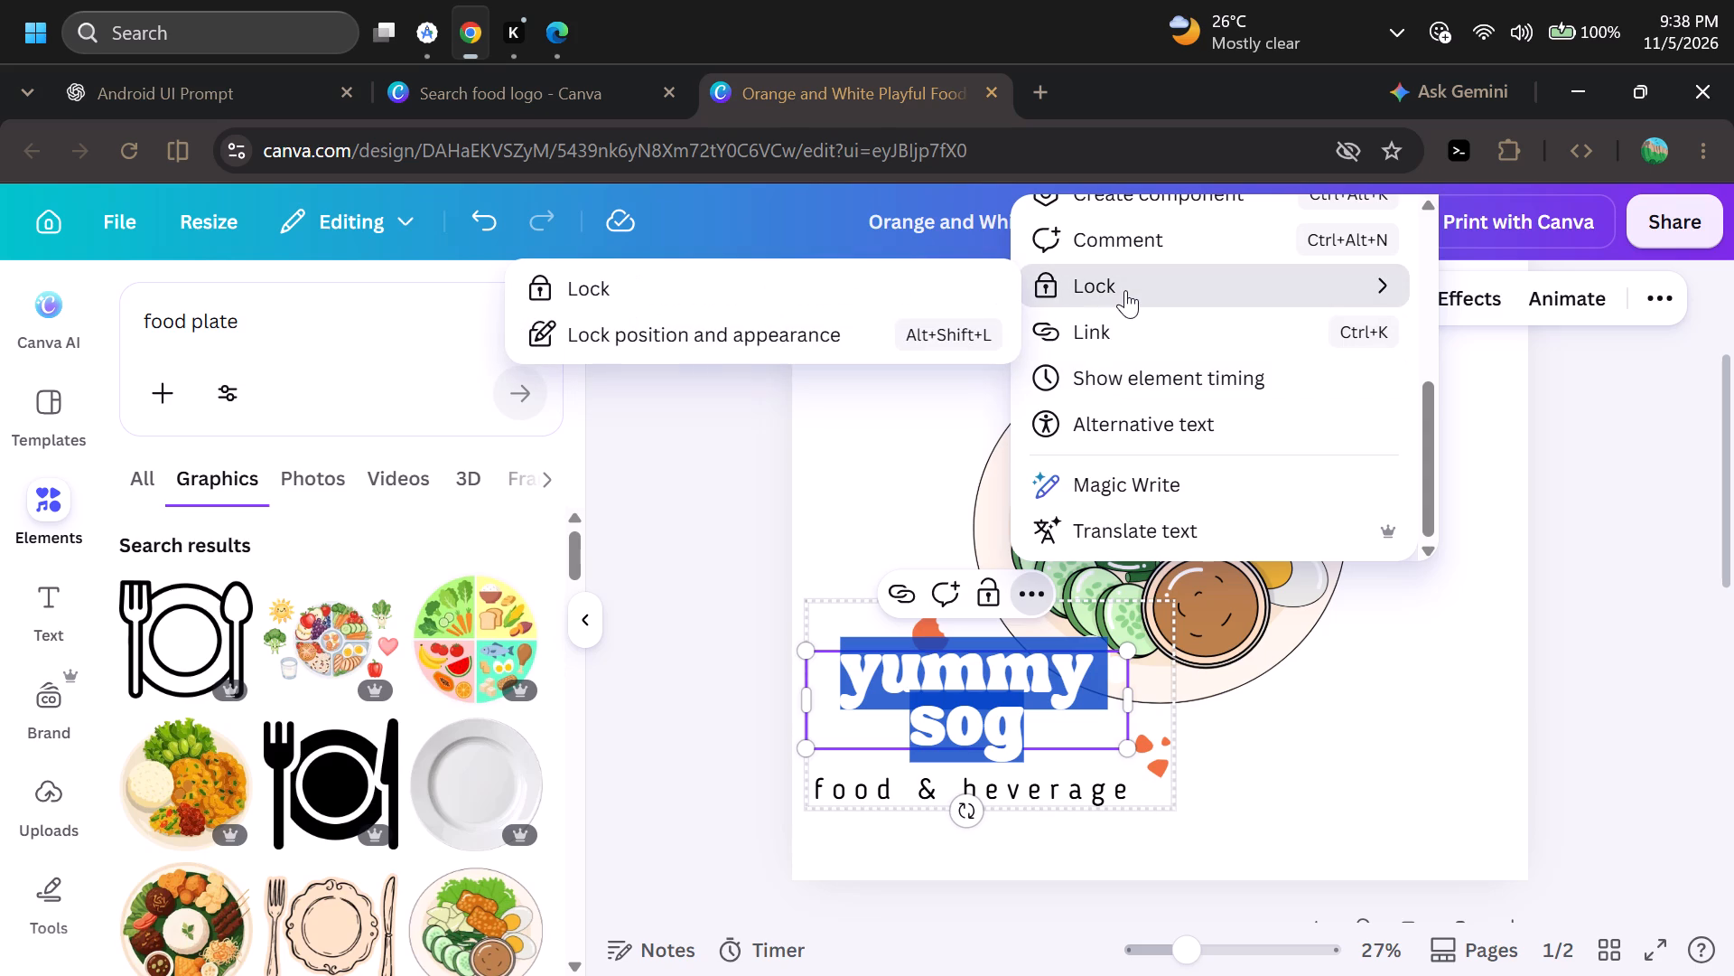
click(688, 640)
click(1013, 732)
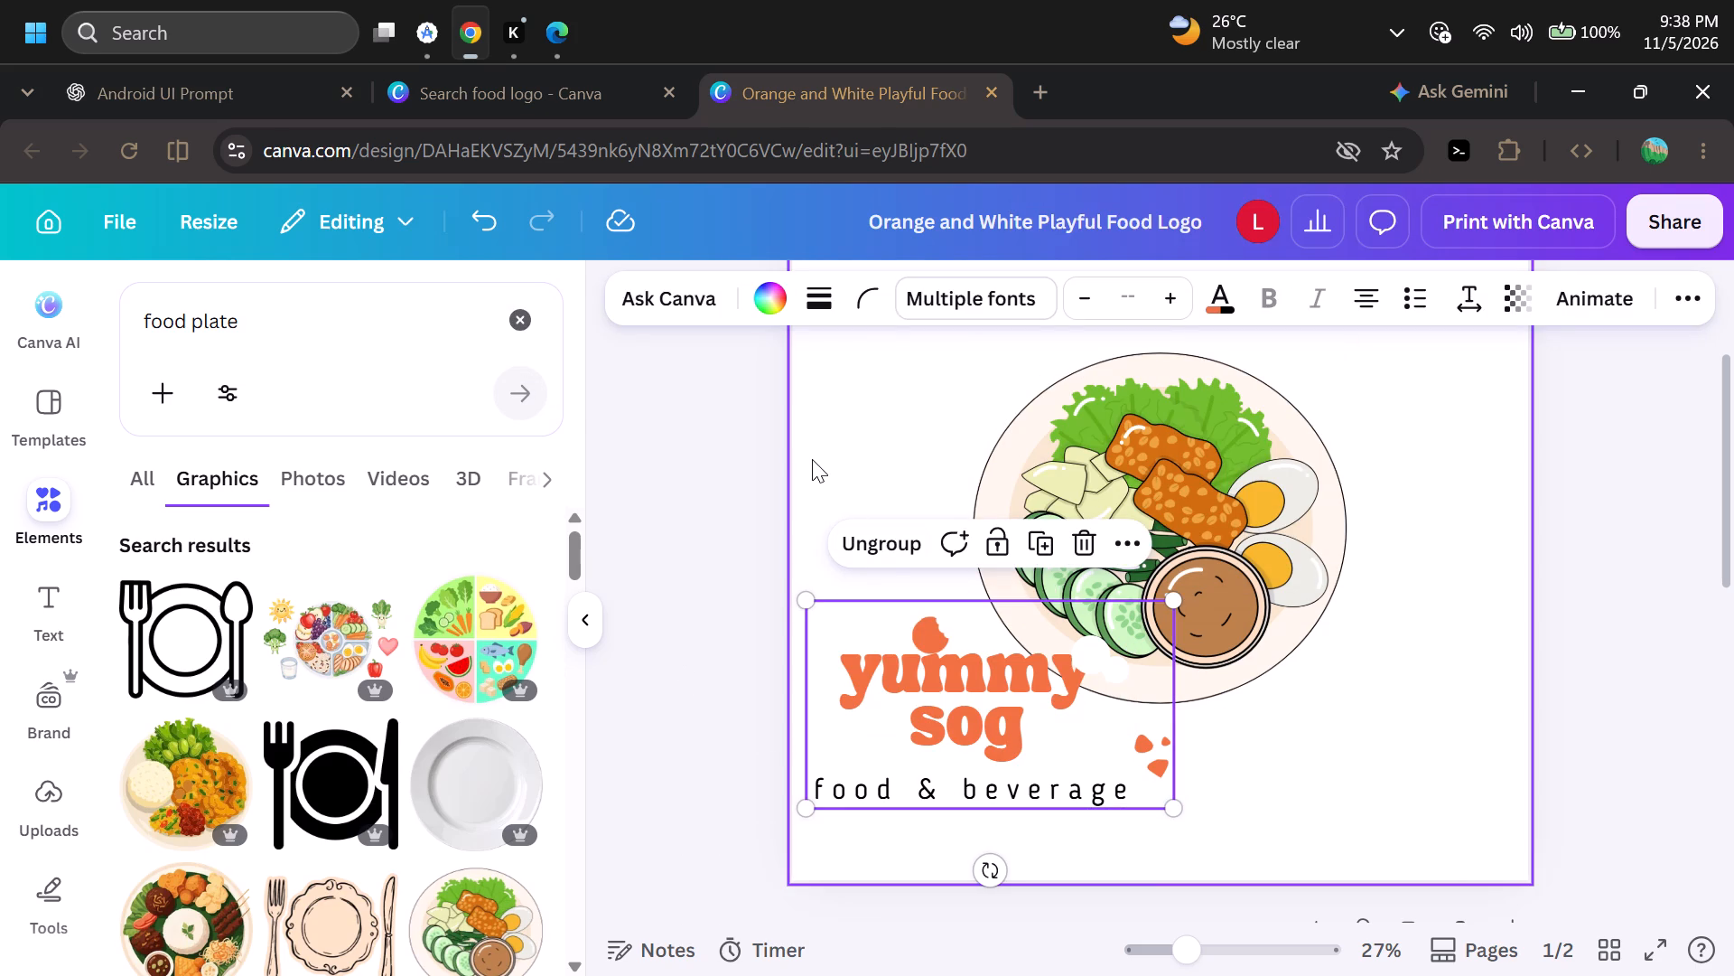
Ungroup the wordmark, "food & beverage" tagline and decorative shapes.
click(854, 536)
click(913, 709)
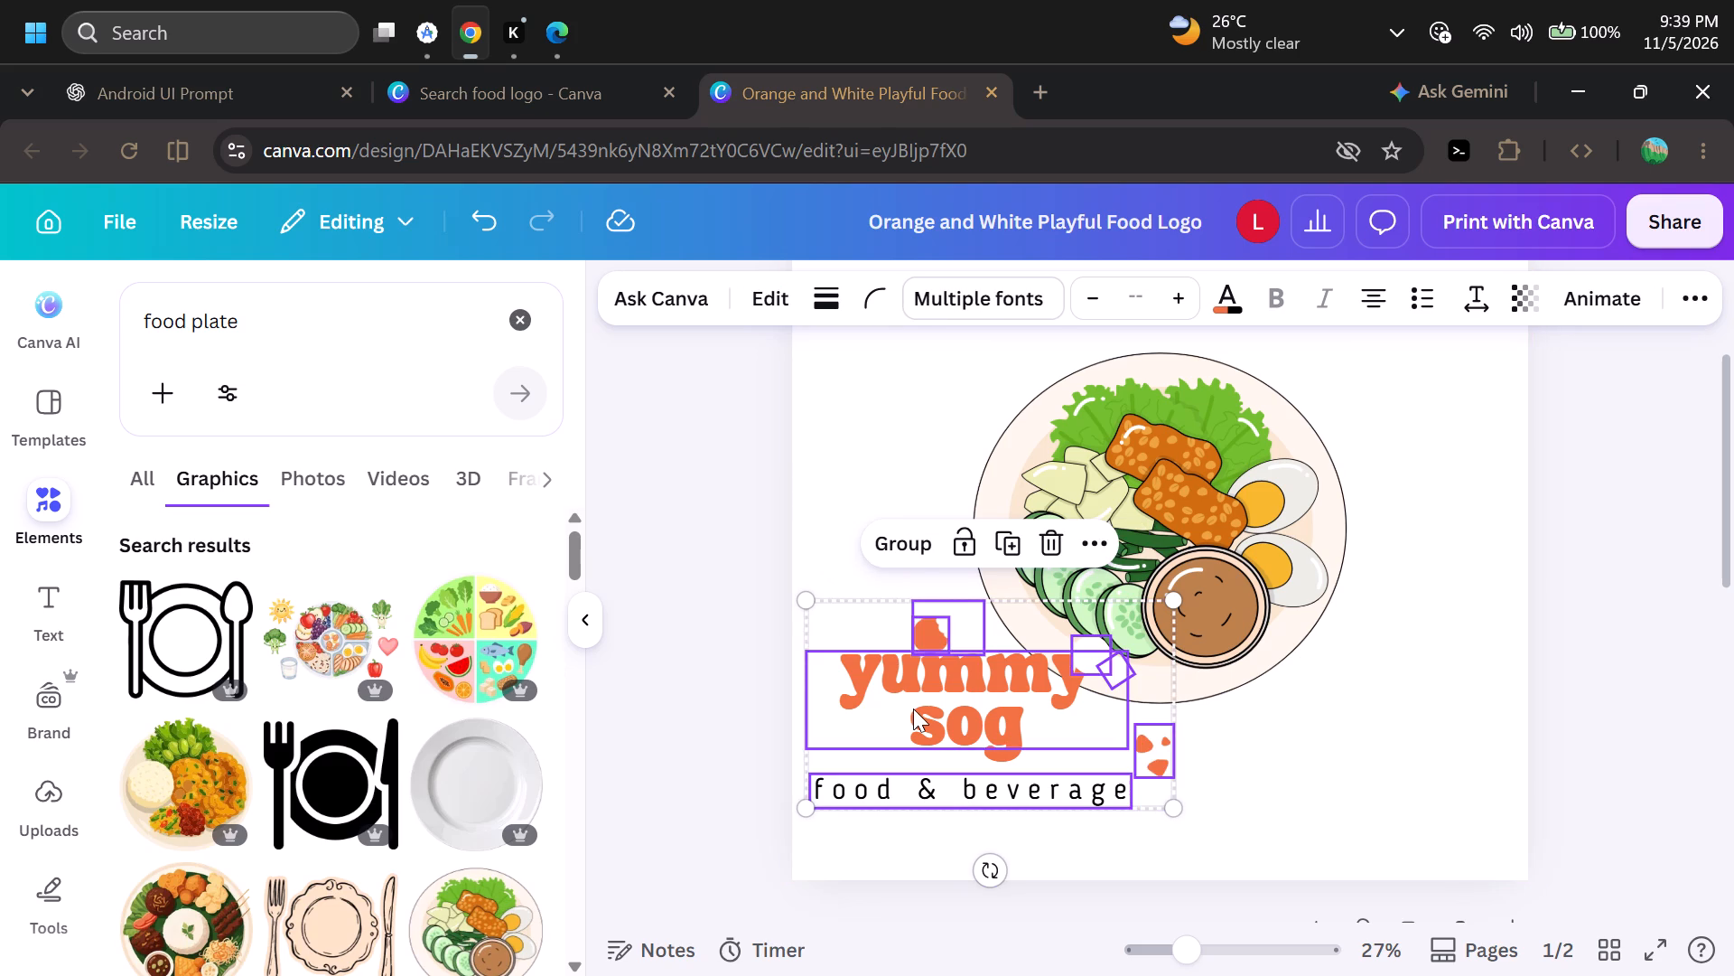
click(976, 548)
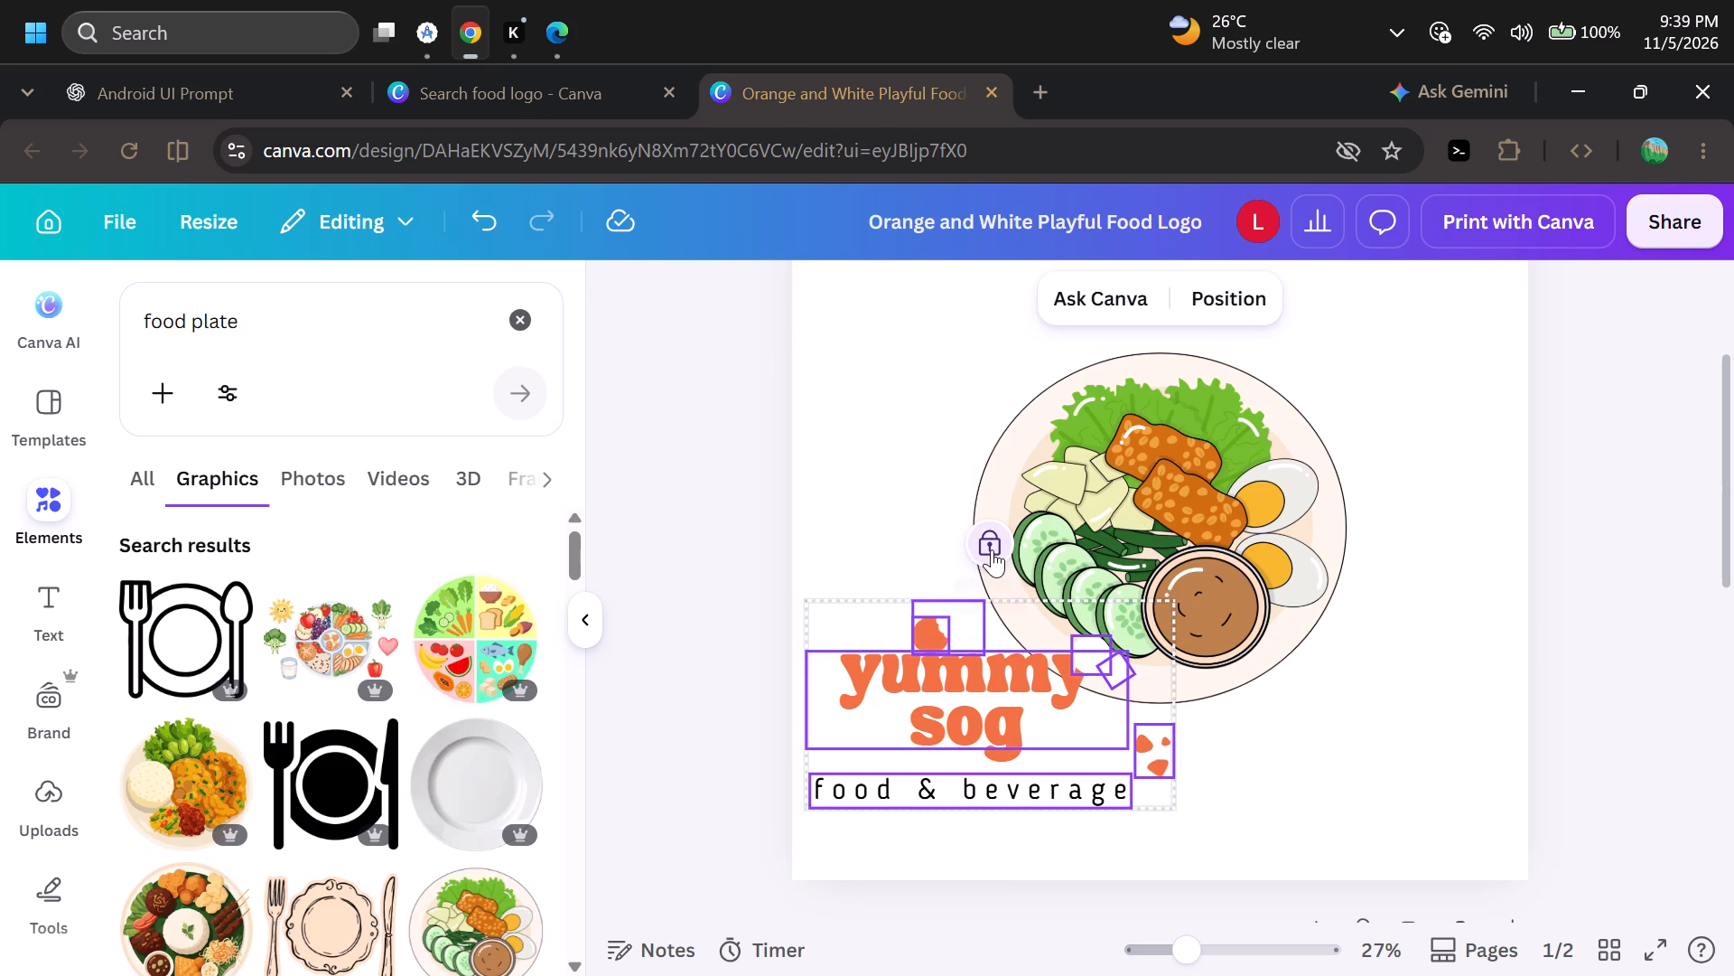
click(992, 549)
Move the wordmark, tagline and decorative shapes together slightly right and down, overlapping the plate's lower-left edge.
drag(980, 680, 1105, 703)
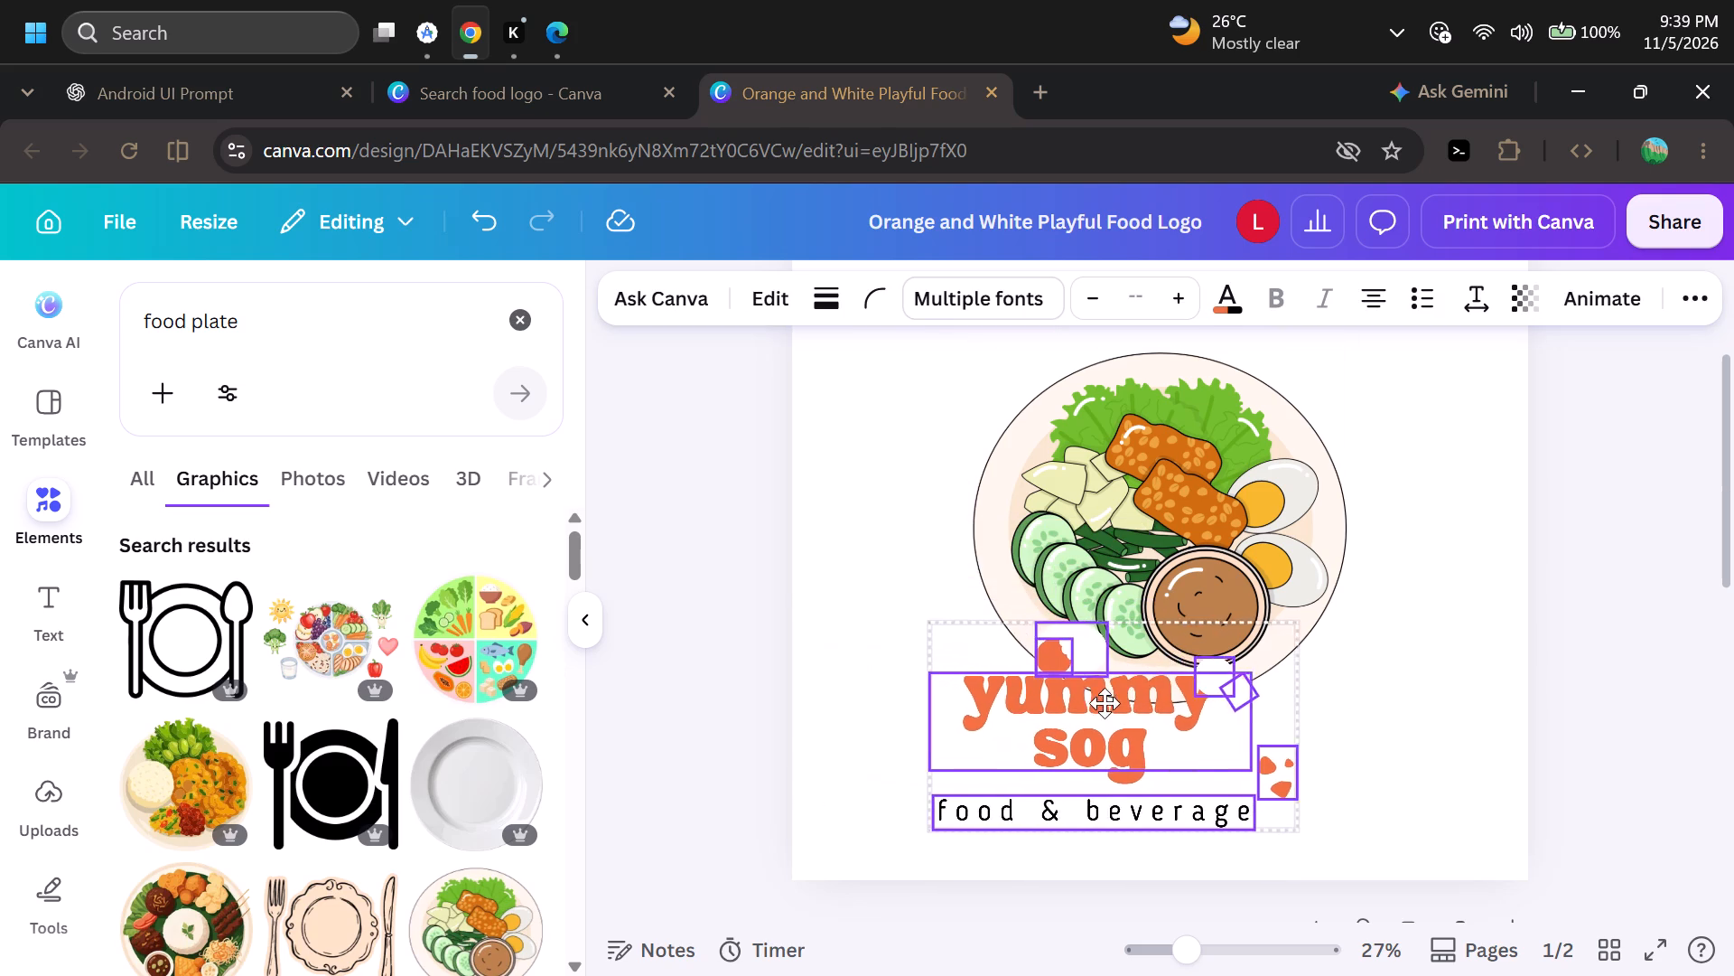
drag(1105, 703, 1036, 705)
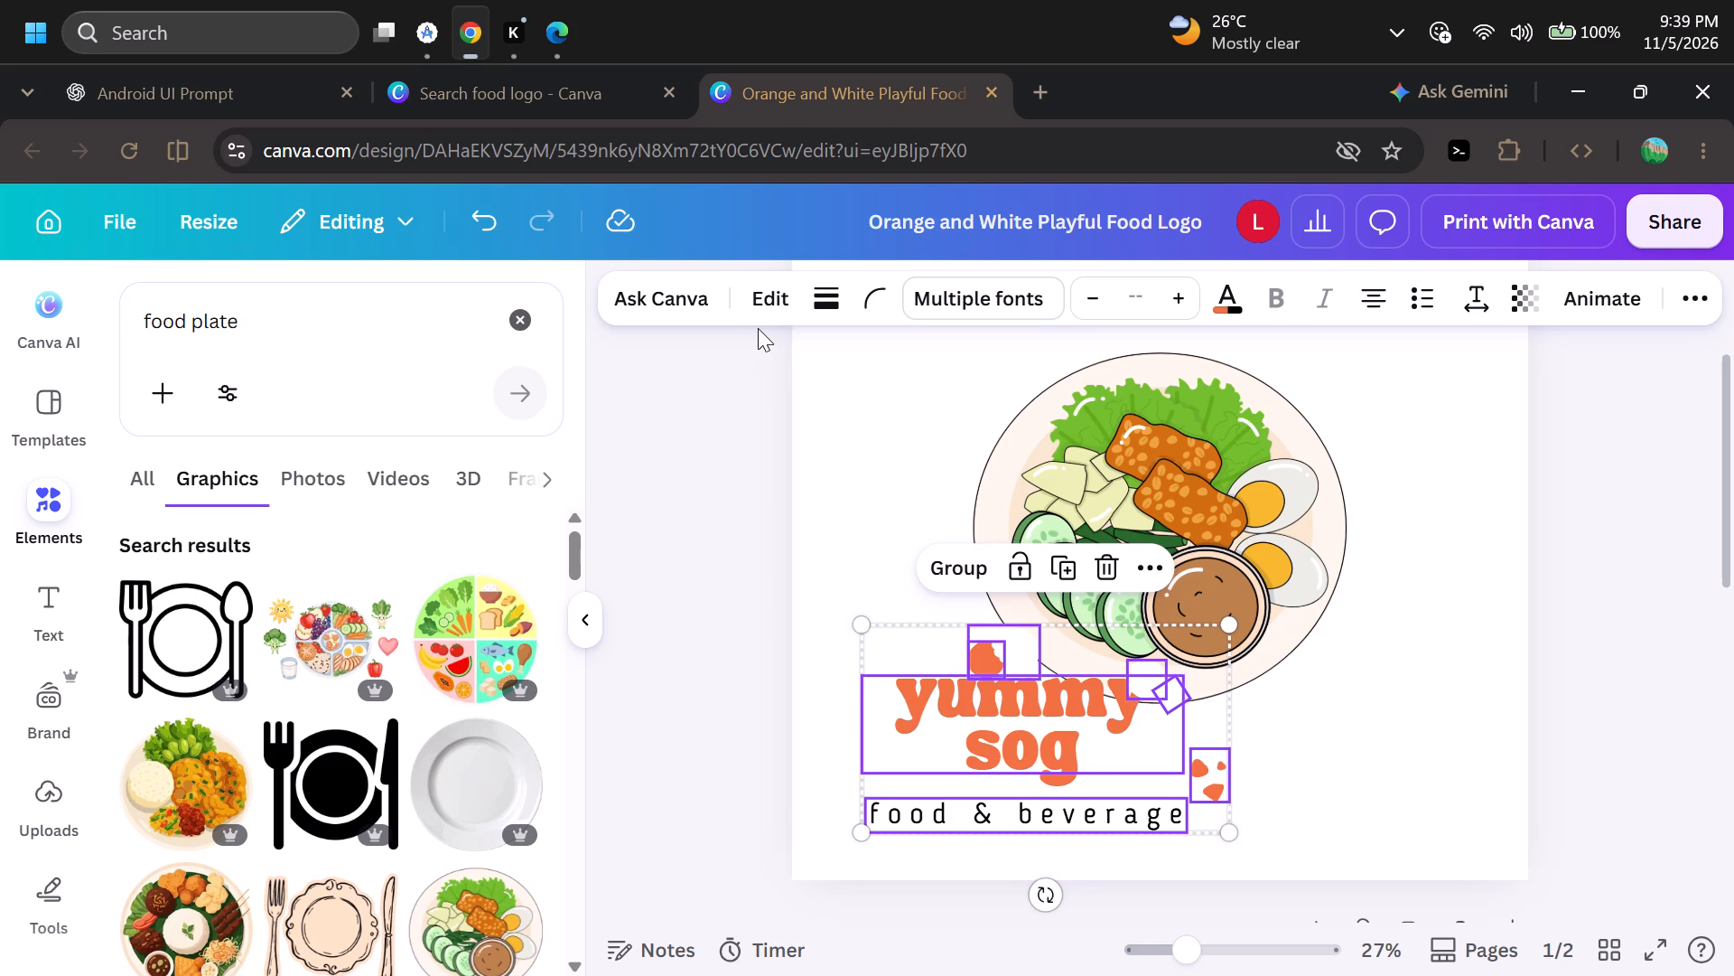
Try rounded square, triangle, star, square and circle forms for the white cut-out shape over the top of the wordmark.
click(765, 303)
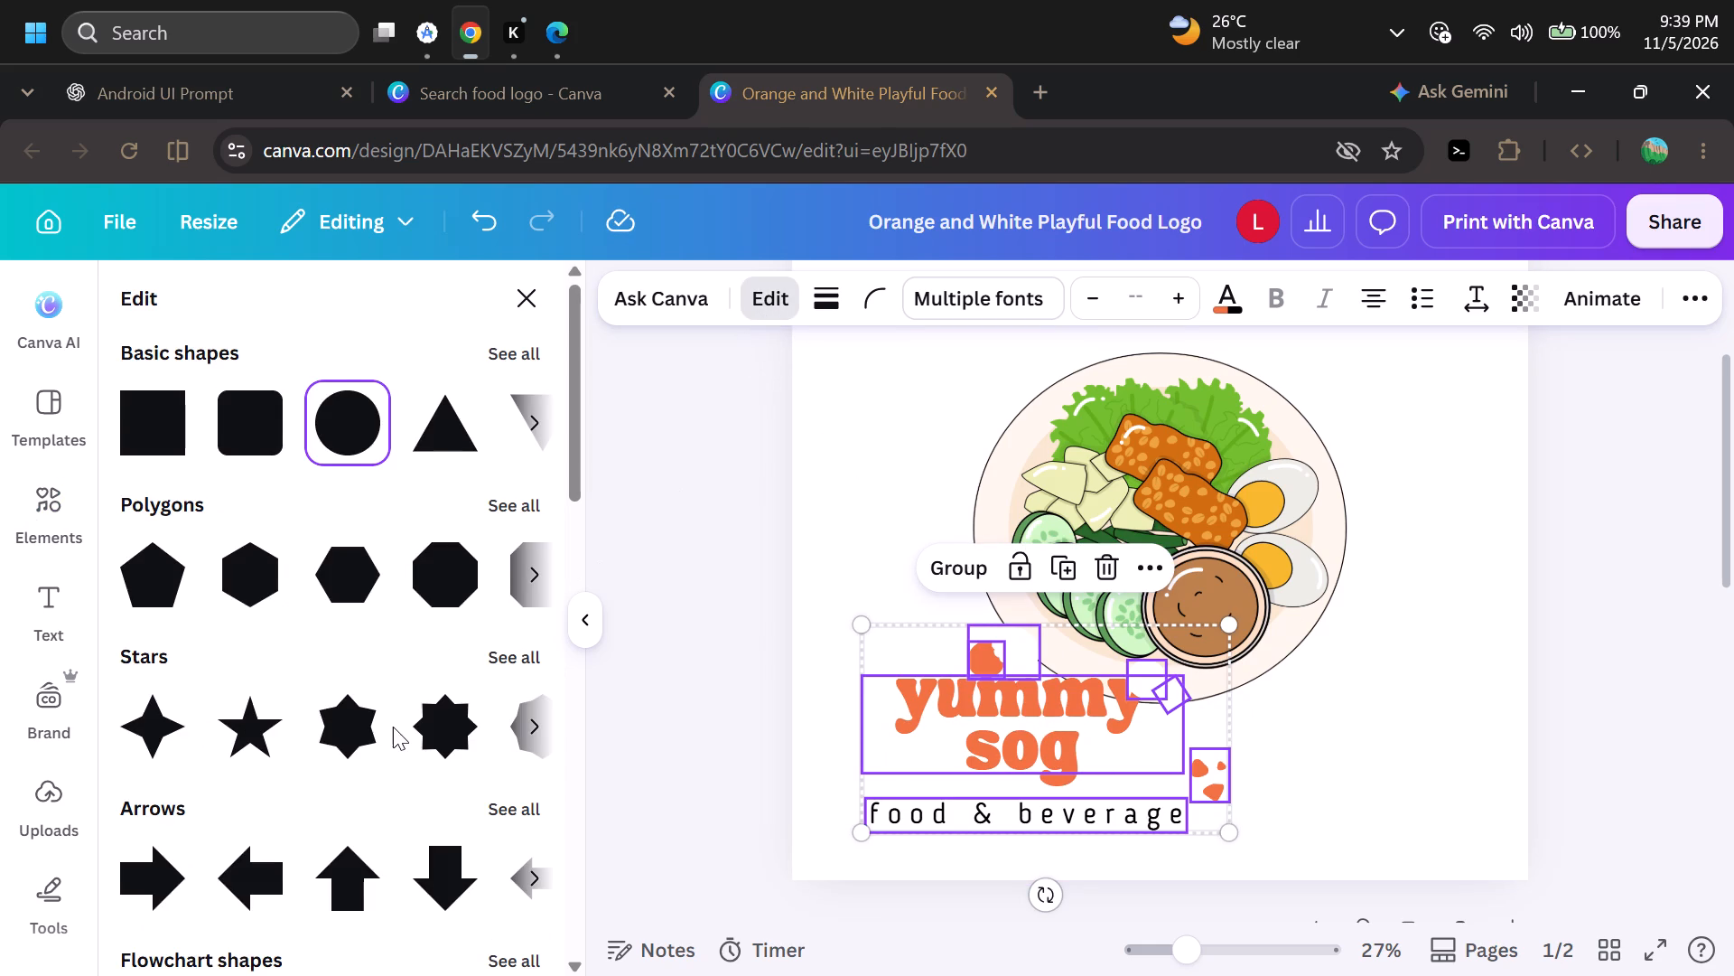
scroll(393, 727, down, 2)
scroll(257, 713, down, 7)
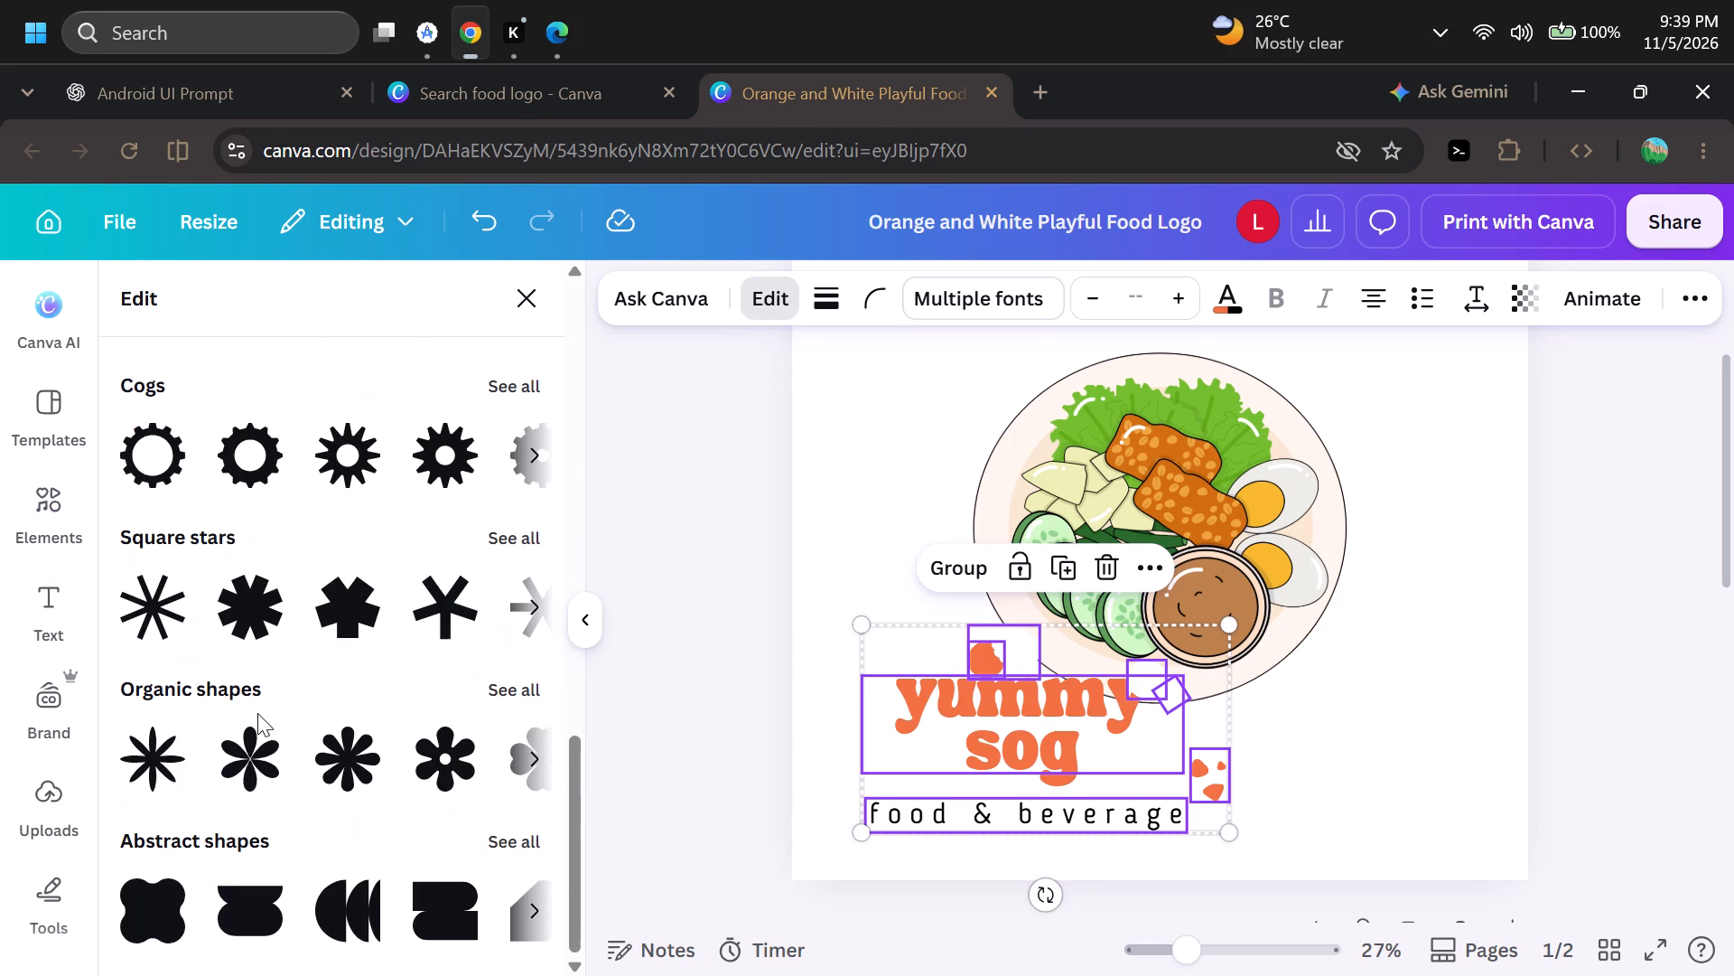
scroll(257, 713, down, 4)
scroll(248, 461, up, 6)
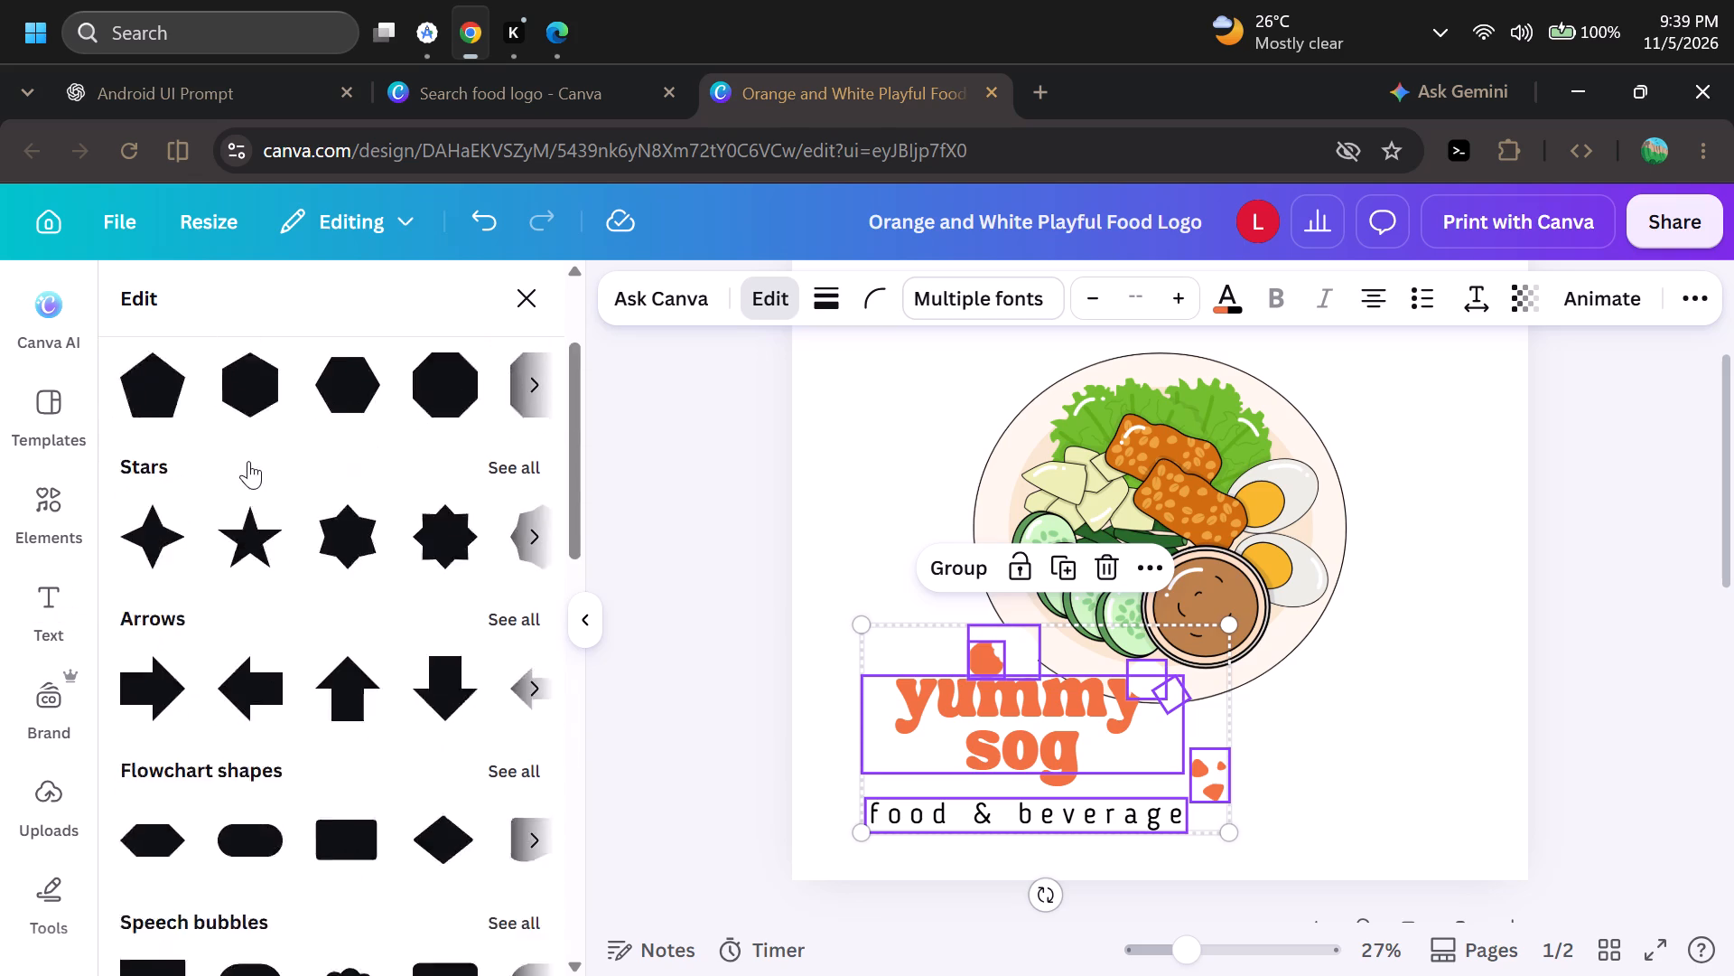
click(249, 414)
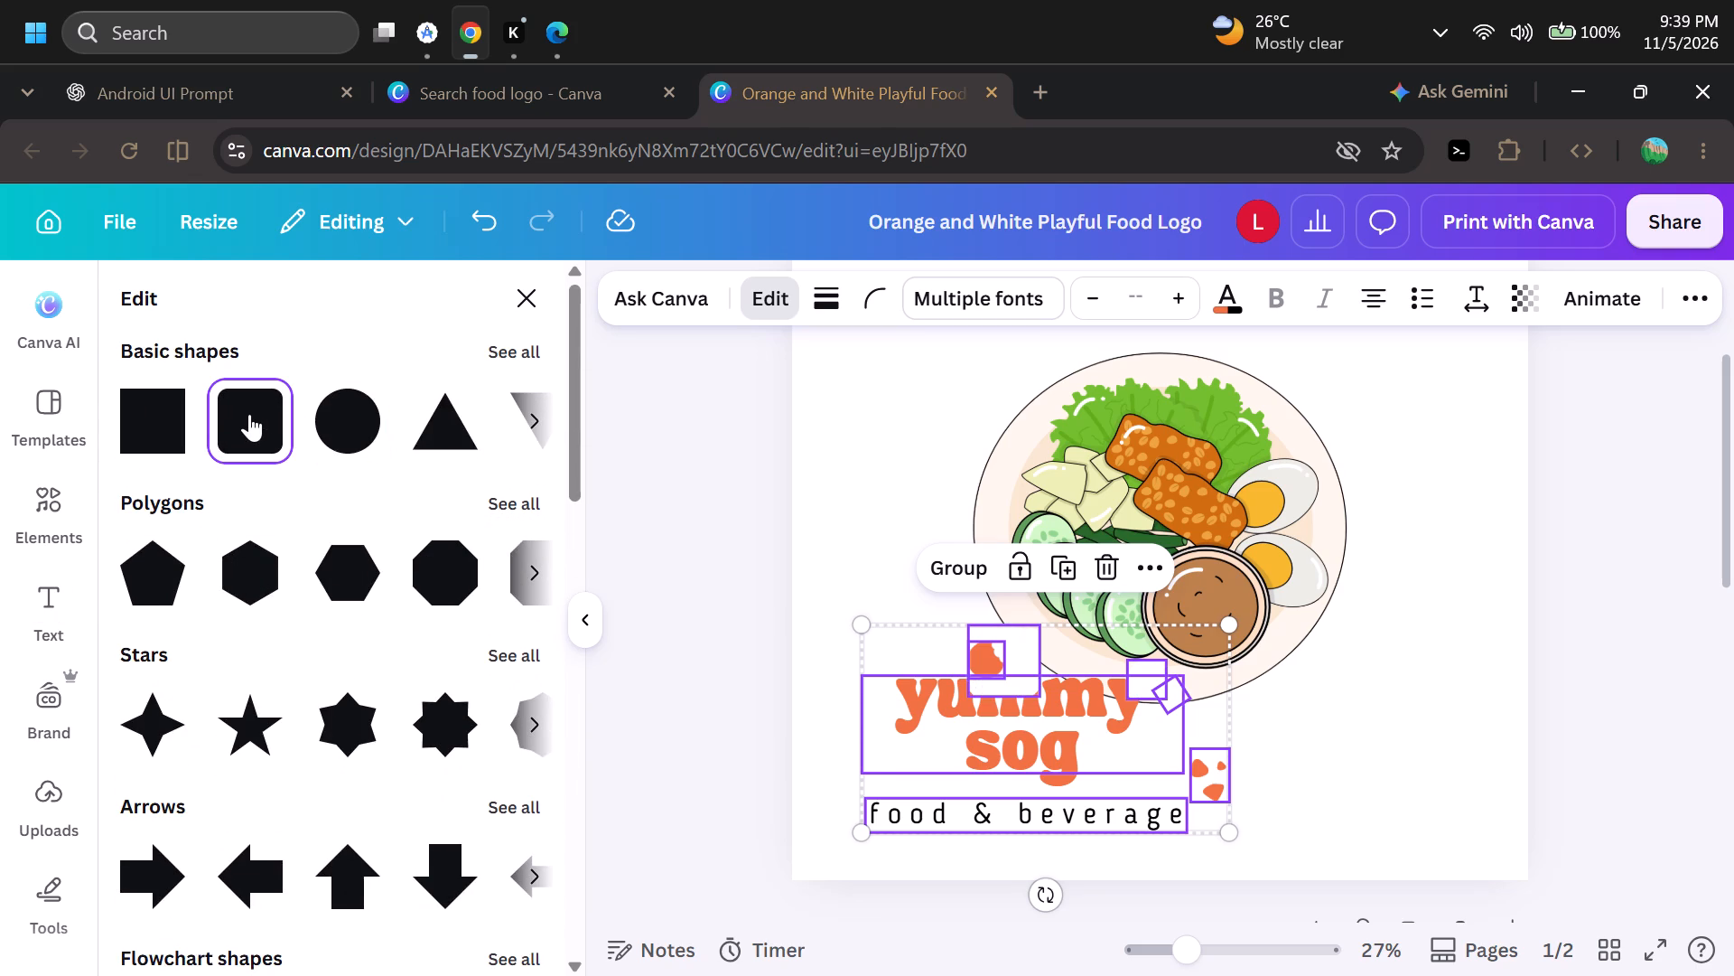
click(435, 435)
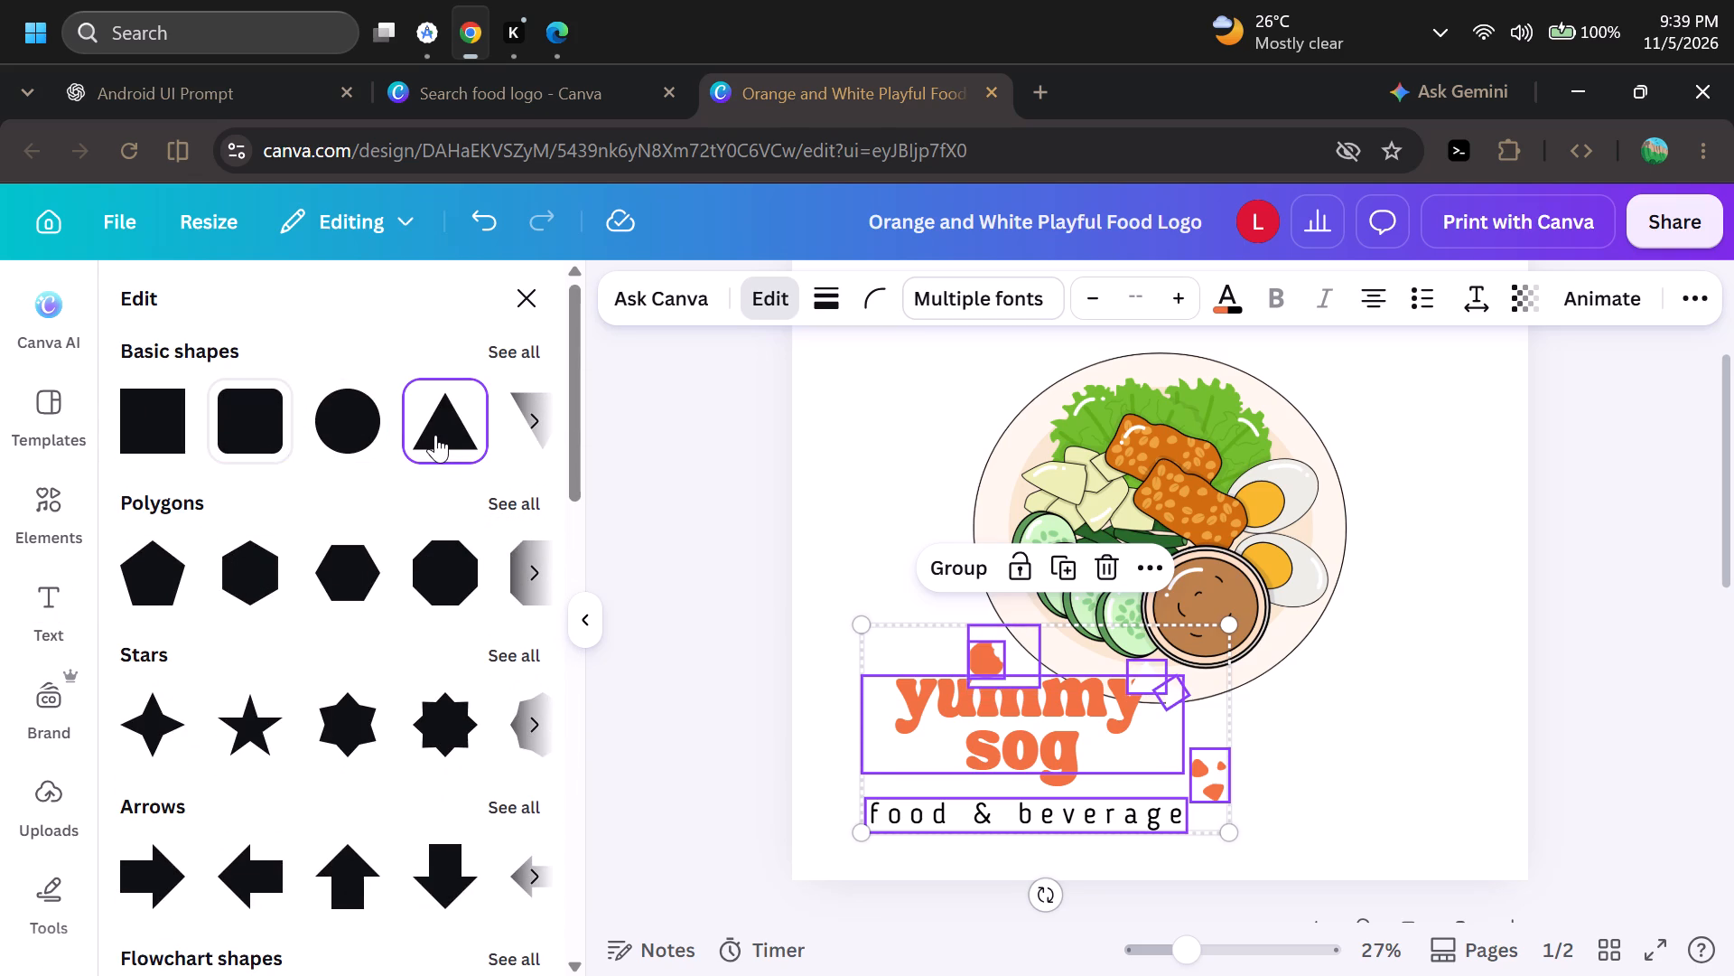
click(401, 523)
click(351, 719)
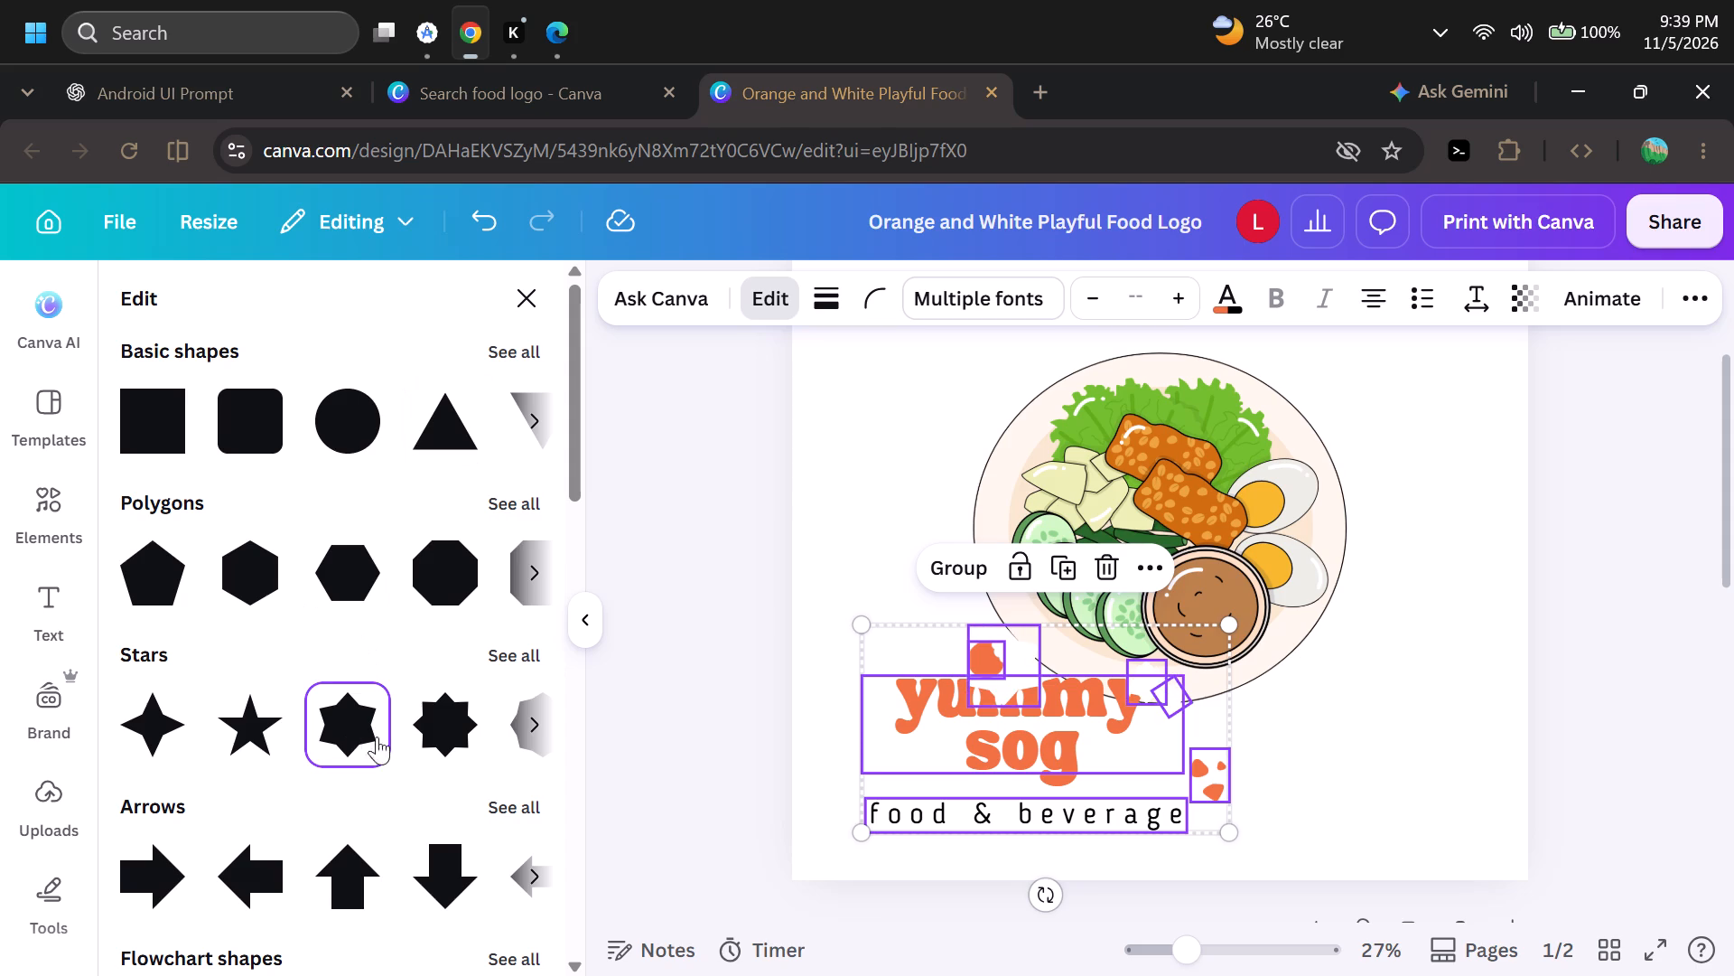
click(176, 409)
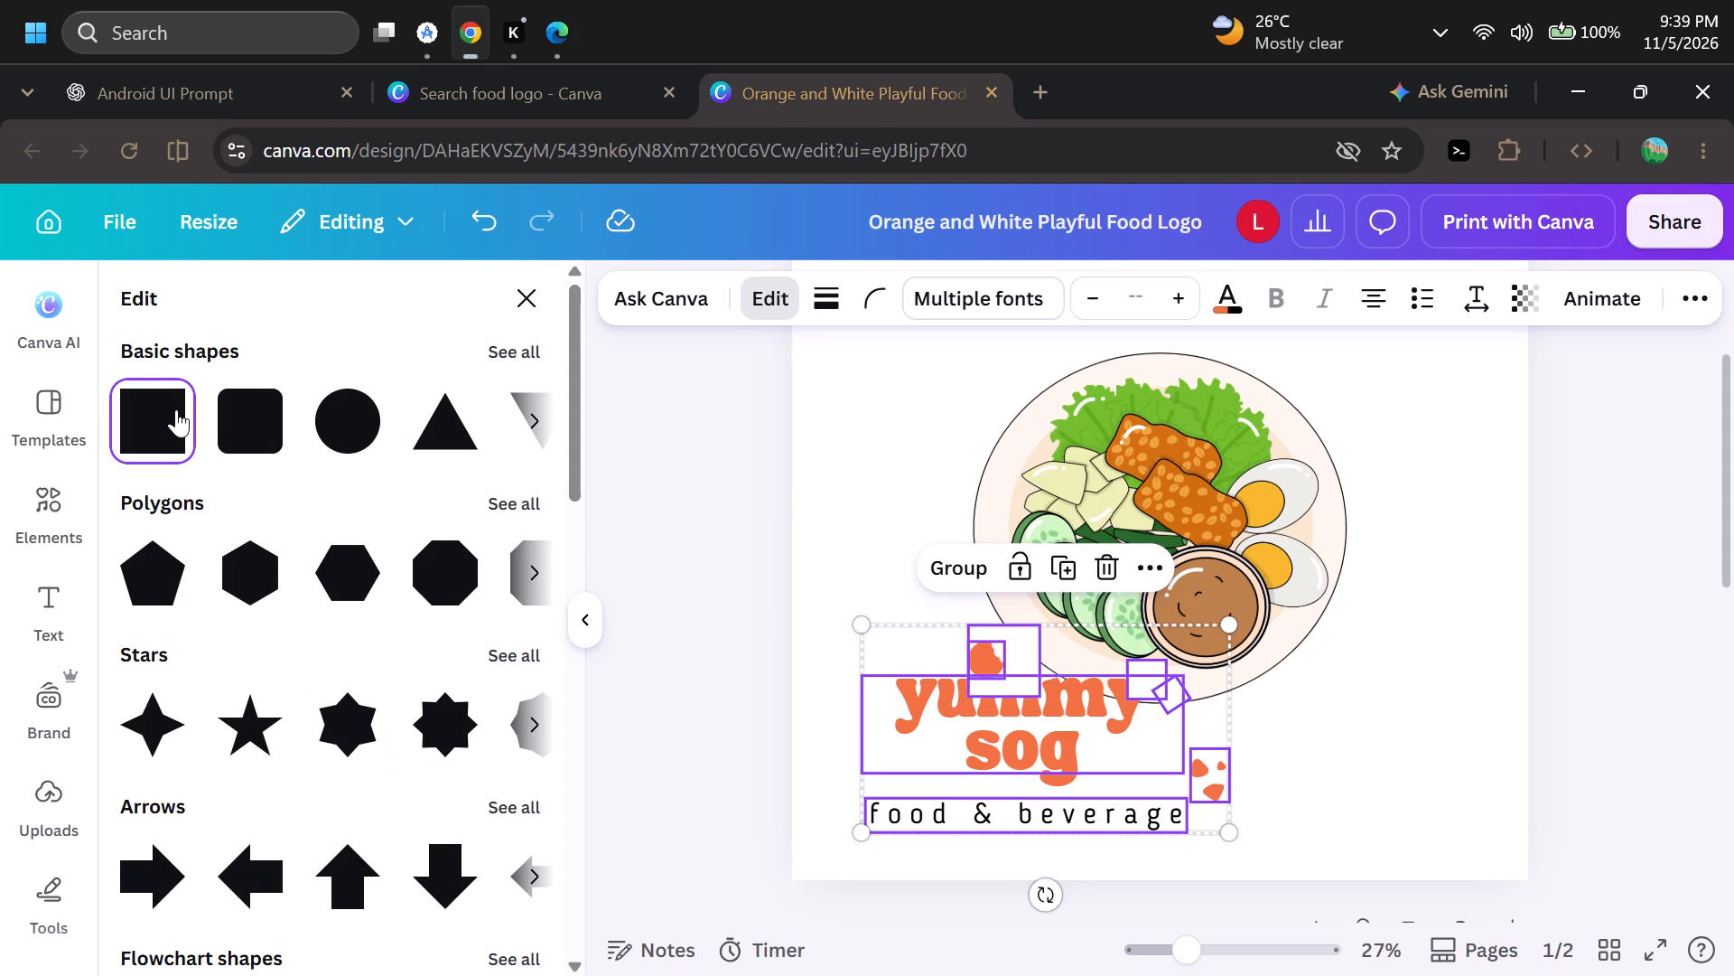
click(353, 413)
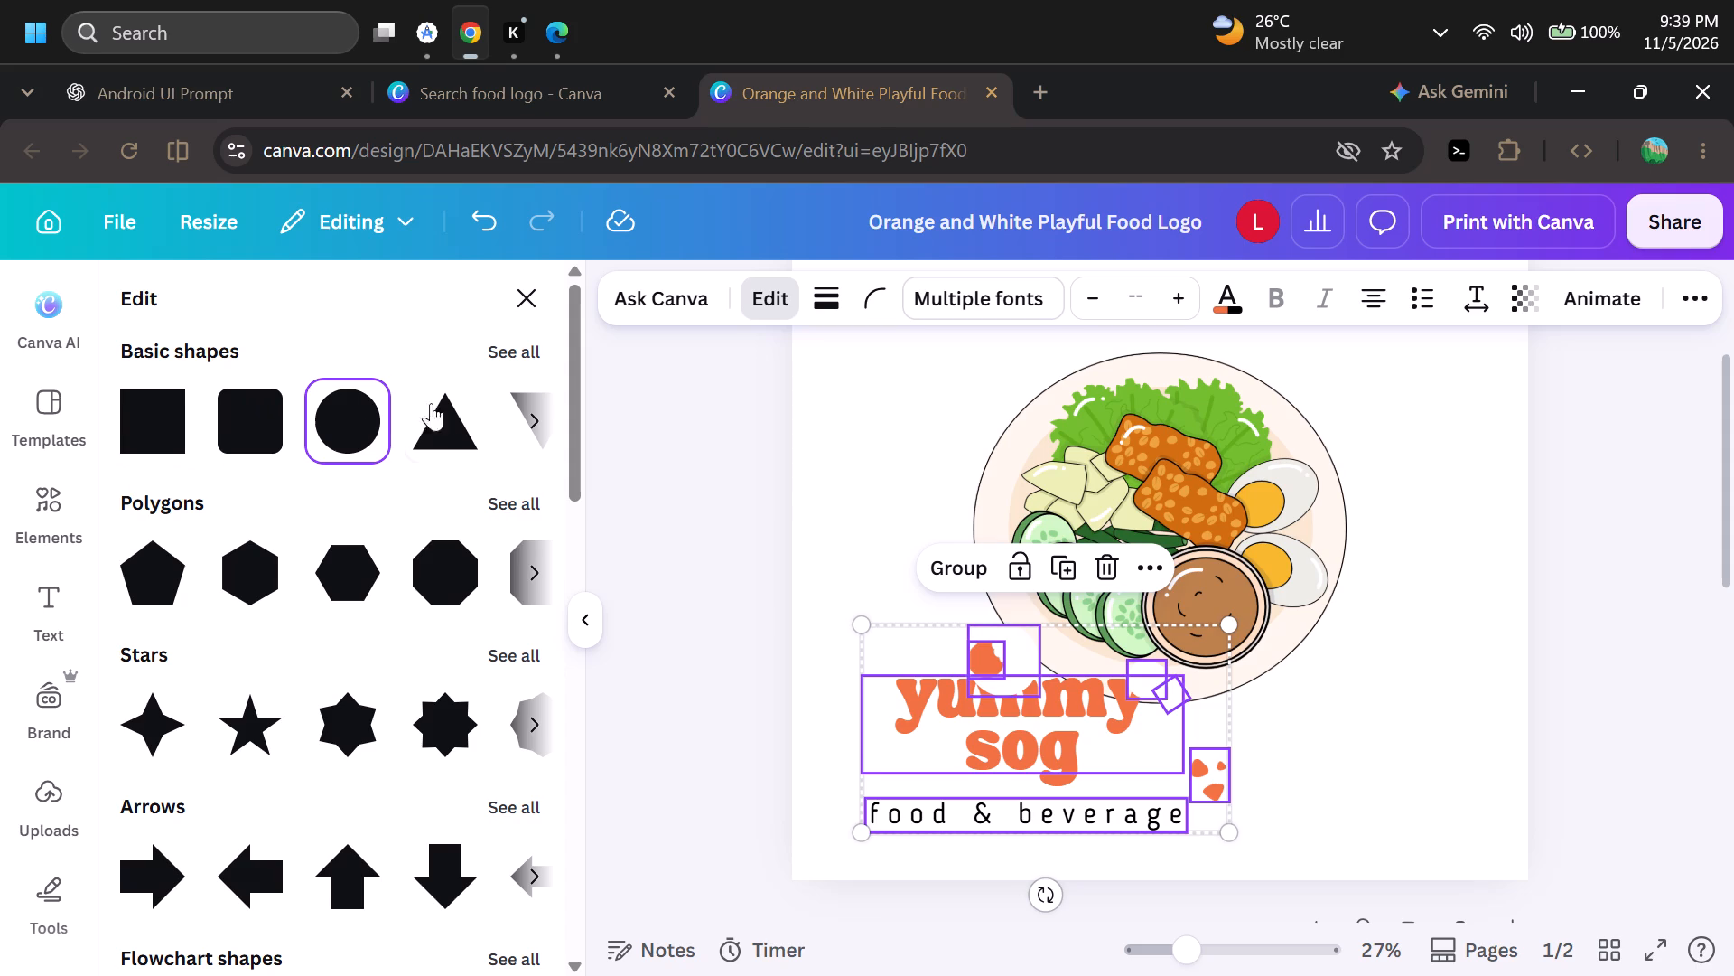
Try triangle, inverted triangle and diamond forms for the white cut-out shape over the wordmark, and settle on the octagon.
click(452, 419)
scroll(389, 412, left, 1)
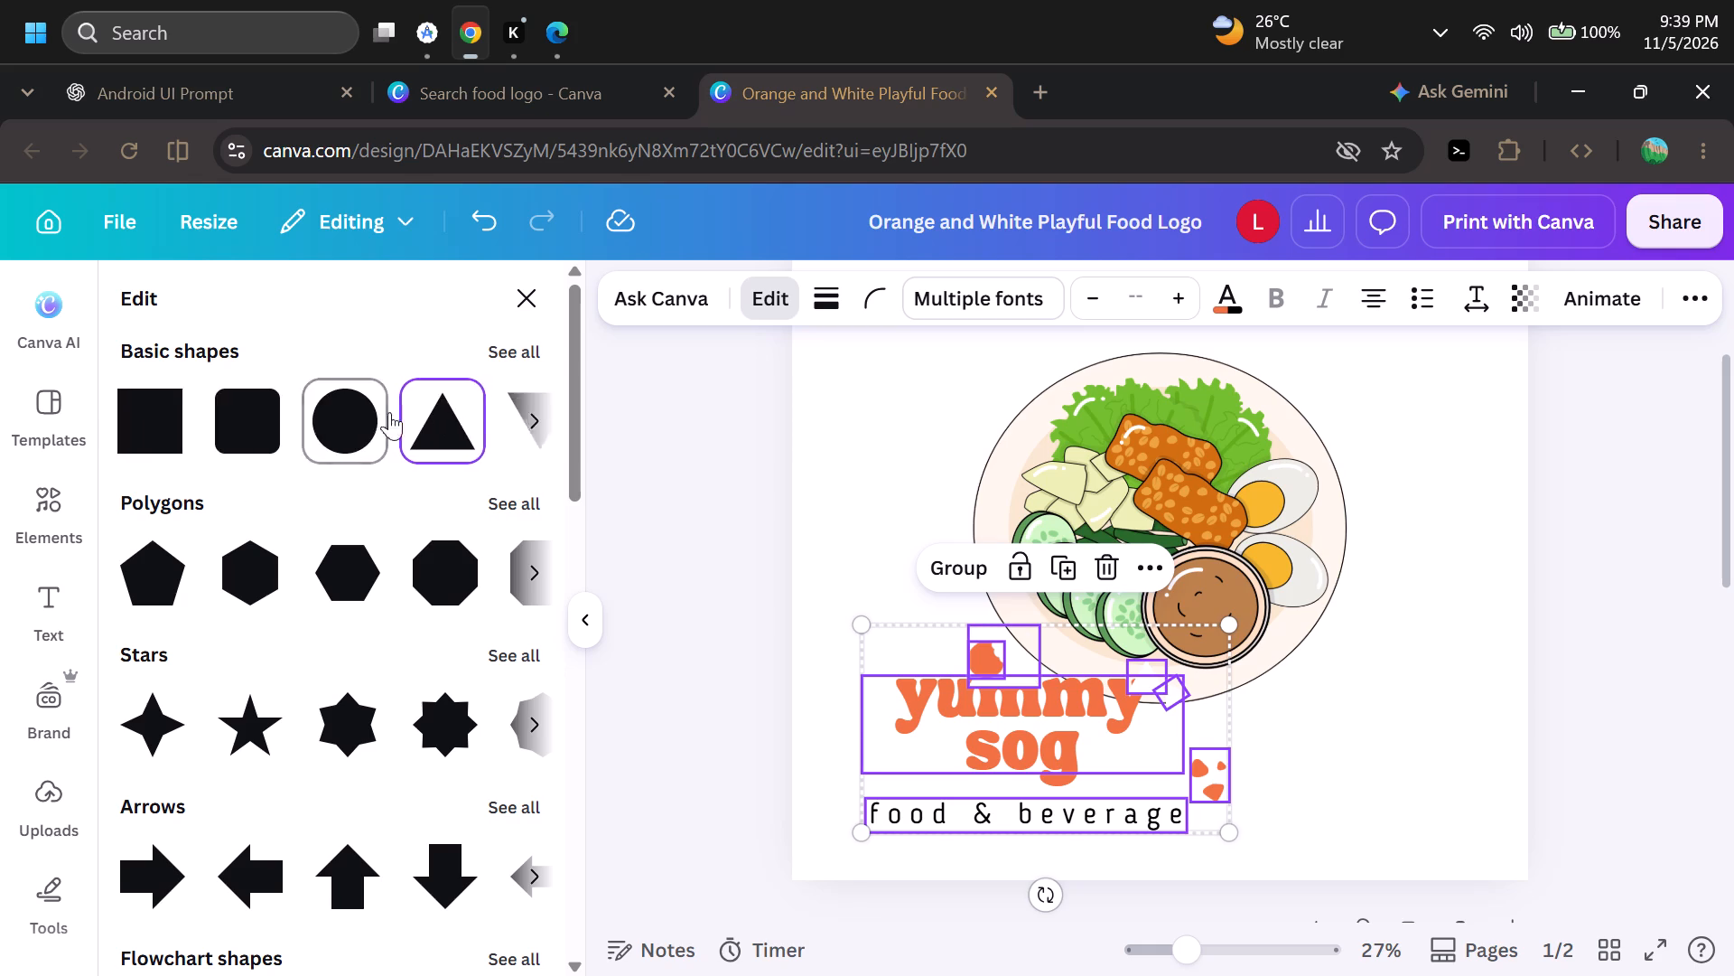
scroll(389, 412, left, 1)
click(348, 420)
click(425, 445)
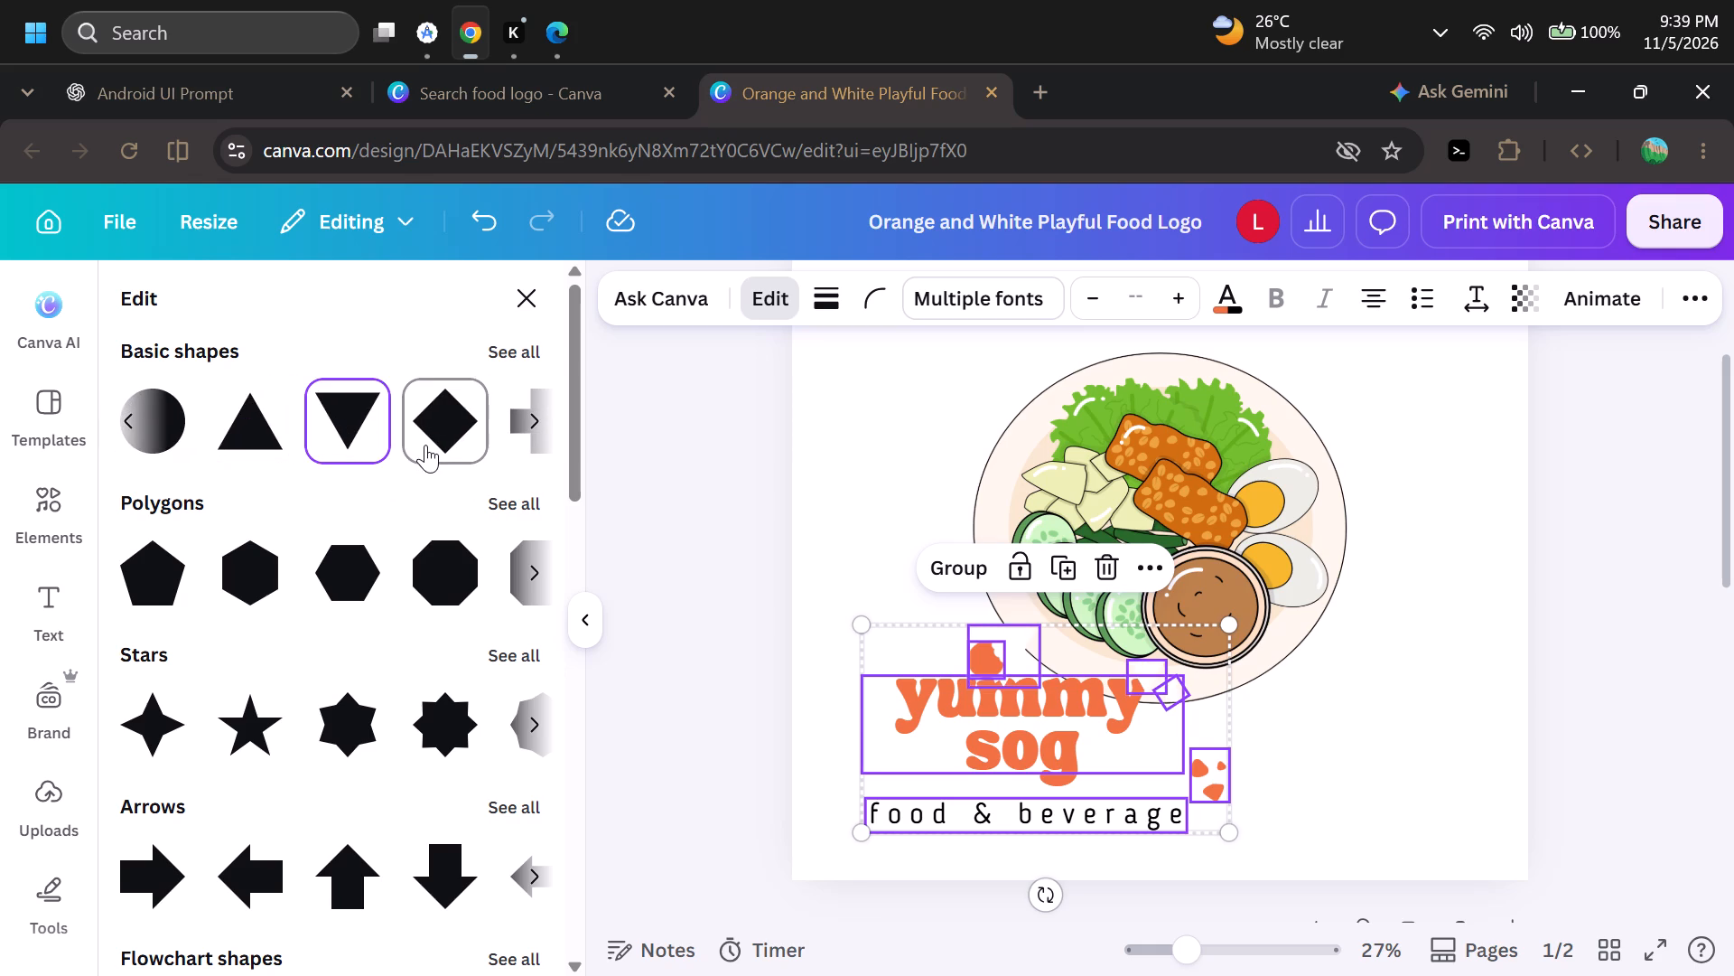
scroll(425, 445, left, 3)
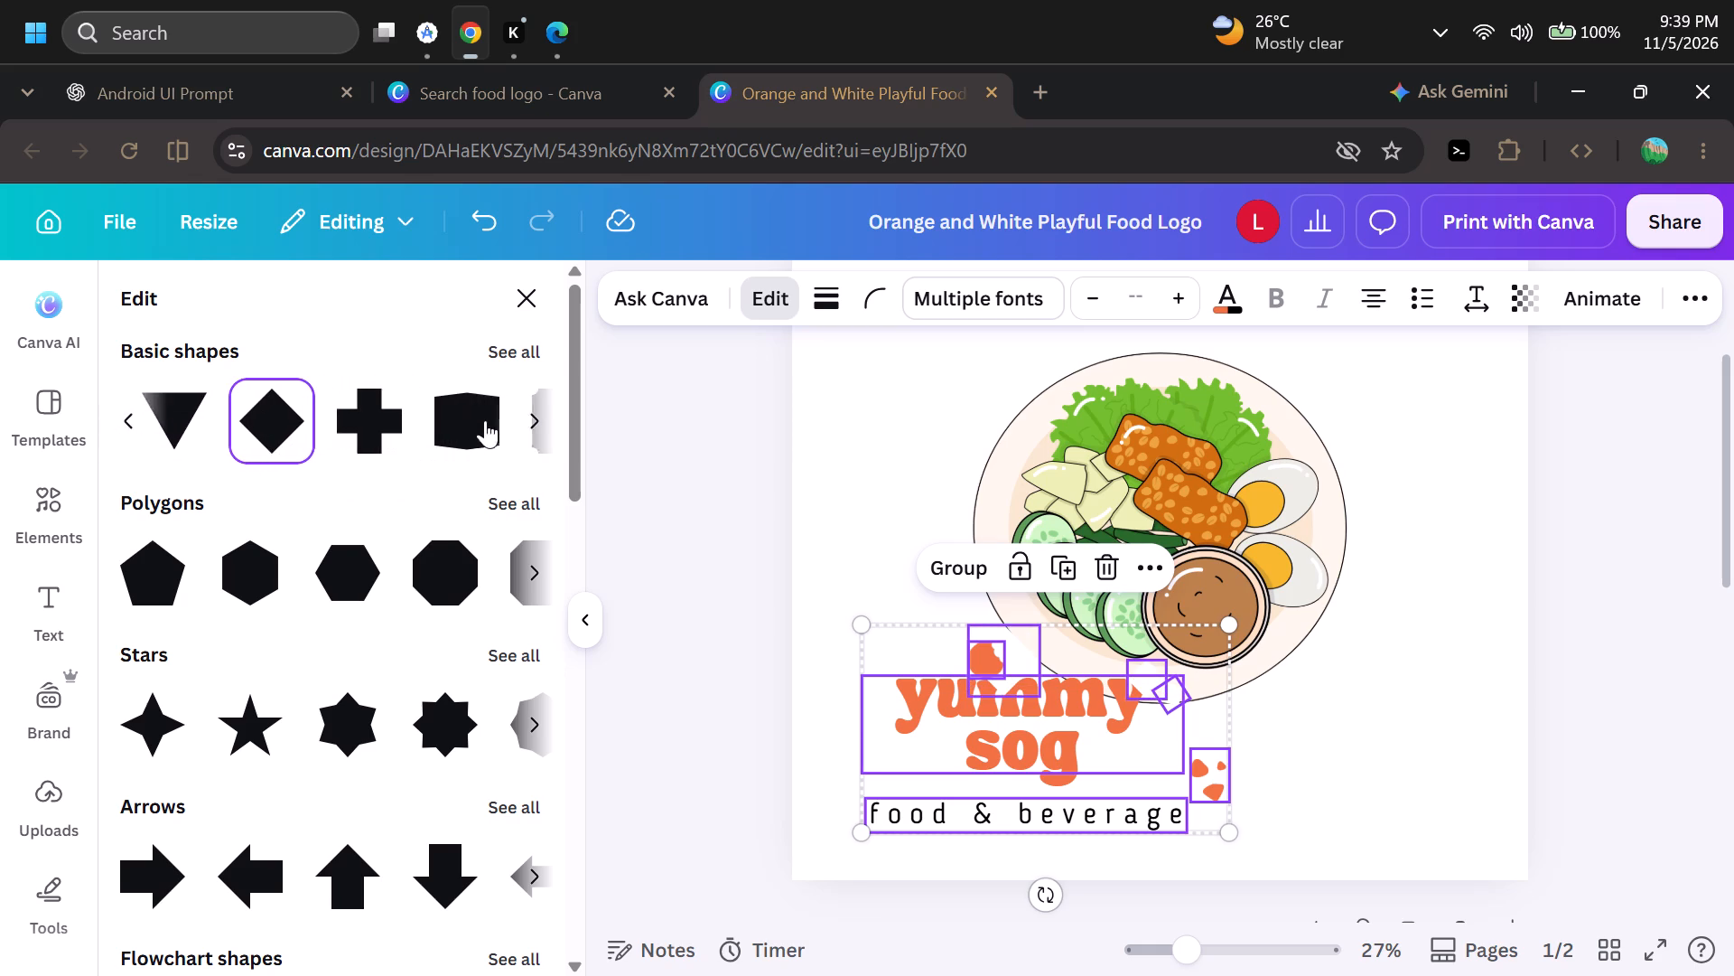
click(432, 550)
scroll(432, 550, down, 2)
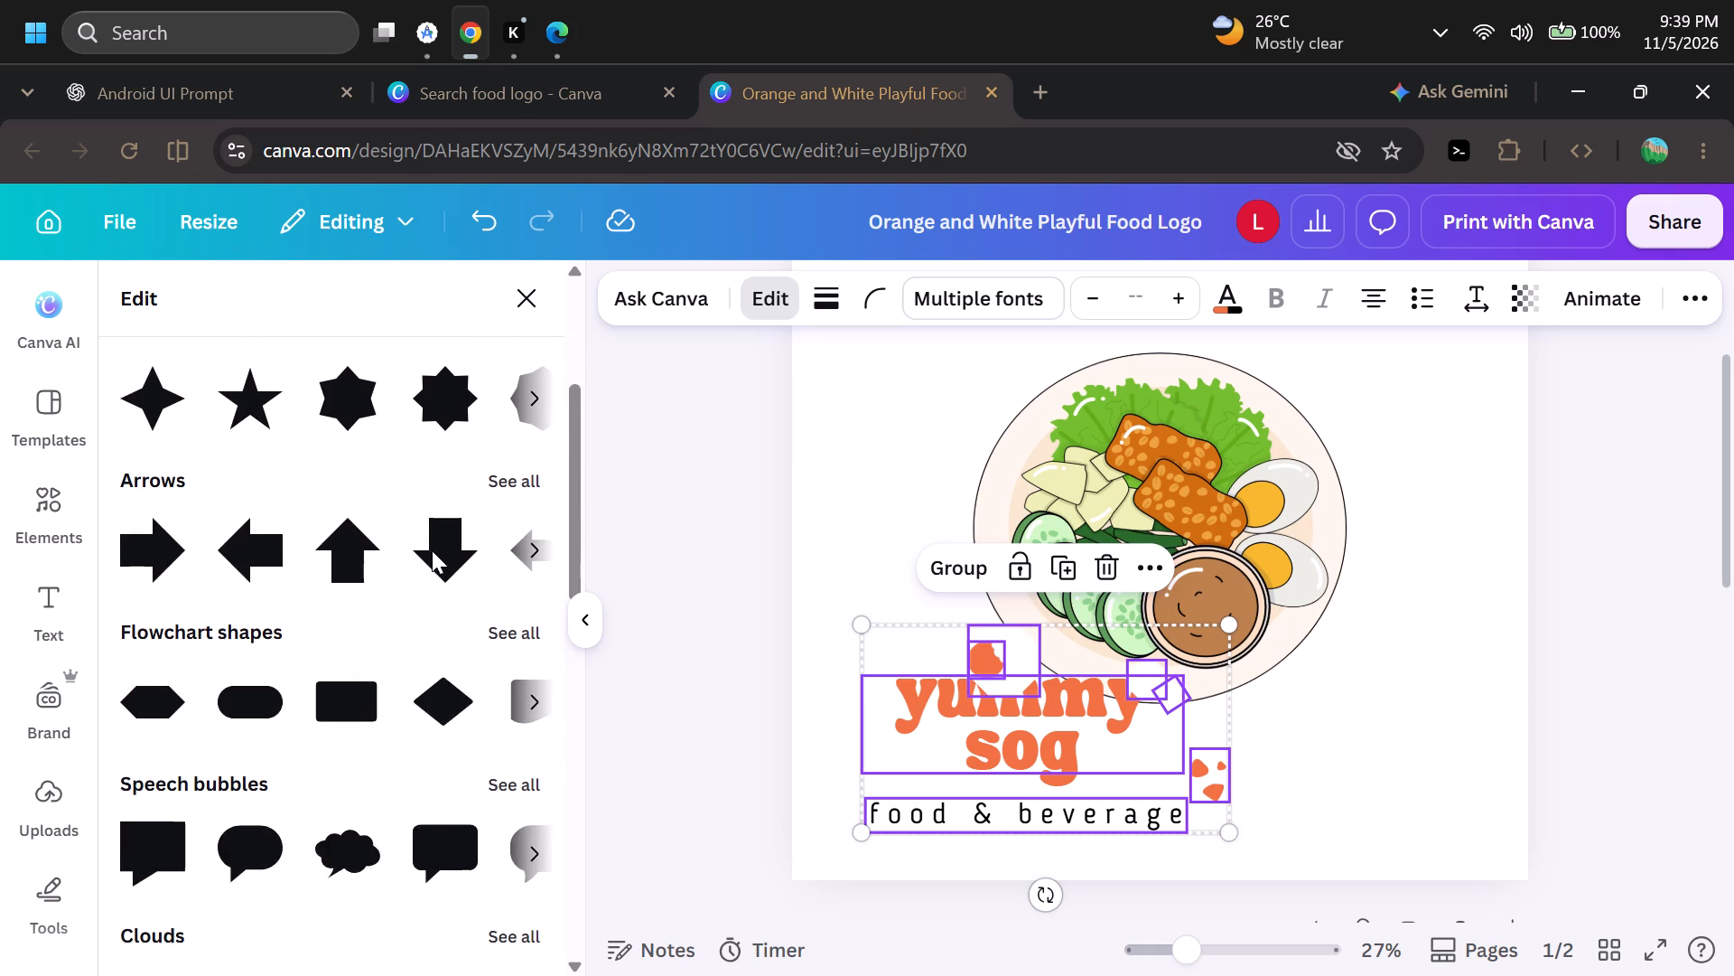
scroll(432, 550, down, 1)
scroll(357, 664, down, 5)
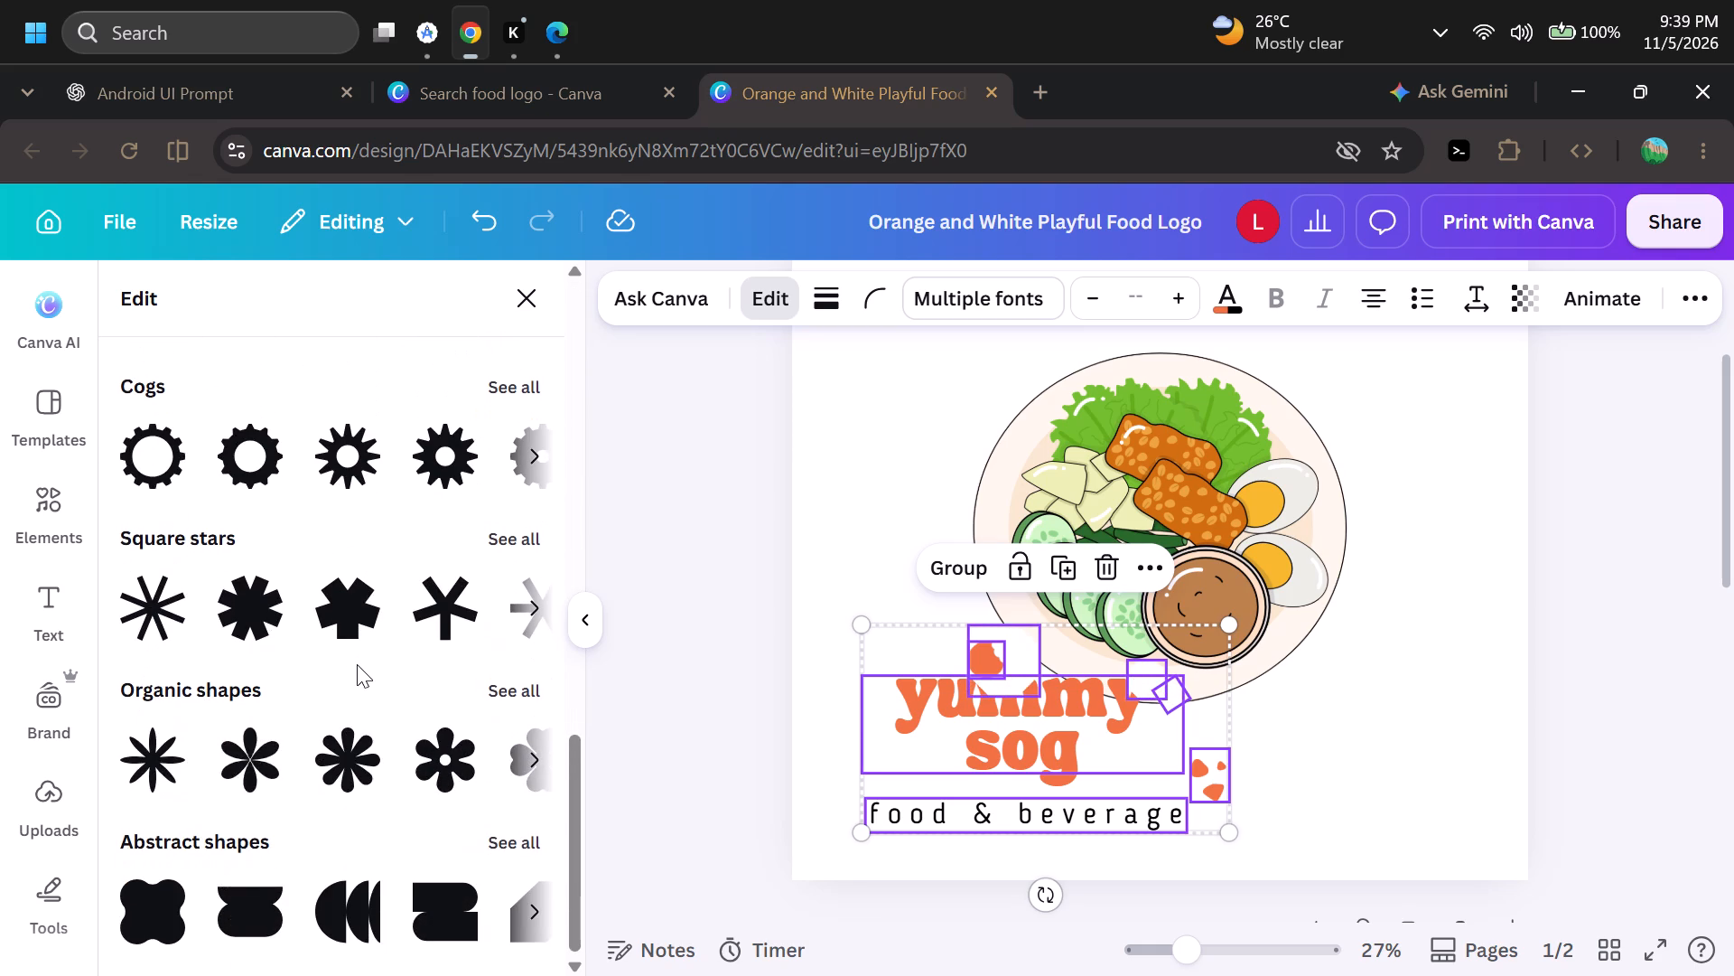
scroll(216, 439, up, 7)
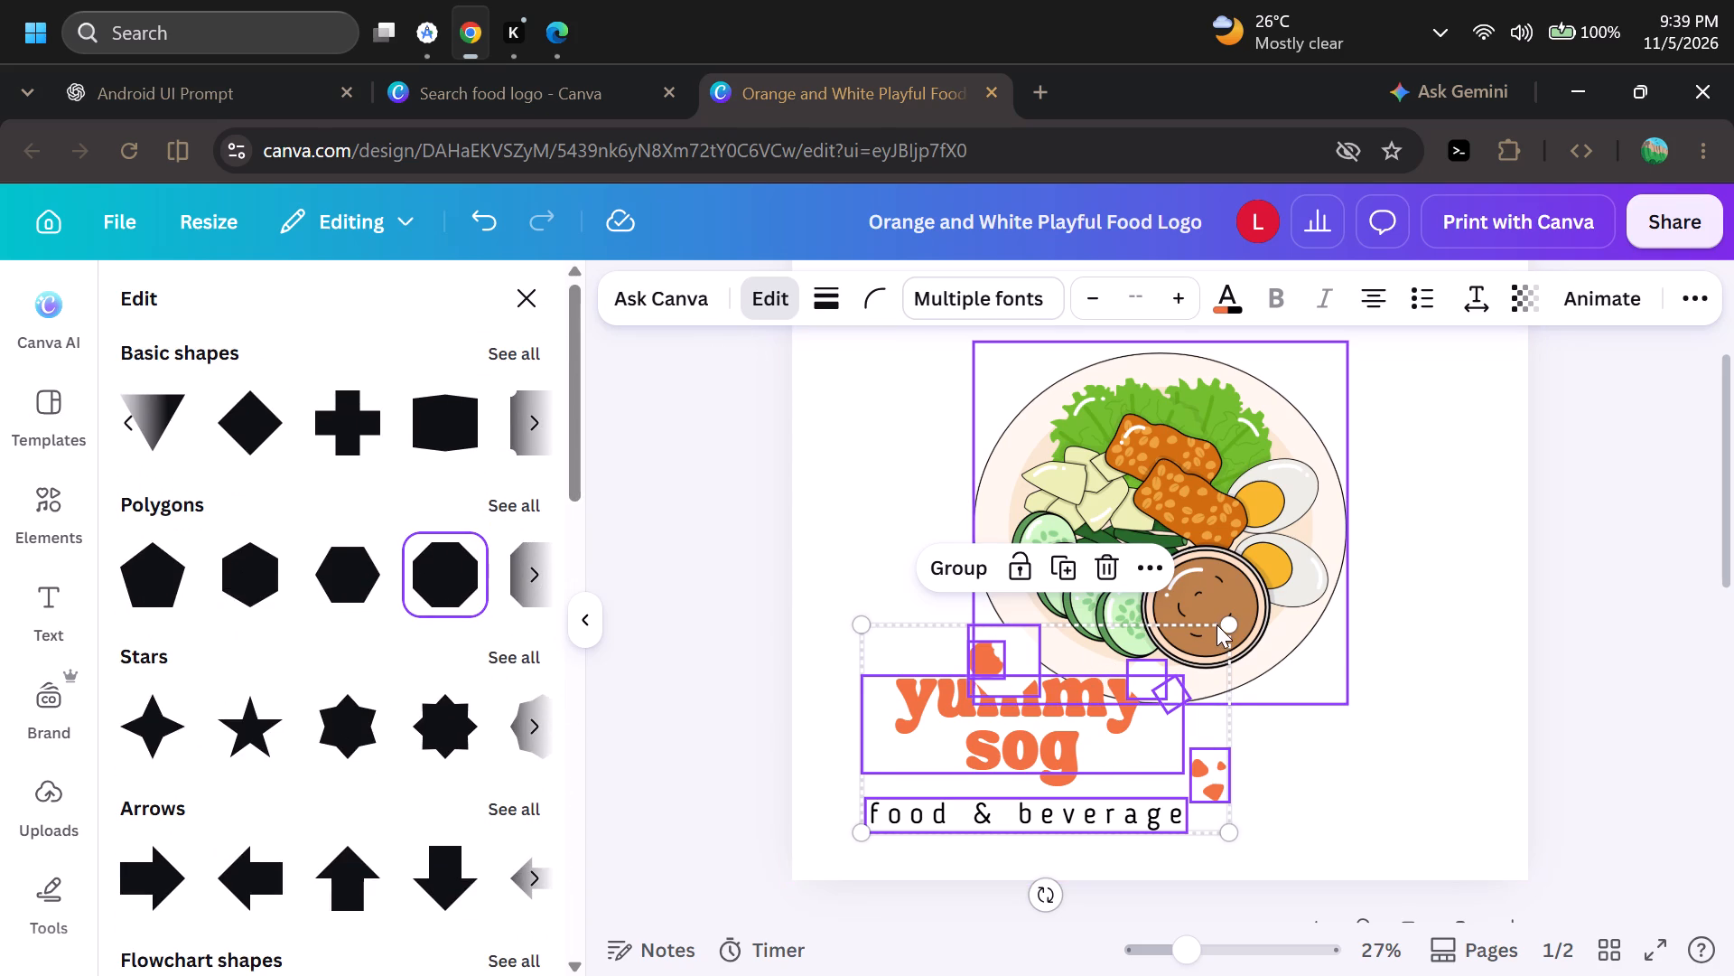
Shrink the wordmark, tagline and decorative shapes together so they sit below the plate in the page's lower-left area.
drag(1222, 624, 1092, 730)
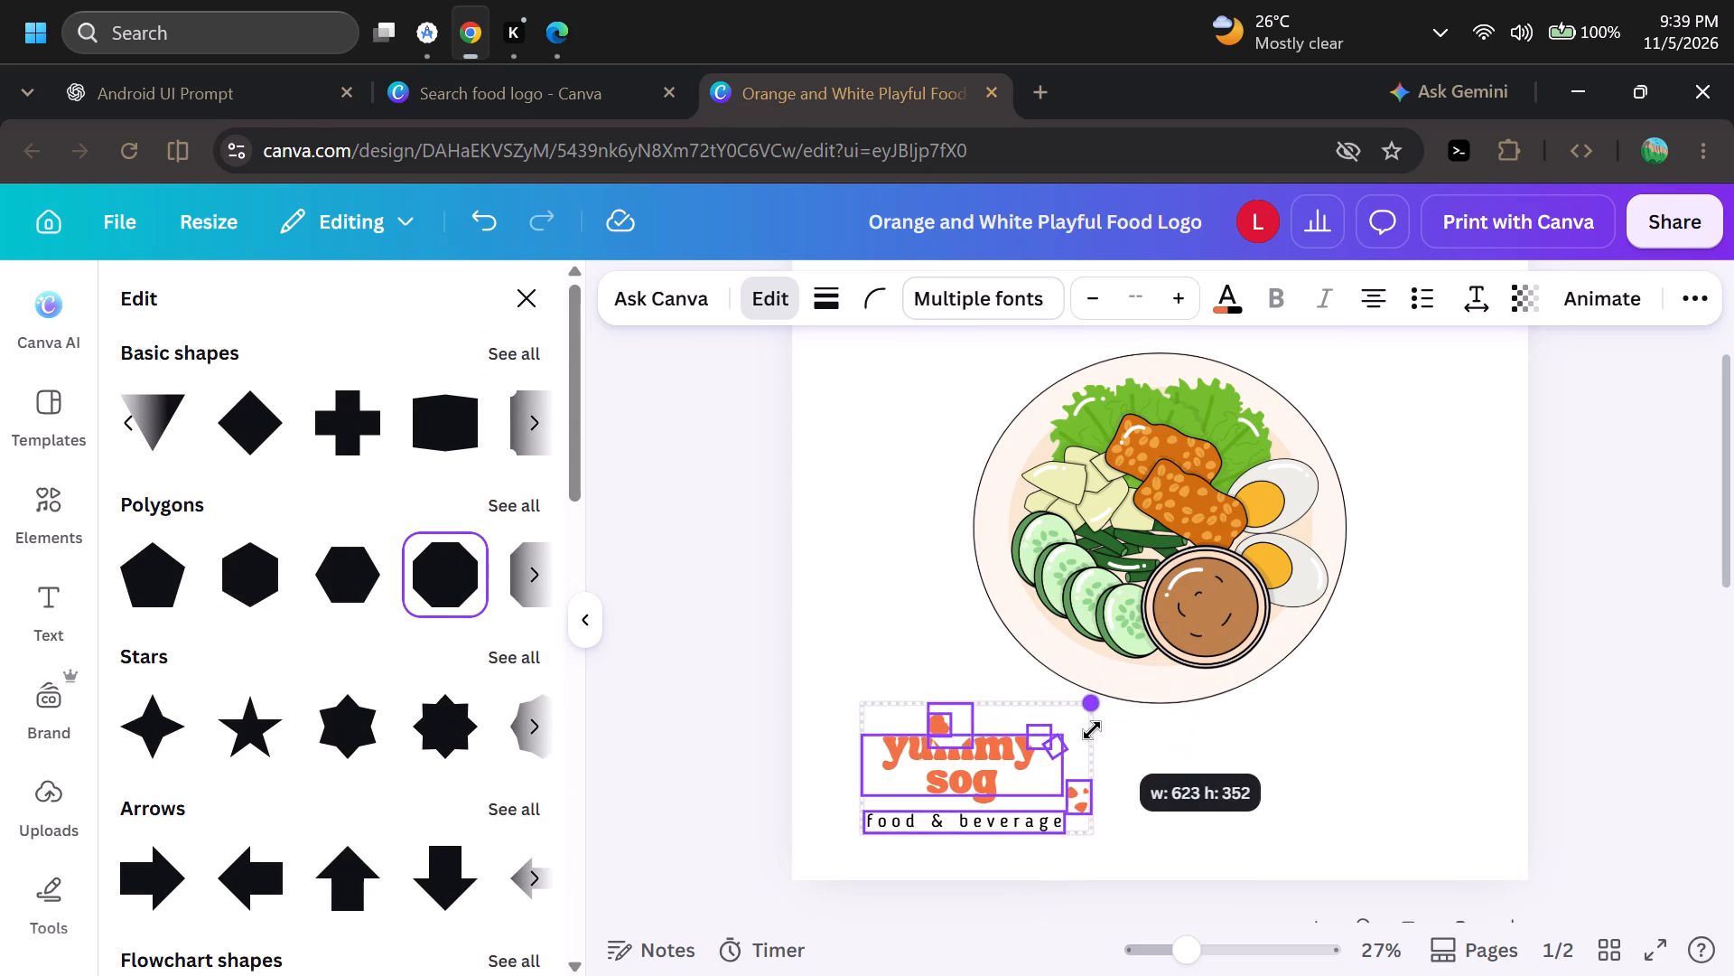
drag(1092, 730, 1067, 745)
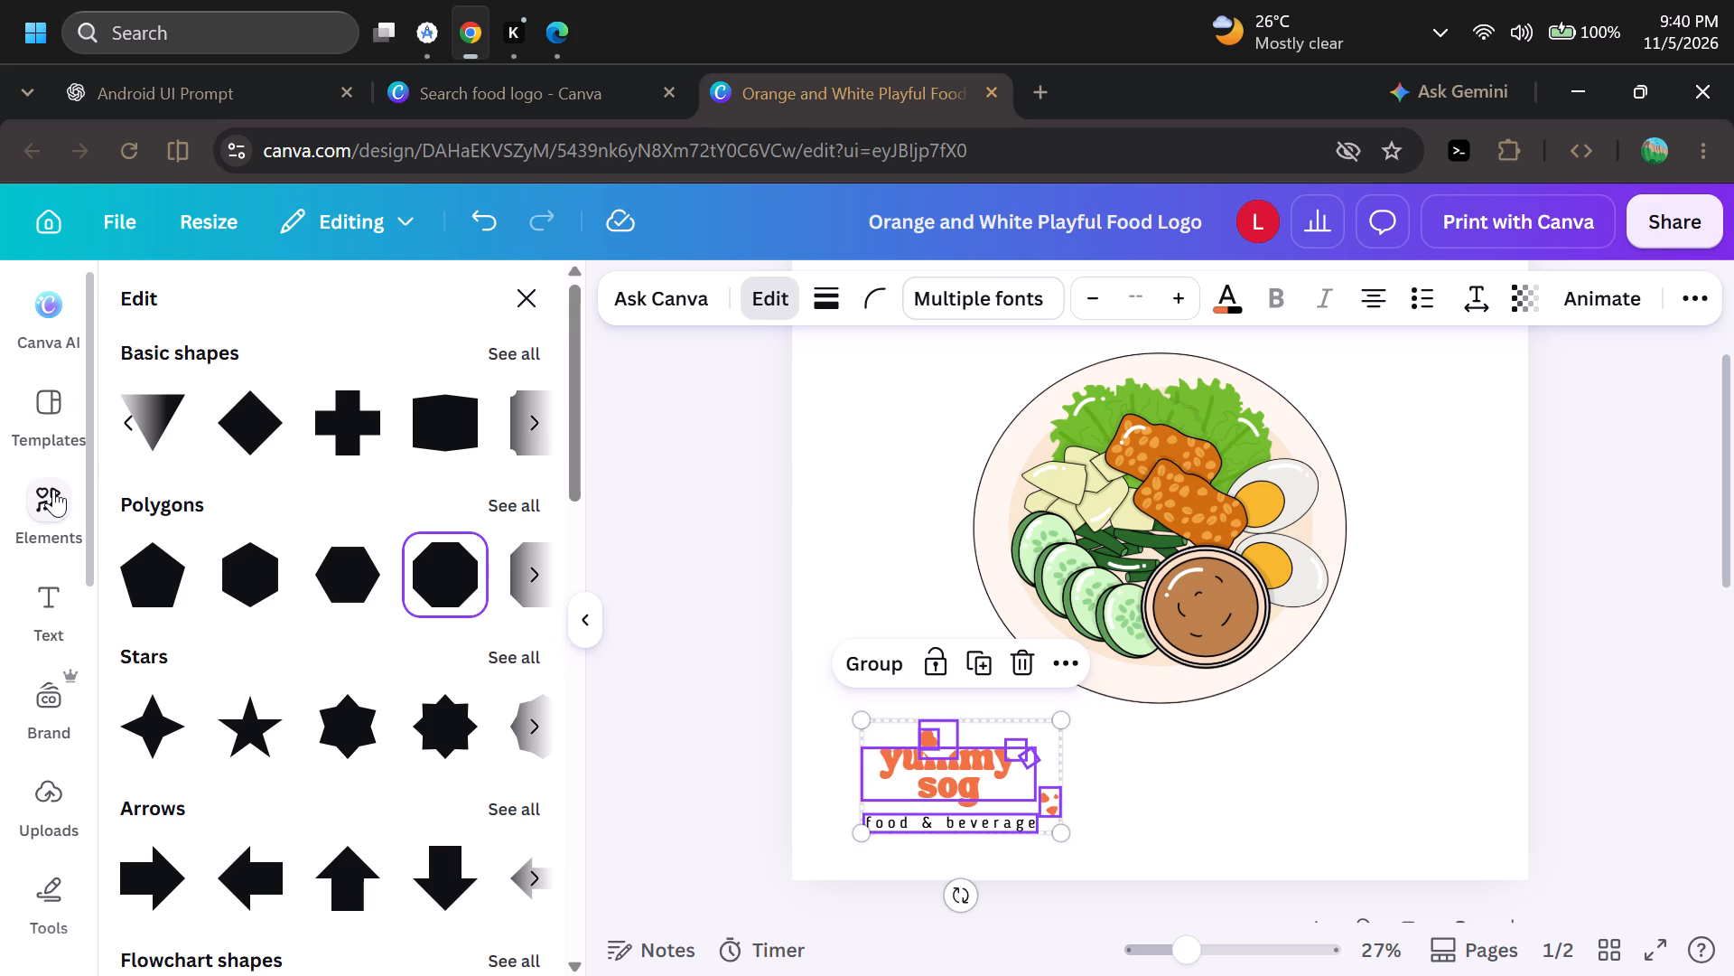
Add a new text box reading "yummy sog".
click(37, 623)
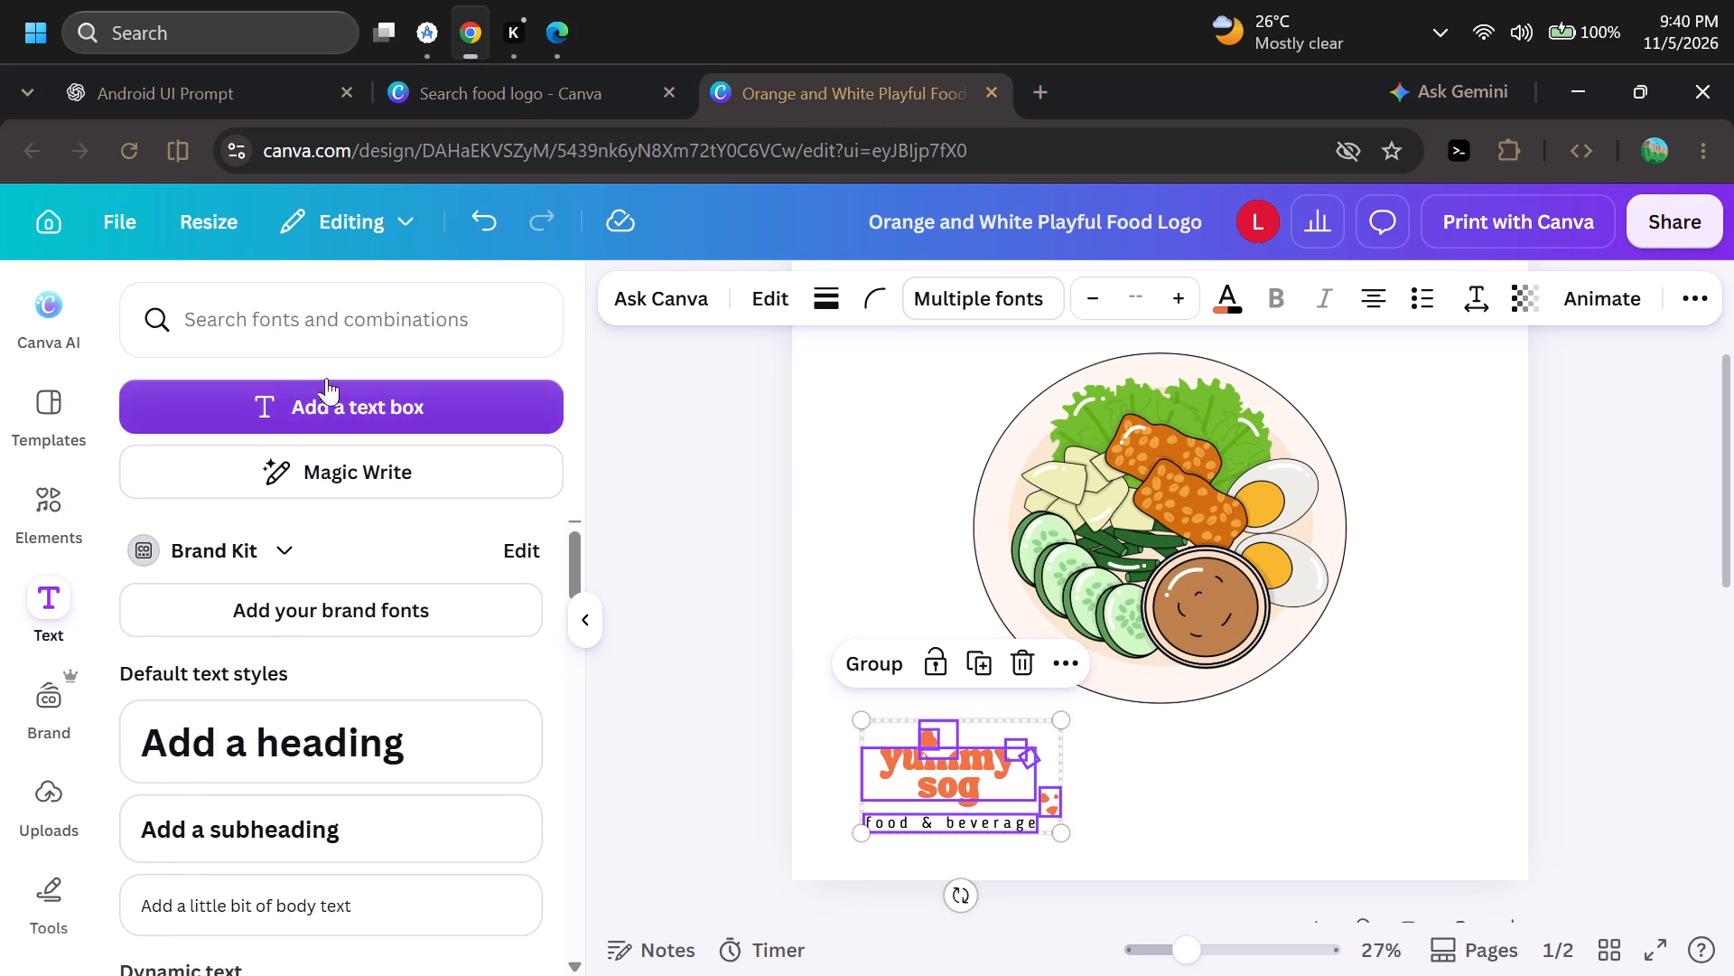
click(322, 381)
text(yo)
key(BackSpace)
text(ummy sog)
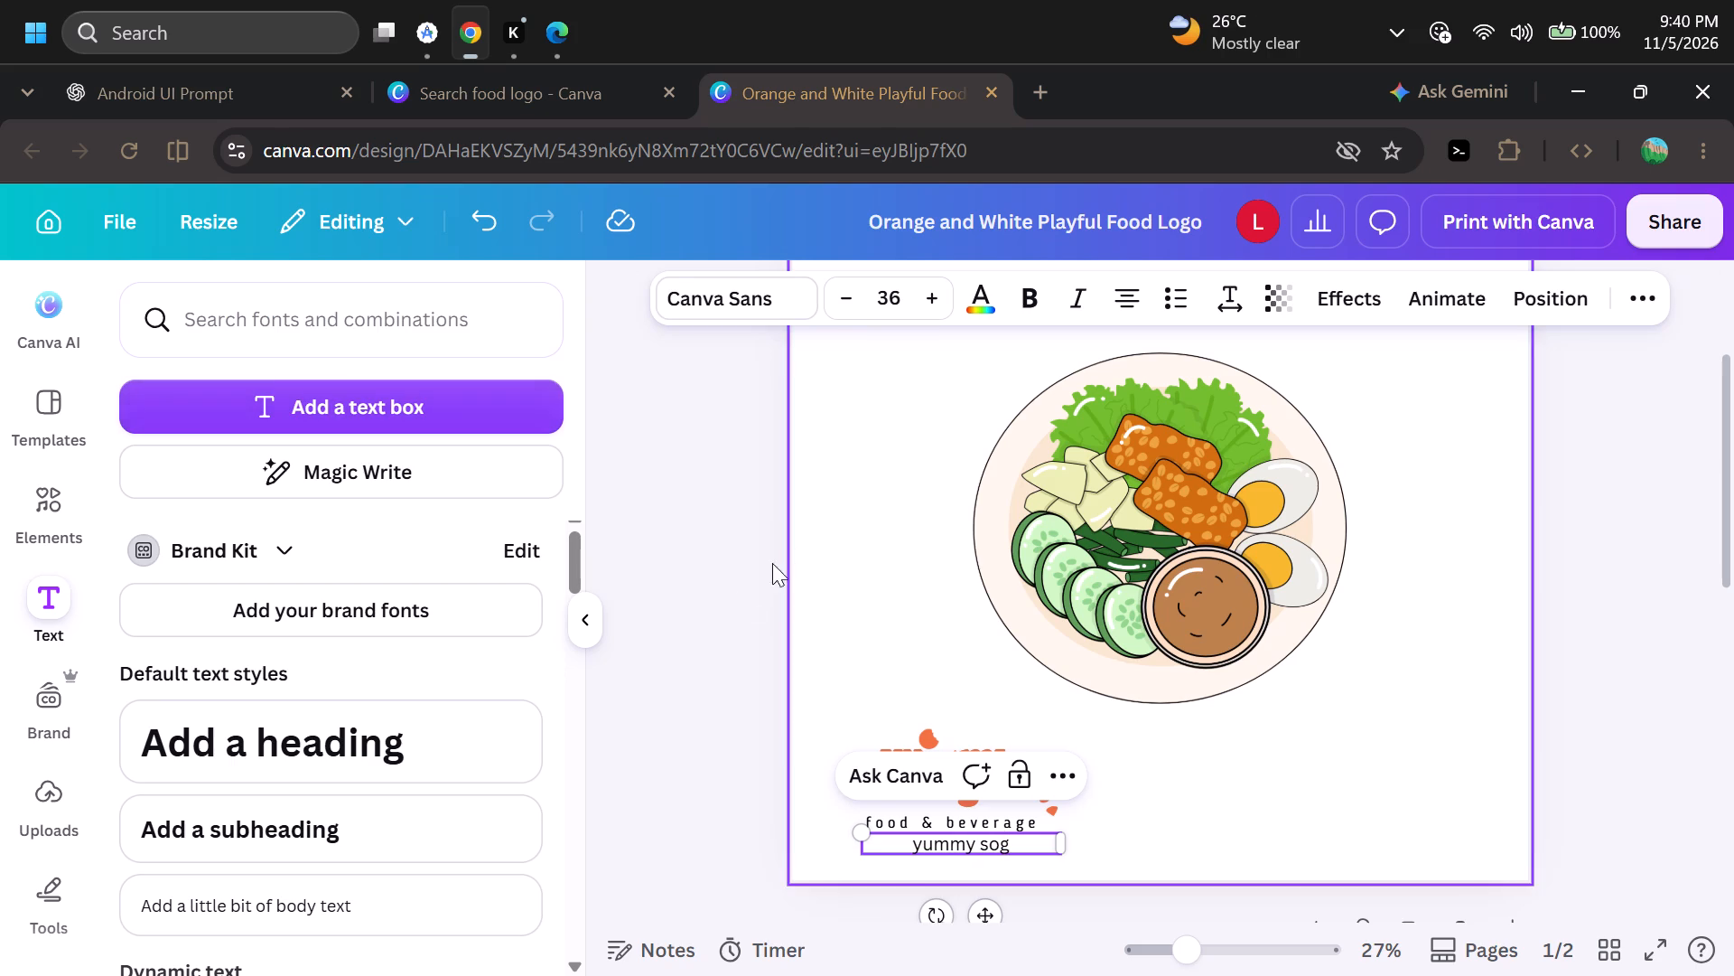
Increase the new "yummy sog" text's font size to 64.
key(ctrl+shift+period)
key(ctrl+shift+period)
key(ctrl+shift+period)
key(ctrl+shift+period)
key(ctrl+shift+period)
key(ctrl+shift+period)
key(ctrl+shift+period)
key(ctrl+shift+period)
key(ctrl+shift+period)
key(ctrl+shift+period)
key(ctrl+shift+period)
key(ctrl+shift+period)
key(ctrl+shift+period)
key(ctrl+shift+period)
key(ctrl+shift+period)
key(ctrl+shift+period)
key(ctrl+shift+period)
key(ctrl+shift+period)
key(ctrl+shift+period)
key(ctrl+shift+period)
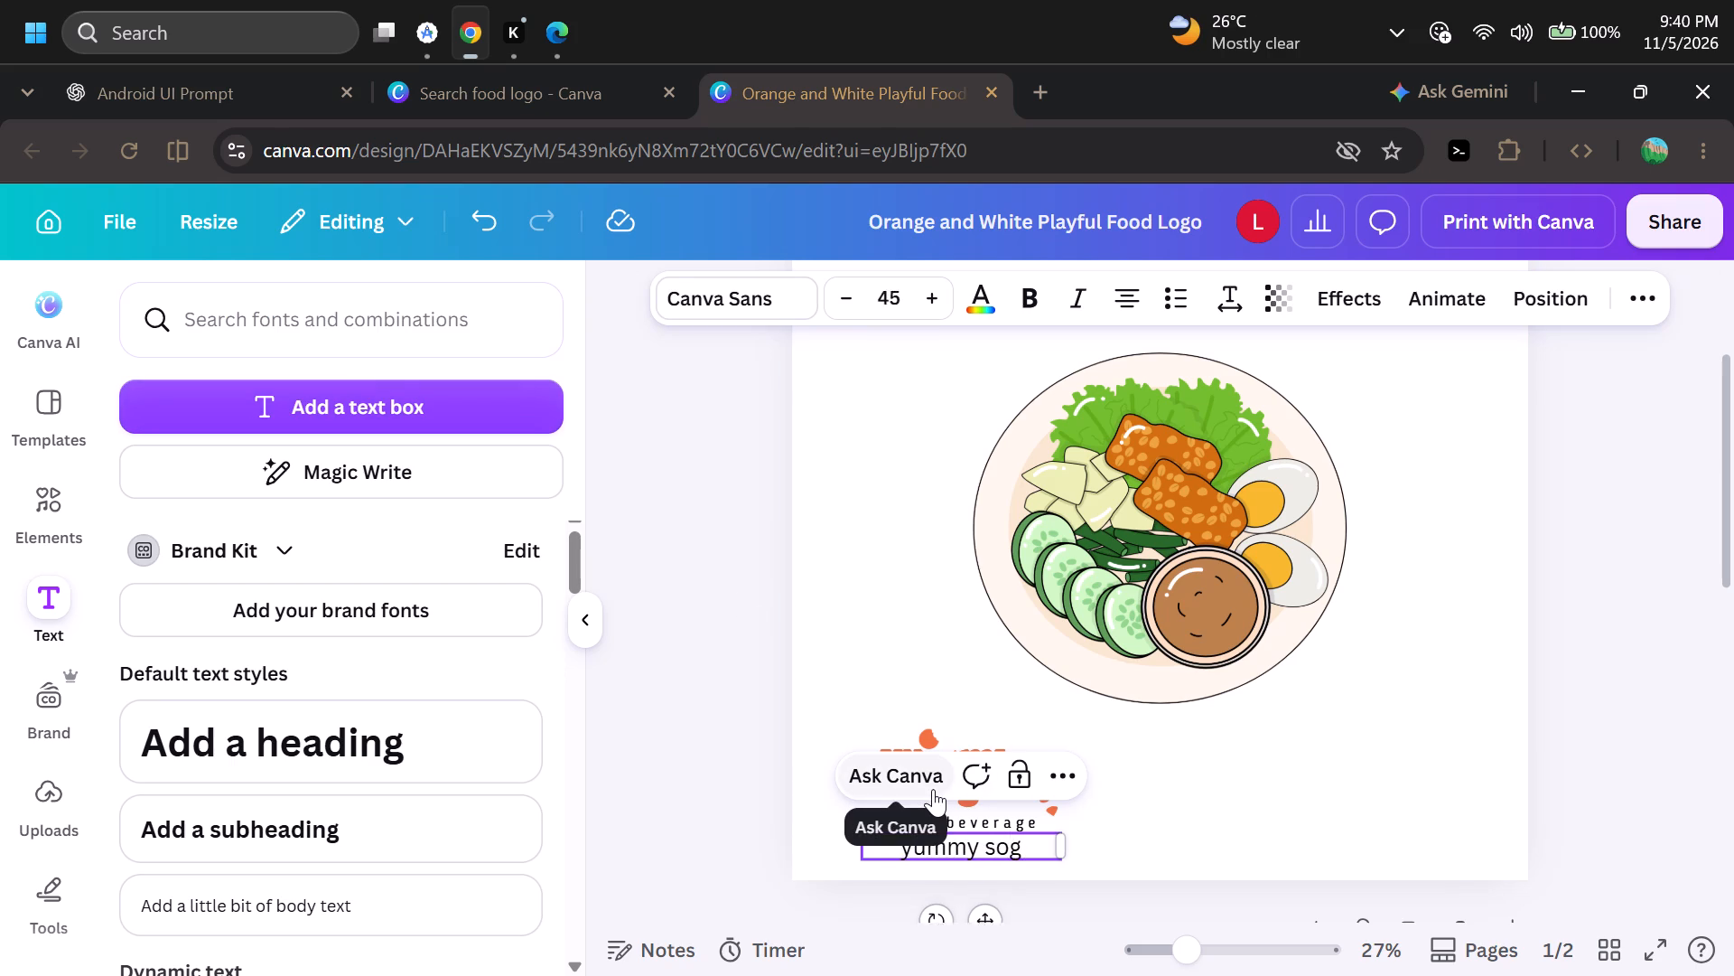
Move the new "yummy sog" text onto the lower part of the food plate graphic.
scroll(1151, 843, down, 1)
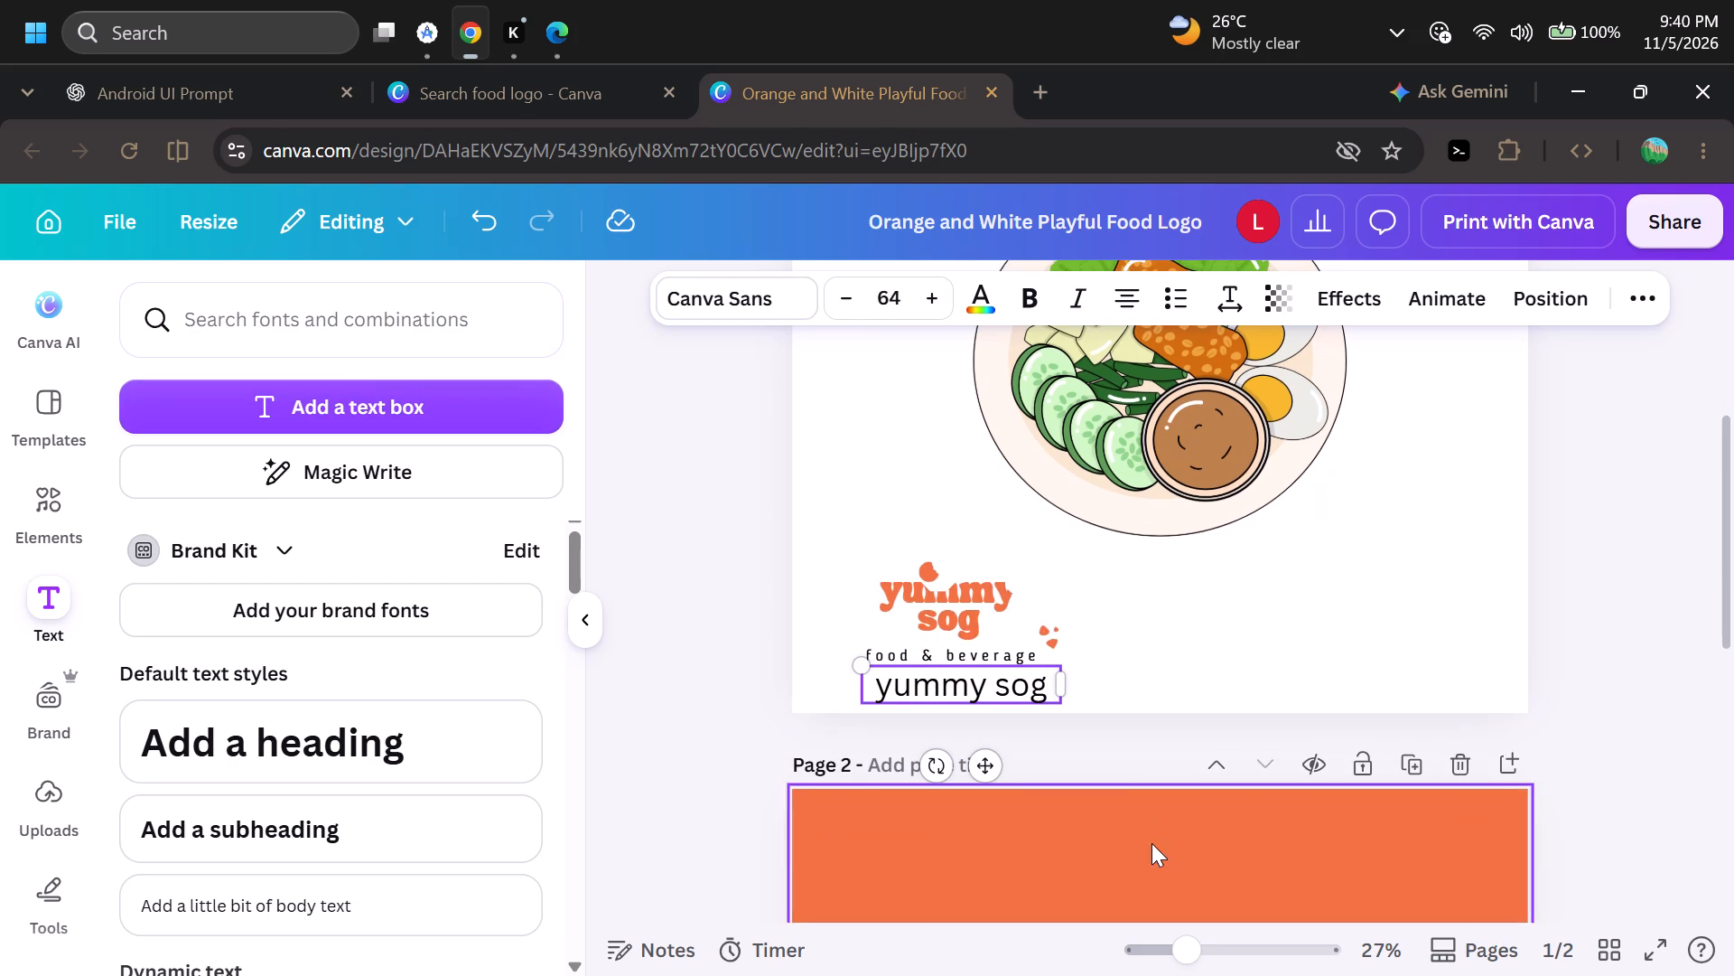
drag(985, 764, 1148, 505)
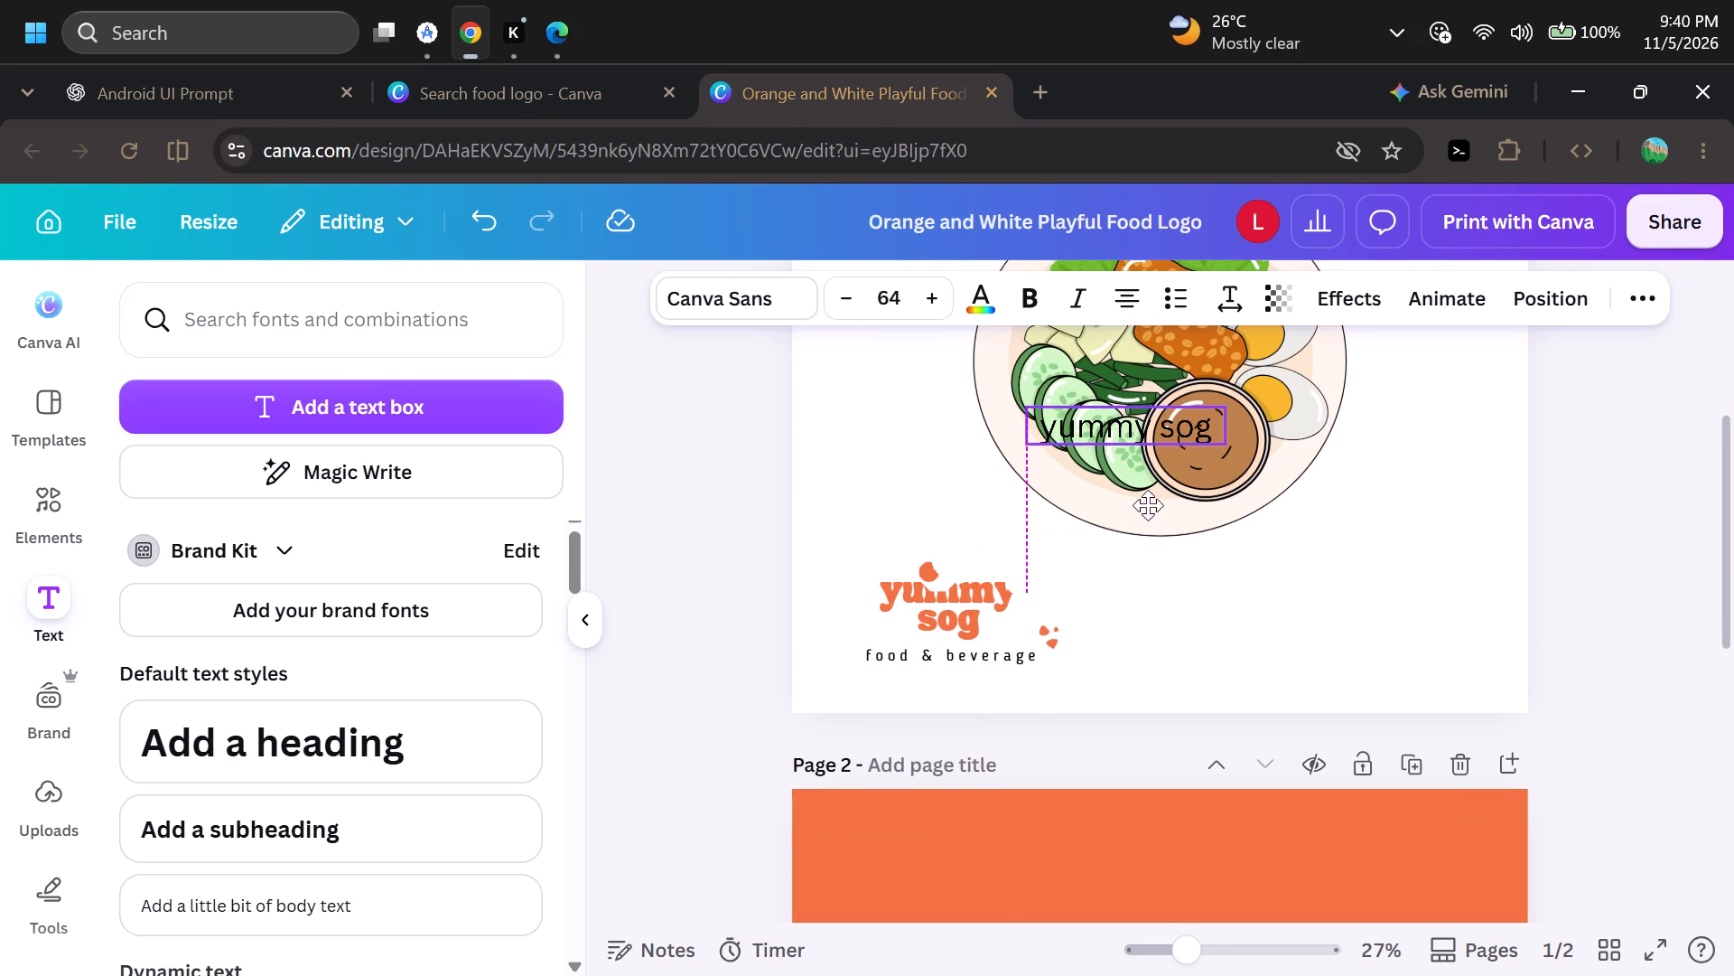
drag(1148, 505, 1149, 505)
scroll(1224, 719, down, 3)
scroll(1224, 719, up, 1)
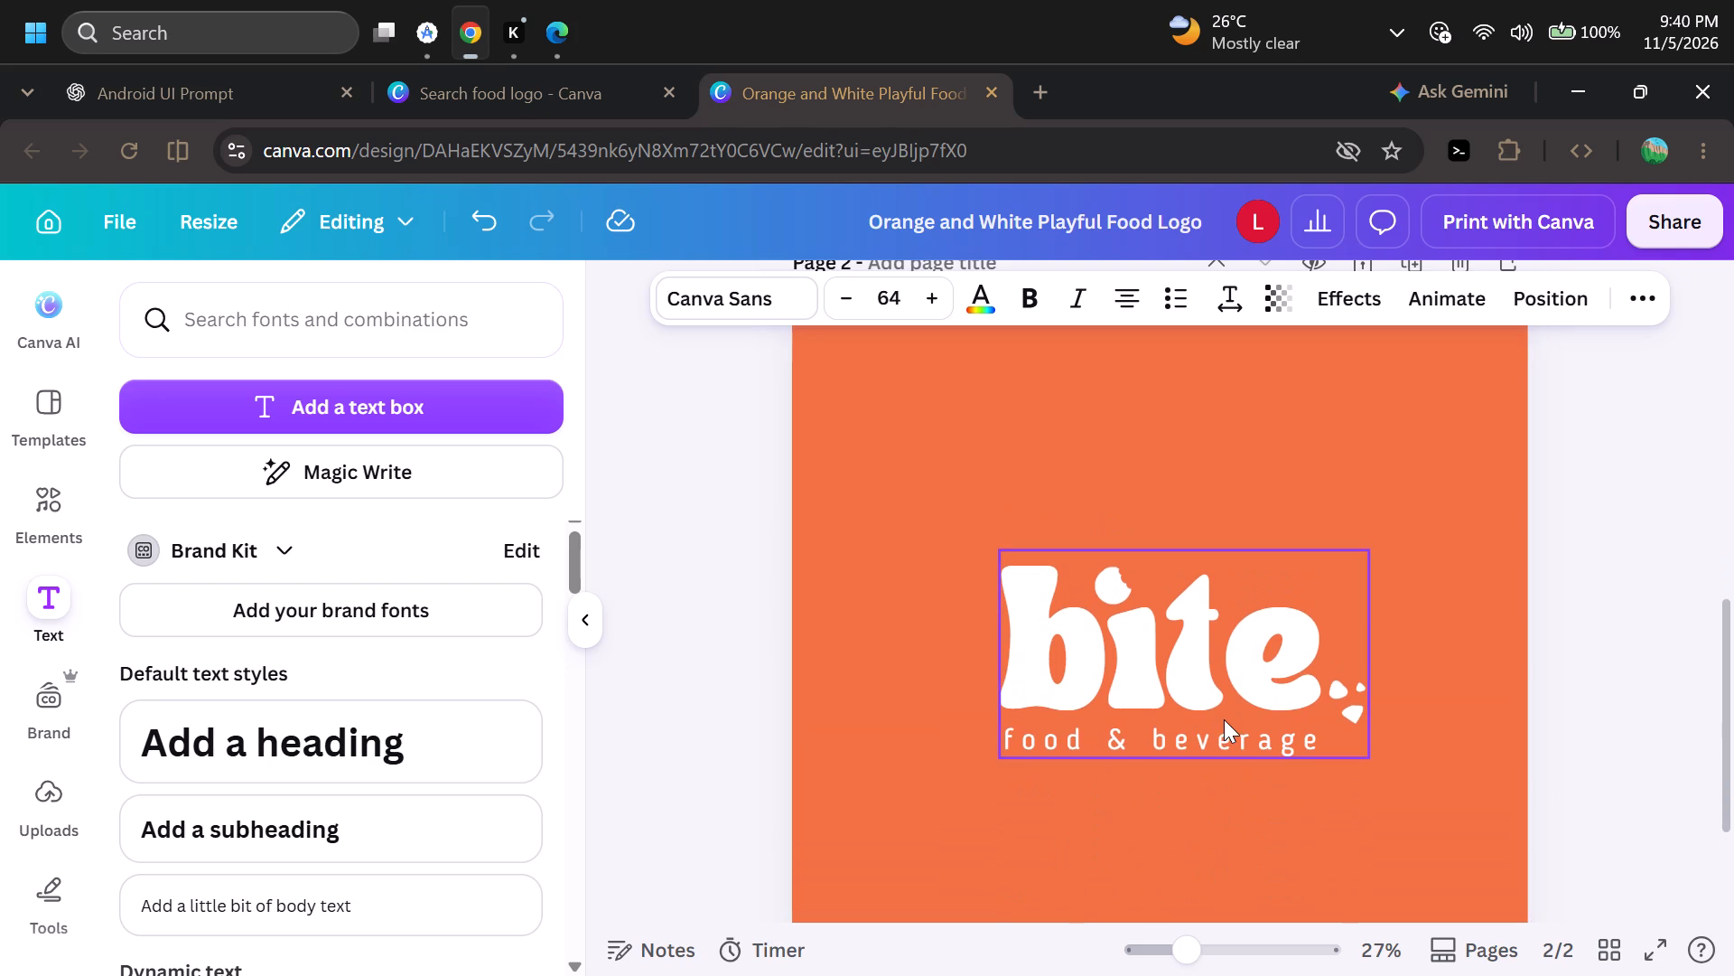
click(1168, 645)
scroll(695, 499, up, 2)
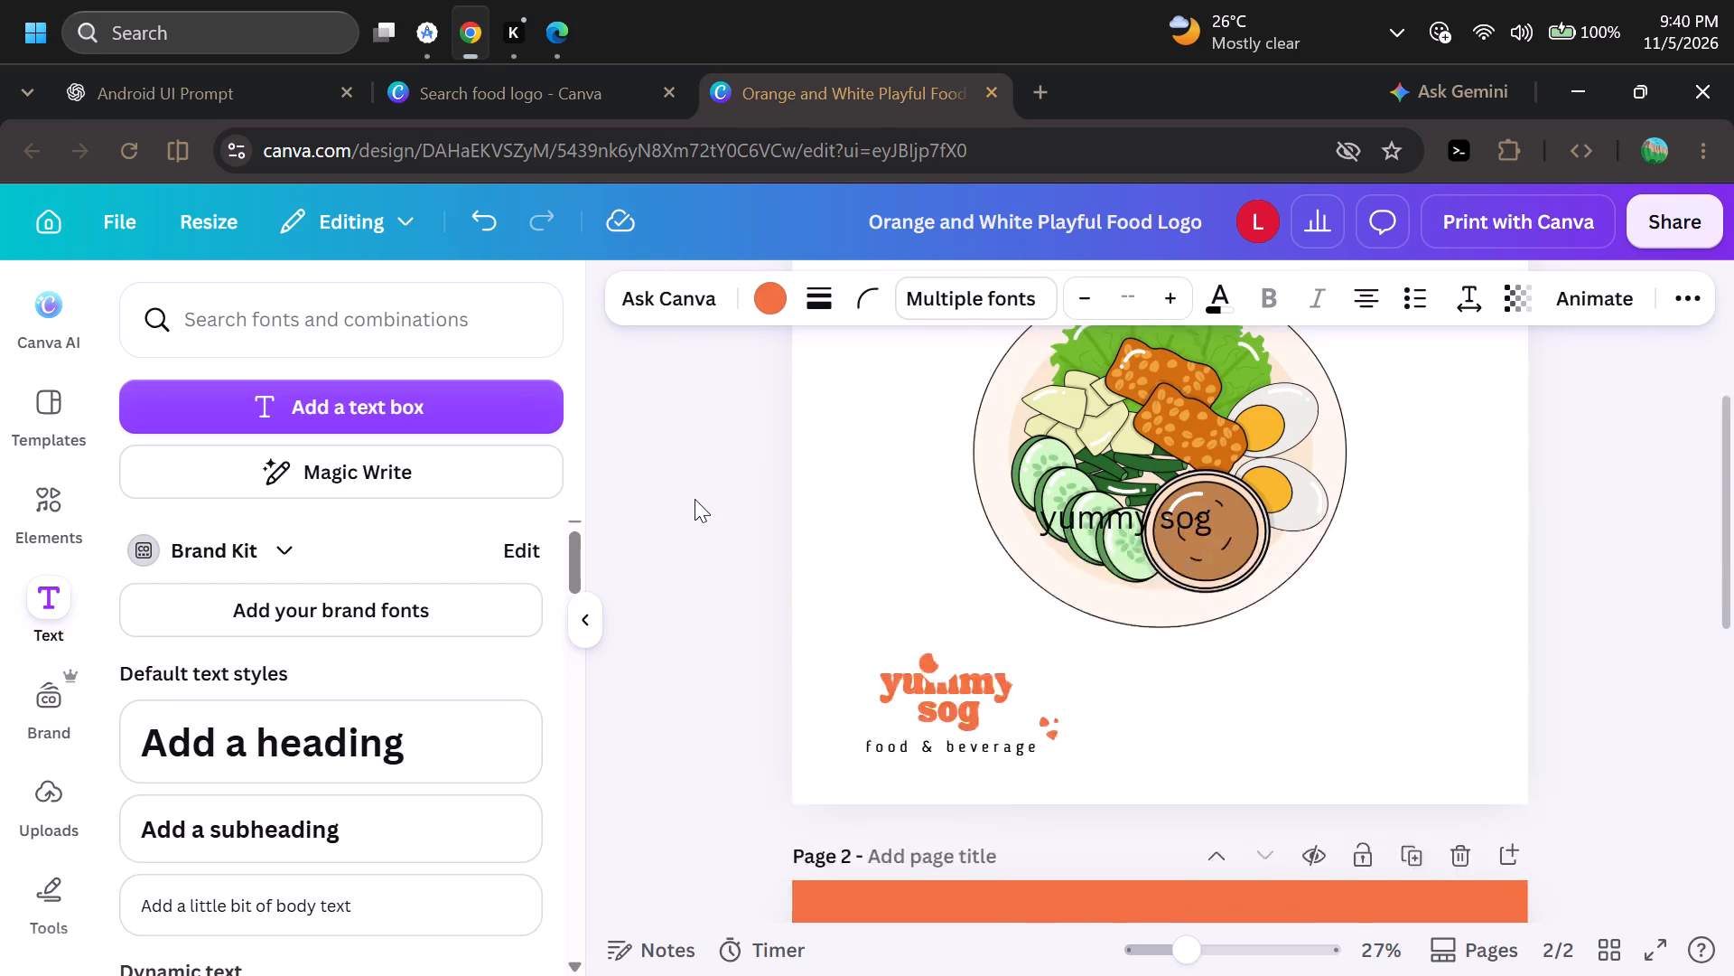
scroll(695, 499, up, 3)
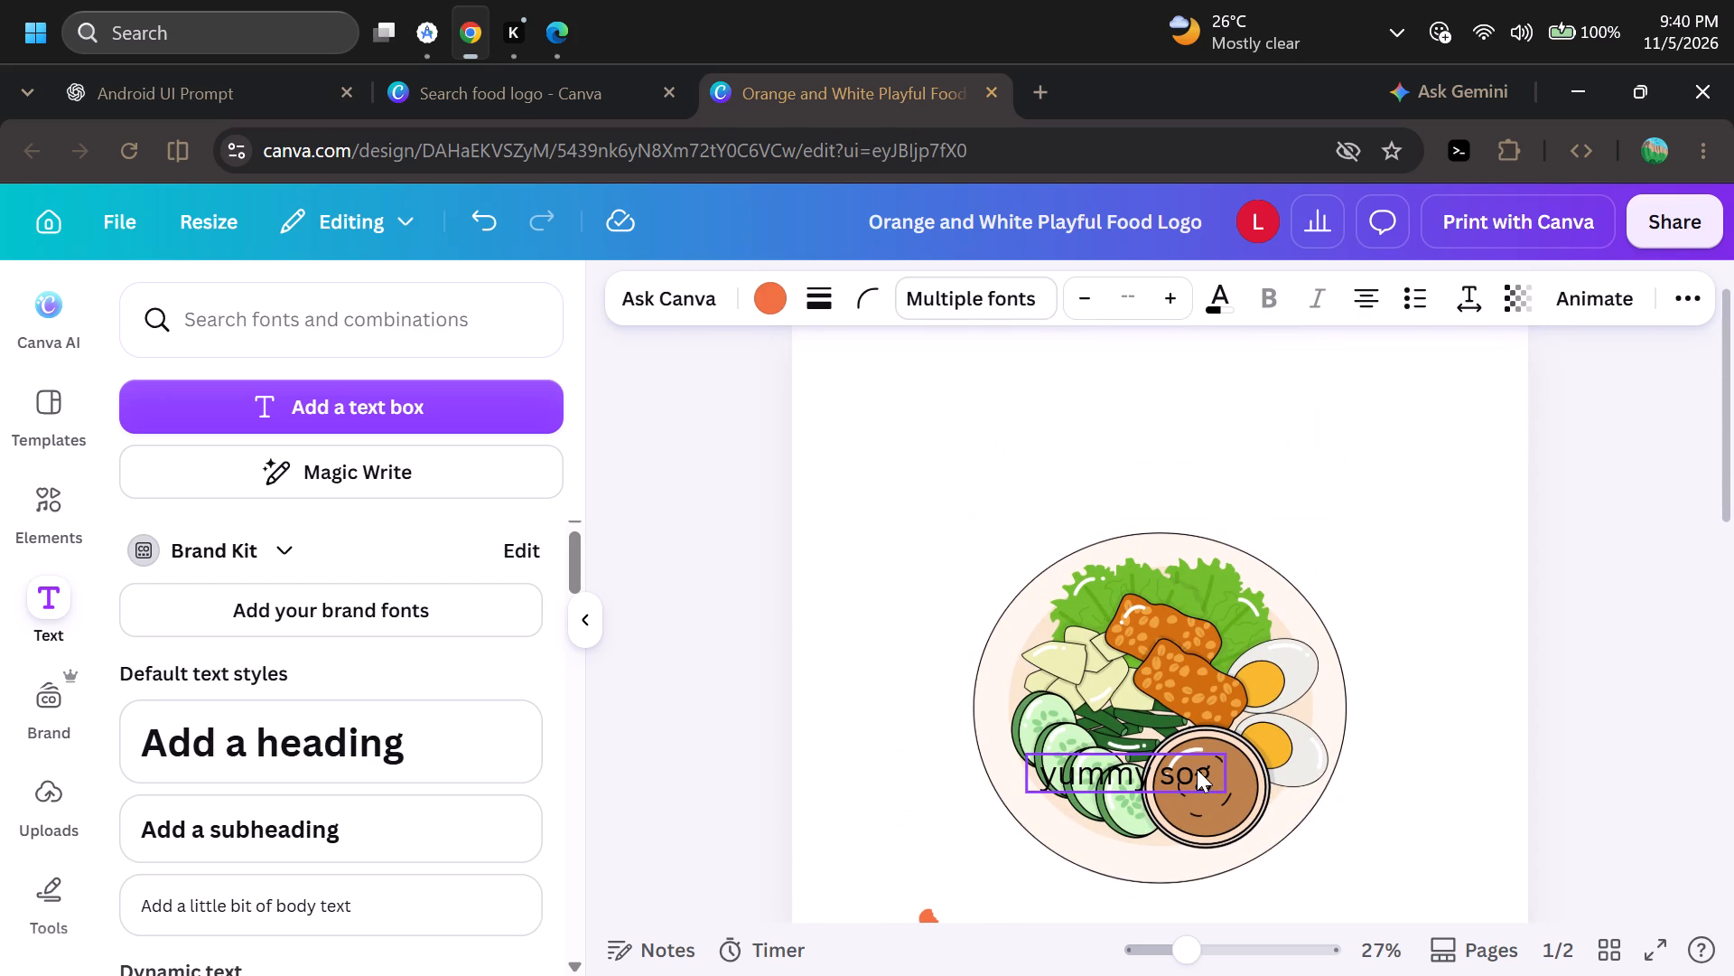
Increase the font size of the "yummy sog" text on the plate to 71.
click(1197, 769)
key(ctrl+shift+period)
key(ctrl+shift+period)
key(ctrl+shift+period)
key(ctrl+shift+period)
key(ctrl+shift+period)
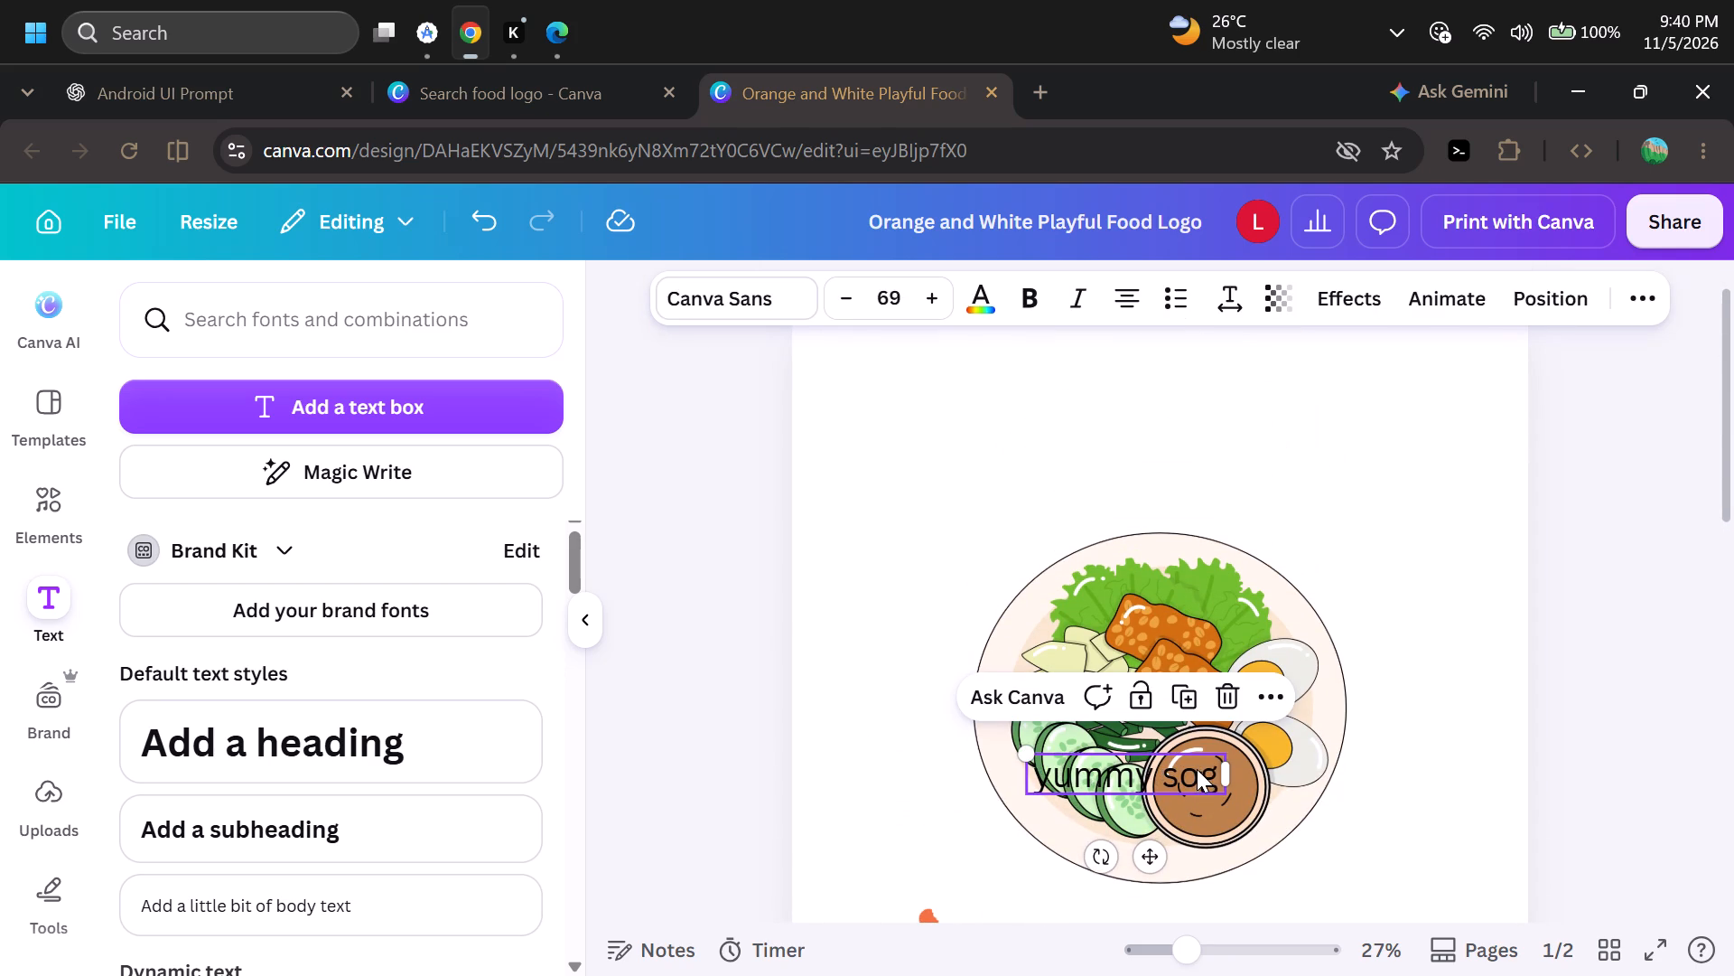
key(ctrl+shift+period)
key(ctrl+shift+period)
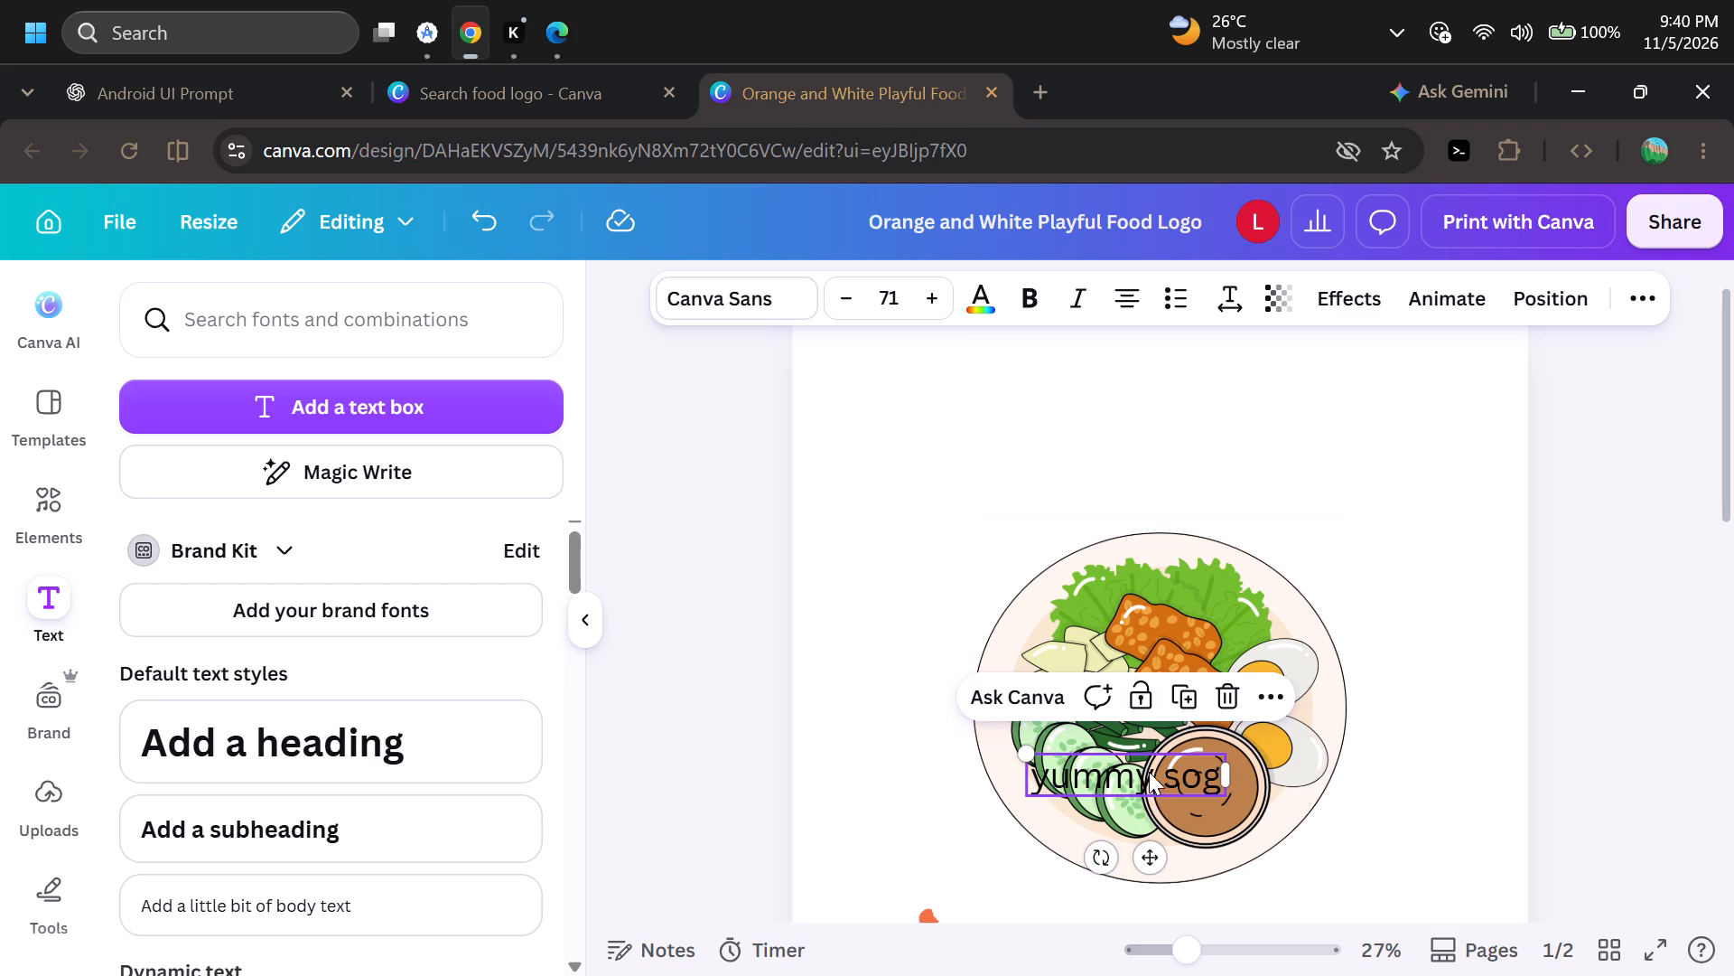
Move the "yummy sog" text up to the middle of the food plate graphic.
drag(1147, 774, 1175, 671)
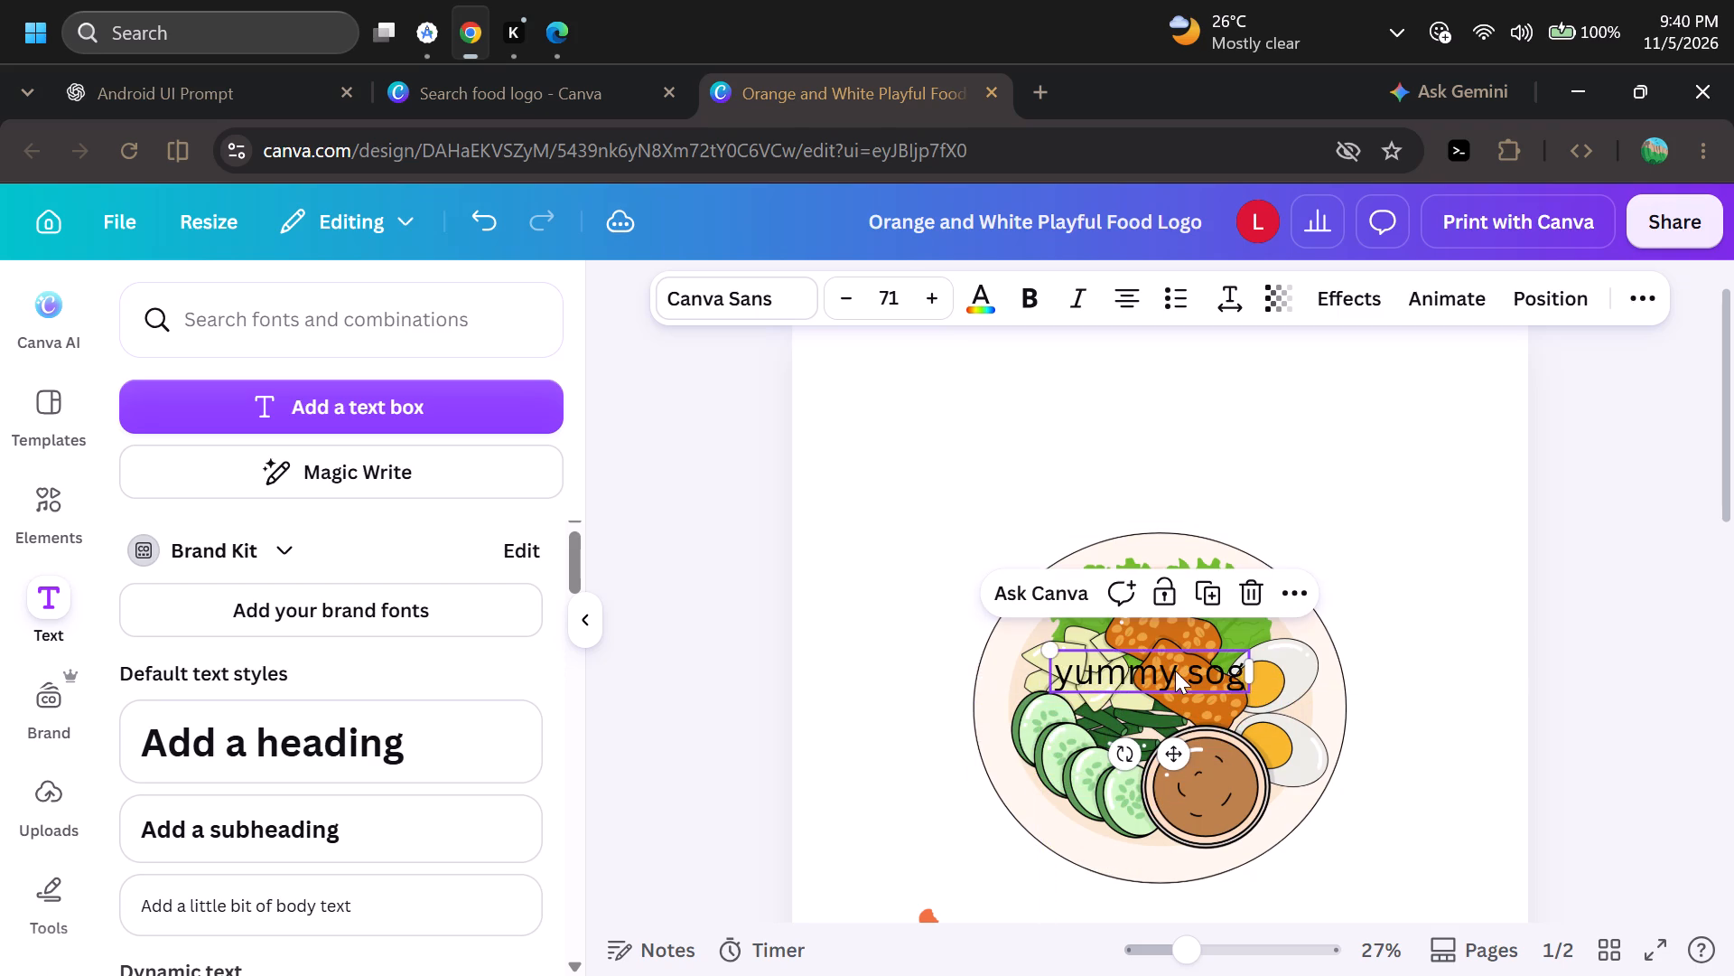
Make the "yummy sog" text on the plate bold.
click(1019, 306)
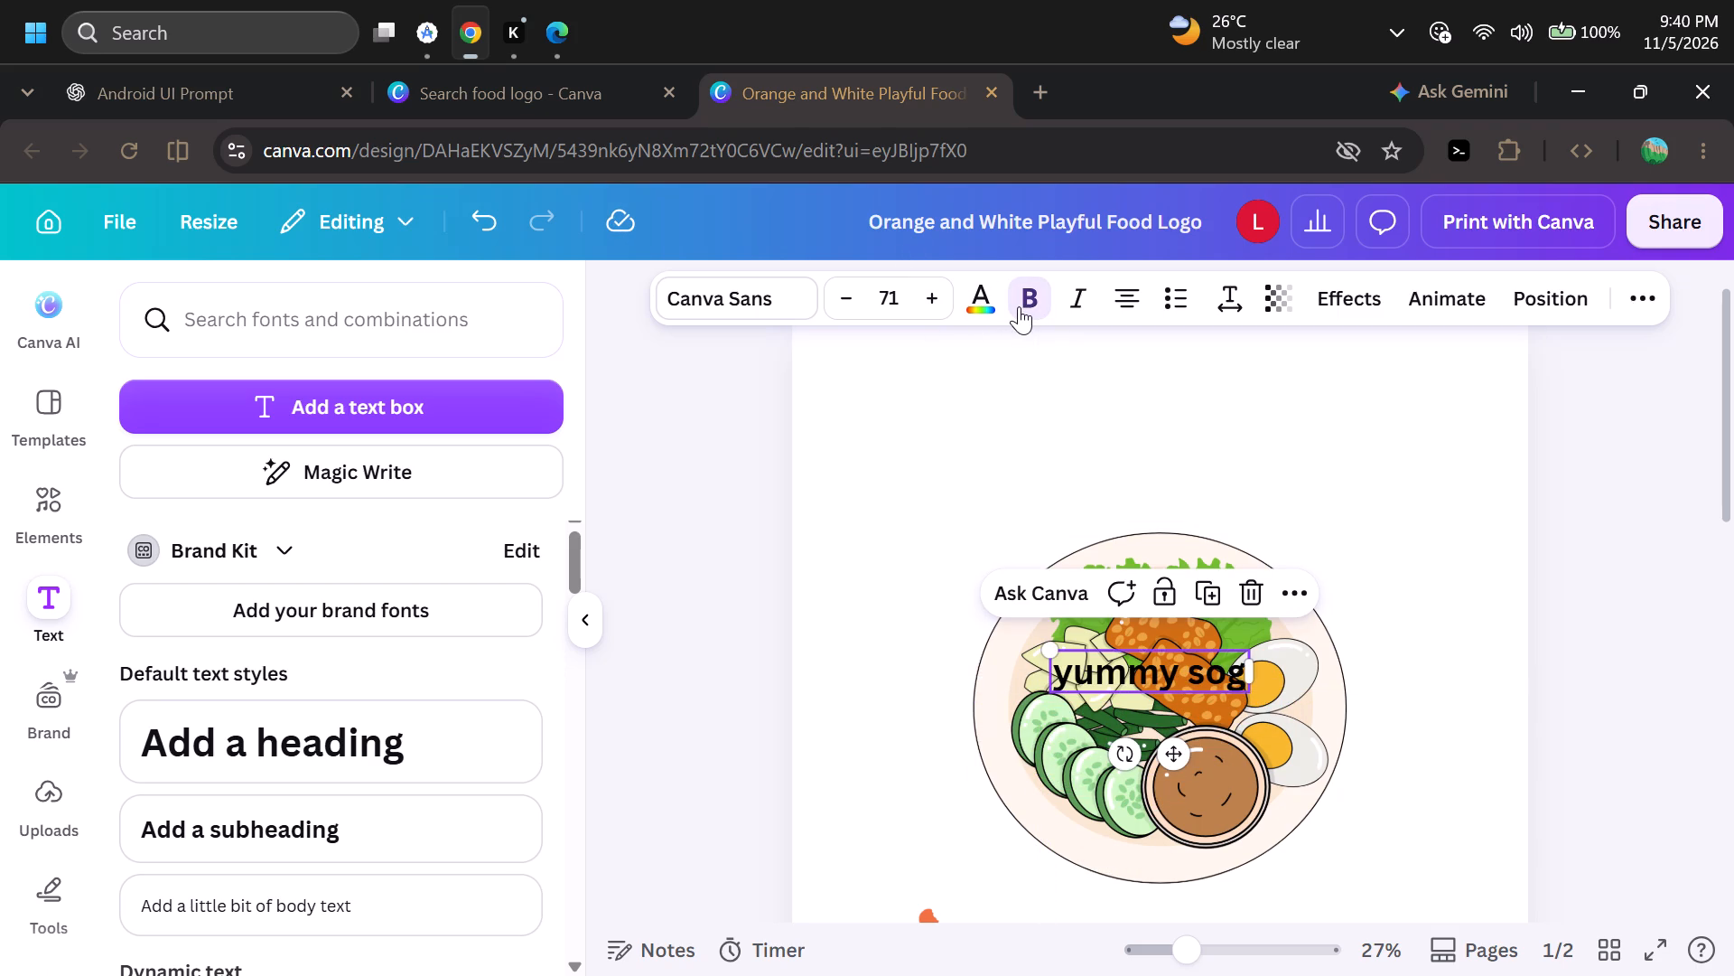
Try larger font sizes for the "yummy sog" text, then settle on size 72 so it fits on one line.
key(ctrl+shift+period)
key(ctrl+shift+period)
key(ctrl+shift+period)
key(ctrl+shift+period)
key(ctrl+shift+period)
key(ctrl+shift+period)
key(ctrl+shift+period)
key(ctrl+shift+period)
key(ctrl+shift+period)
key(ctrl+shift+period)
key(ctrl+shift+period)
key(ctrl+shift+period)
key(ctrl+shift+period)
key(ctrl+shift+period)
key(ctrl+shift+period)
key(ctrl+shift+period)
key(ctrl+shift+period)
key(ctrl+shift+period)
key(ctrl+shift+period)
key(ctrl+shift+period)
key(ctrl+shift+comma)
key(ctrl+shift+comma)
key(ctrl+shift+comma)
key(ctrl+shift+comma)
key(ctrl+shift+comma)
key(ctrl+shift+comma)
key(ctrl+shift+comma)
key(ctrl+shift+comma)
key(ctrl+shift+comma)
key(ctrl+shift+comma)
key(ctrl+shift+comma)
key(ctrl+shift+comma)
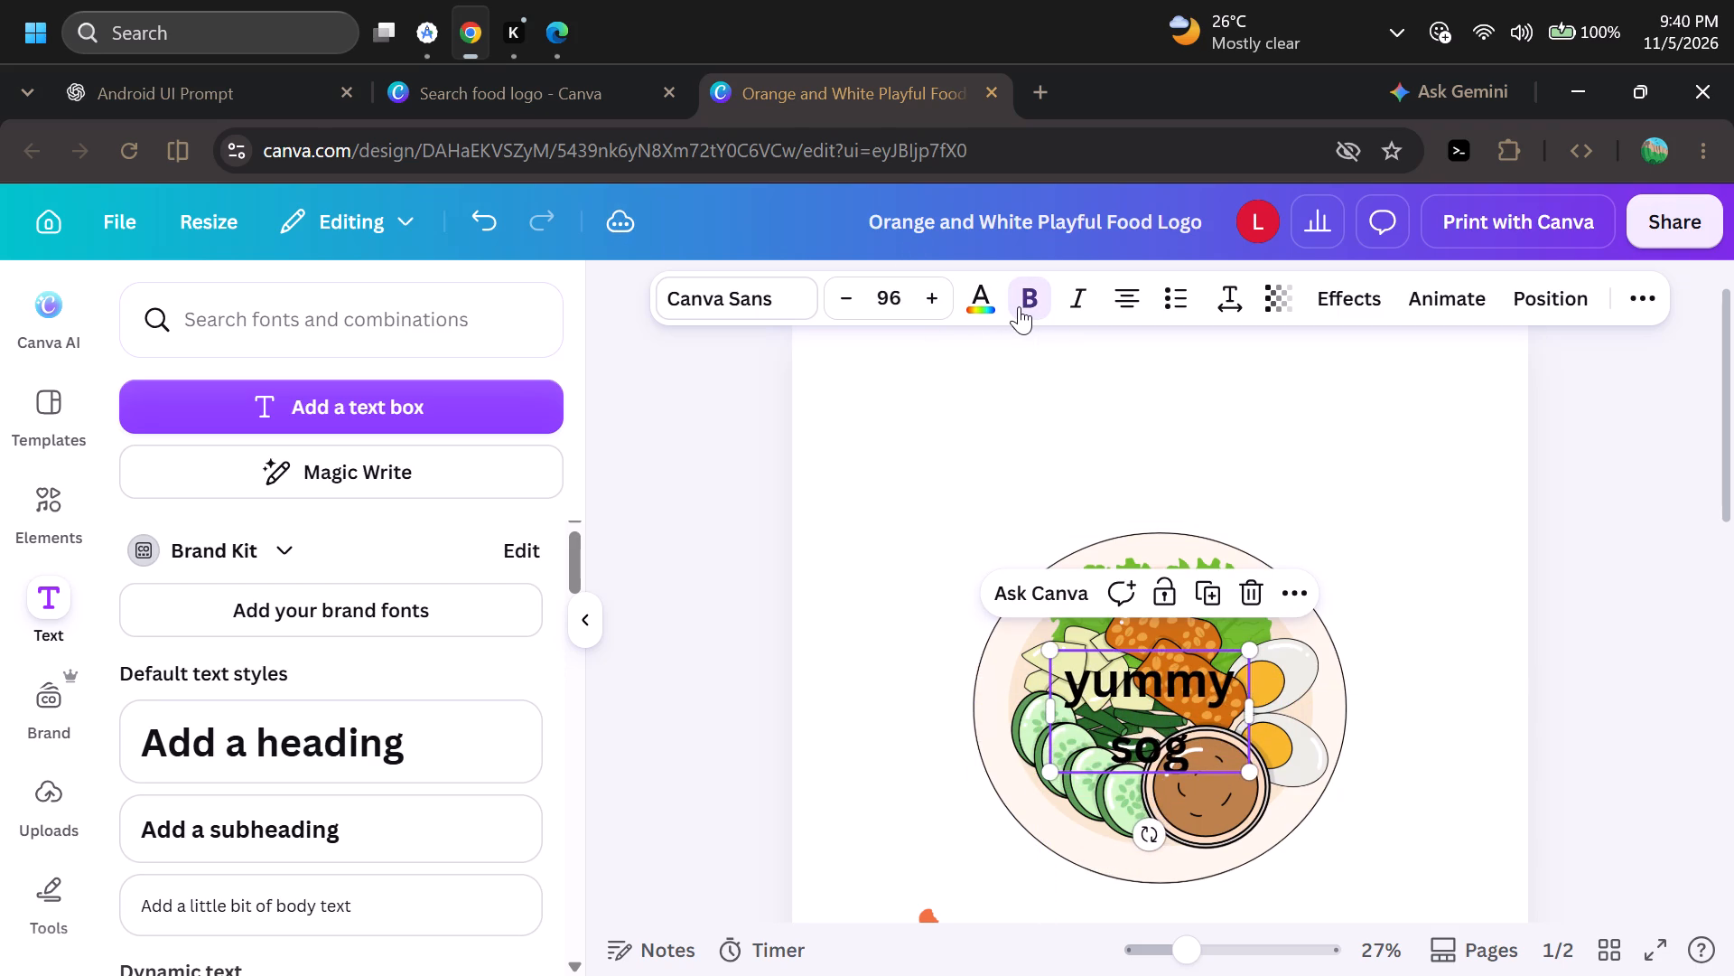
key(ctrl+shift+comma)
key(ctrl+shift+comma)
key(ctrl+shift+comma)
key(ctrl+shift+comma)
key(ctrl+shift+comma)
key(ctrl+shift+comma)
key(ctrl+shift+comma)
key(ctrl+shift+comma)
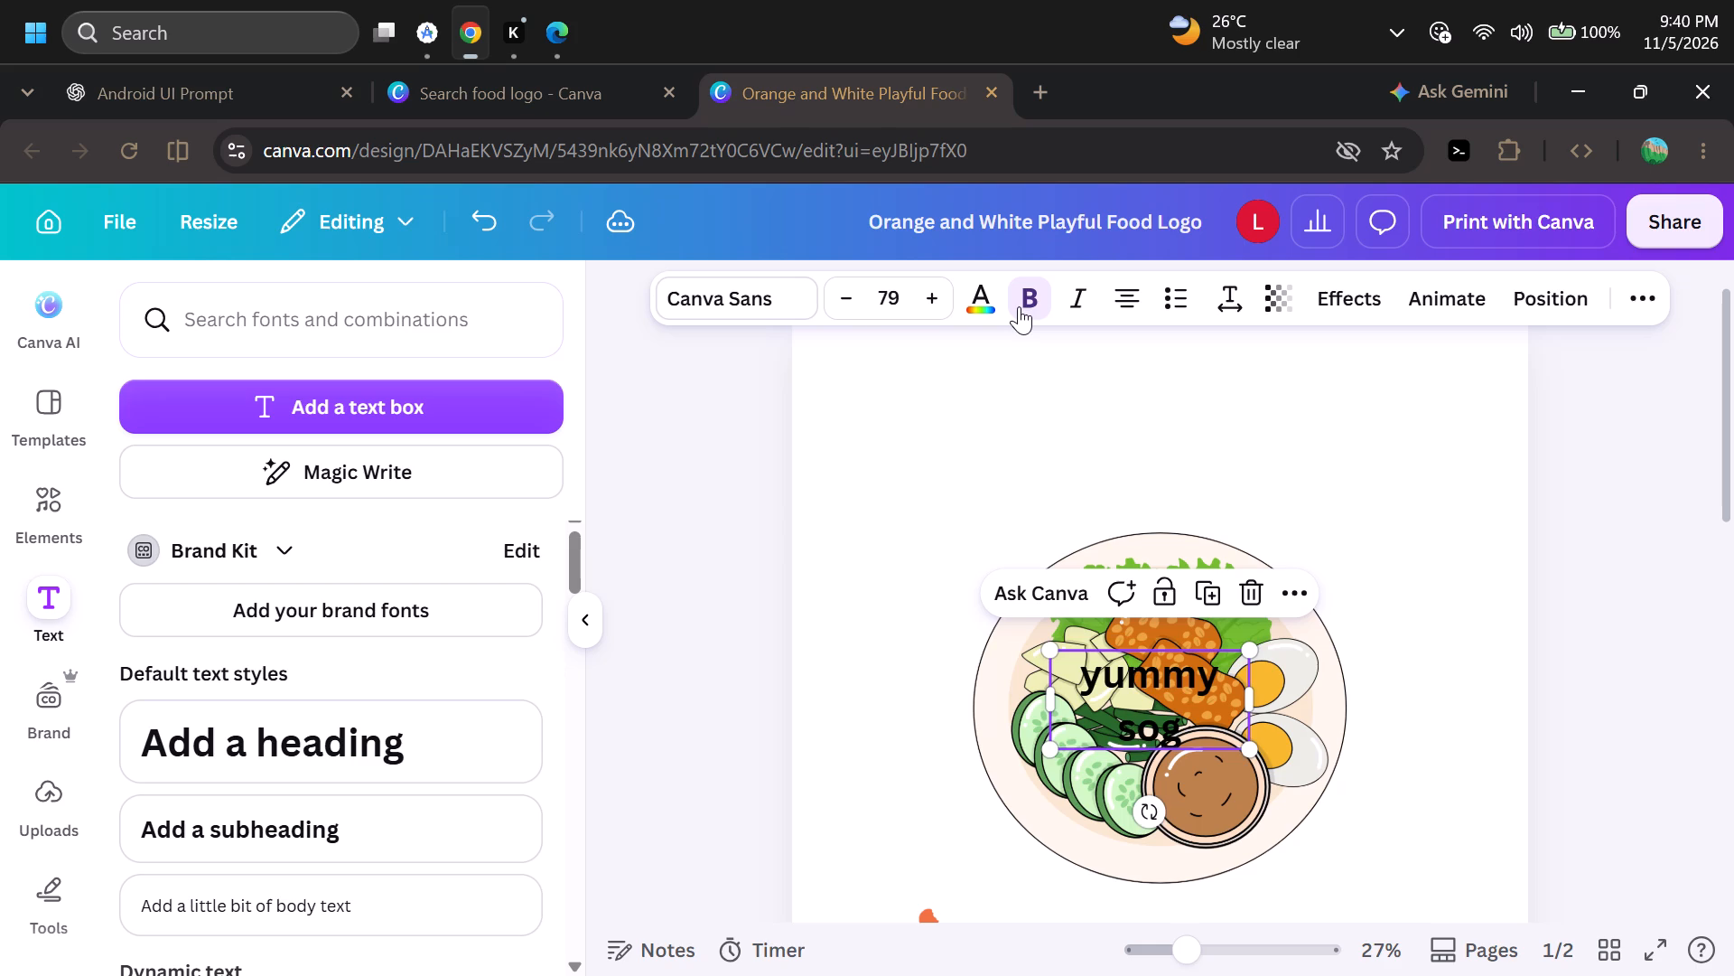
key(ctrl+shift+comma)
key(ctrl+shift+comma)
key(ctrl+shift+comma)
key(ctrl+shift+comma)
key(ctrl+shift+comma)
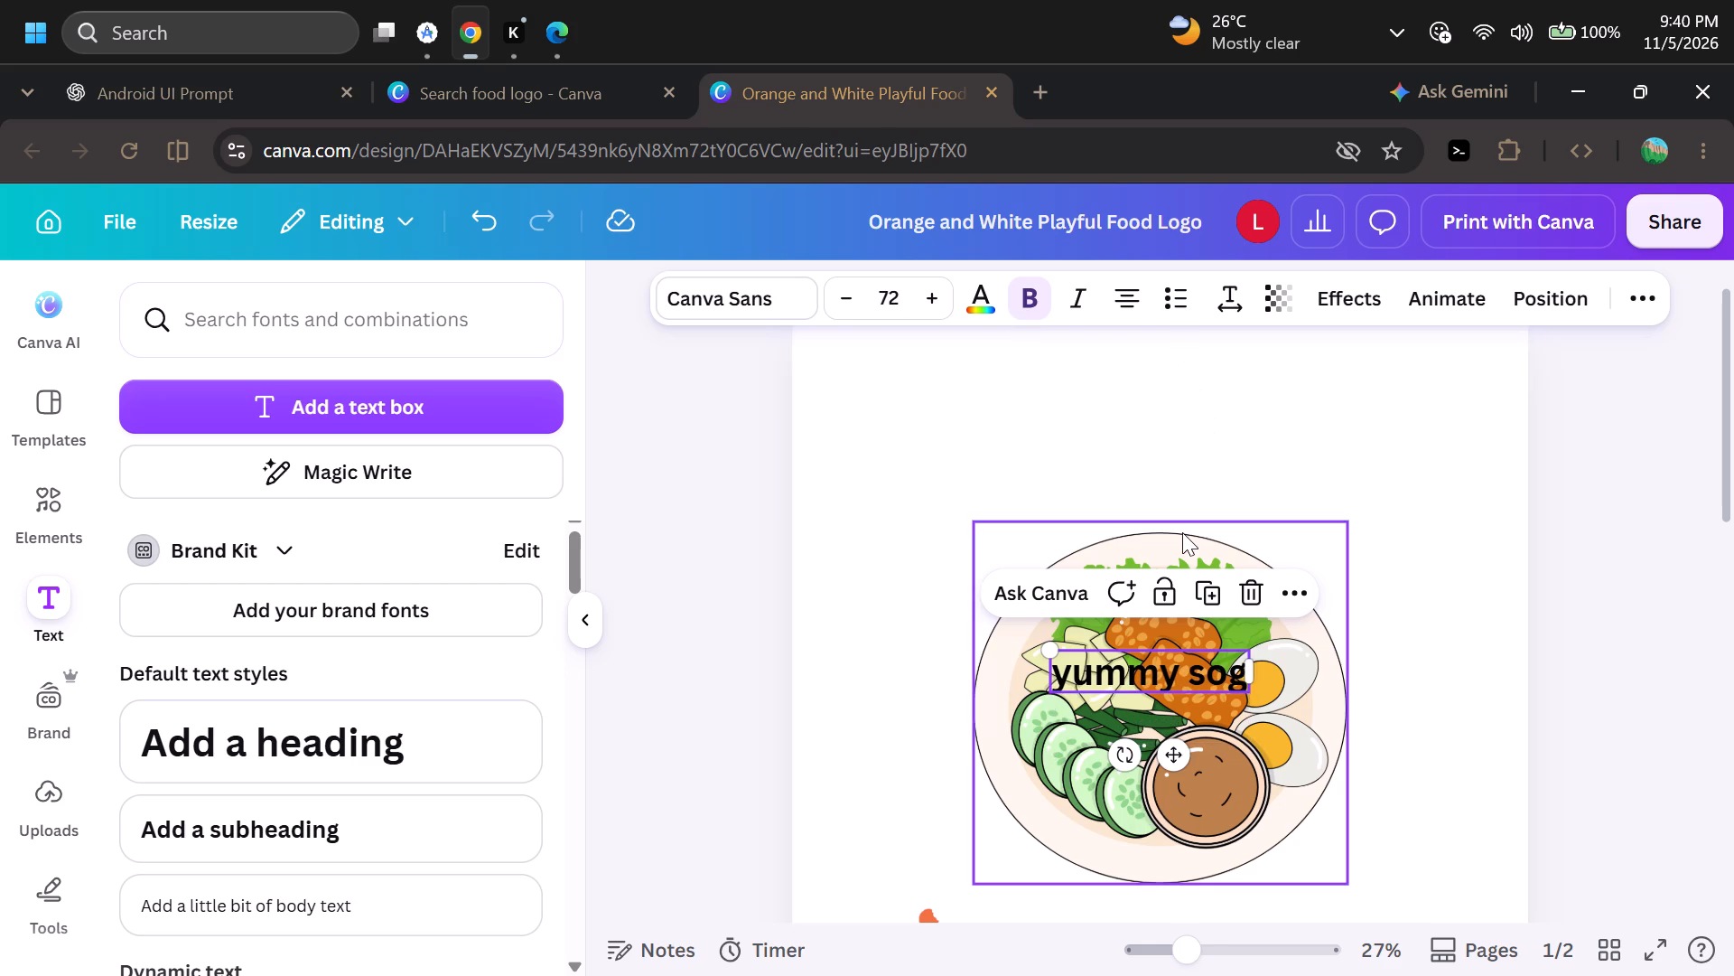
Scale the "yummy sog" text up to size 112 and position it across the middle of the food plate.
drag(1293, 764, 1385, 973)
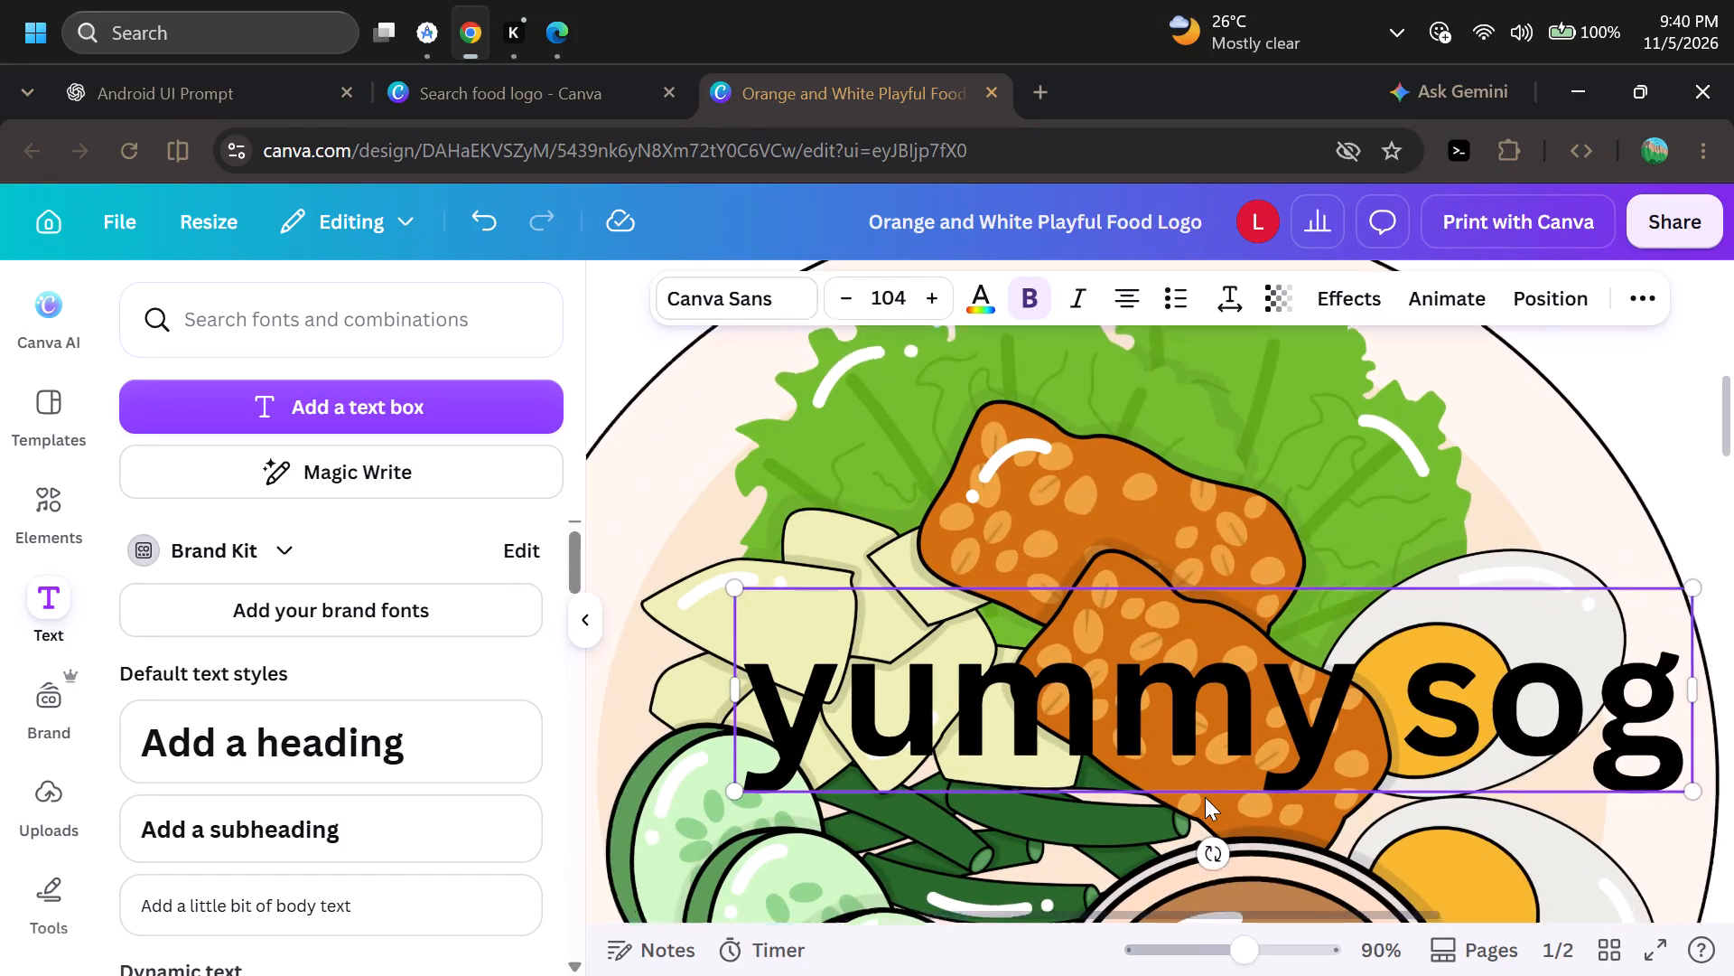
drag(1206, 789, 1096, 734)
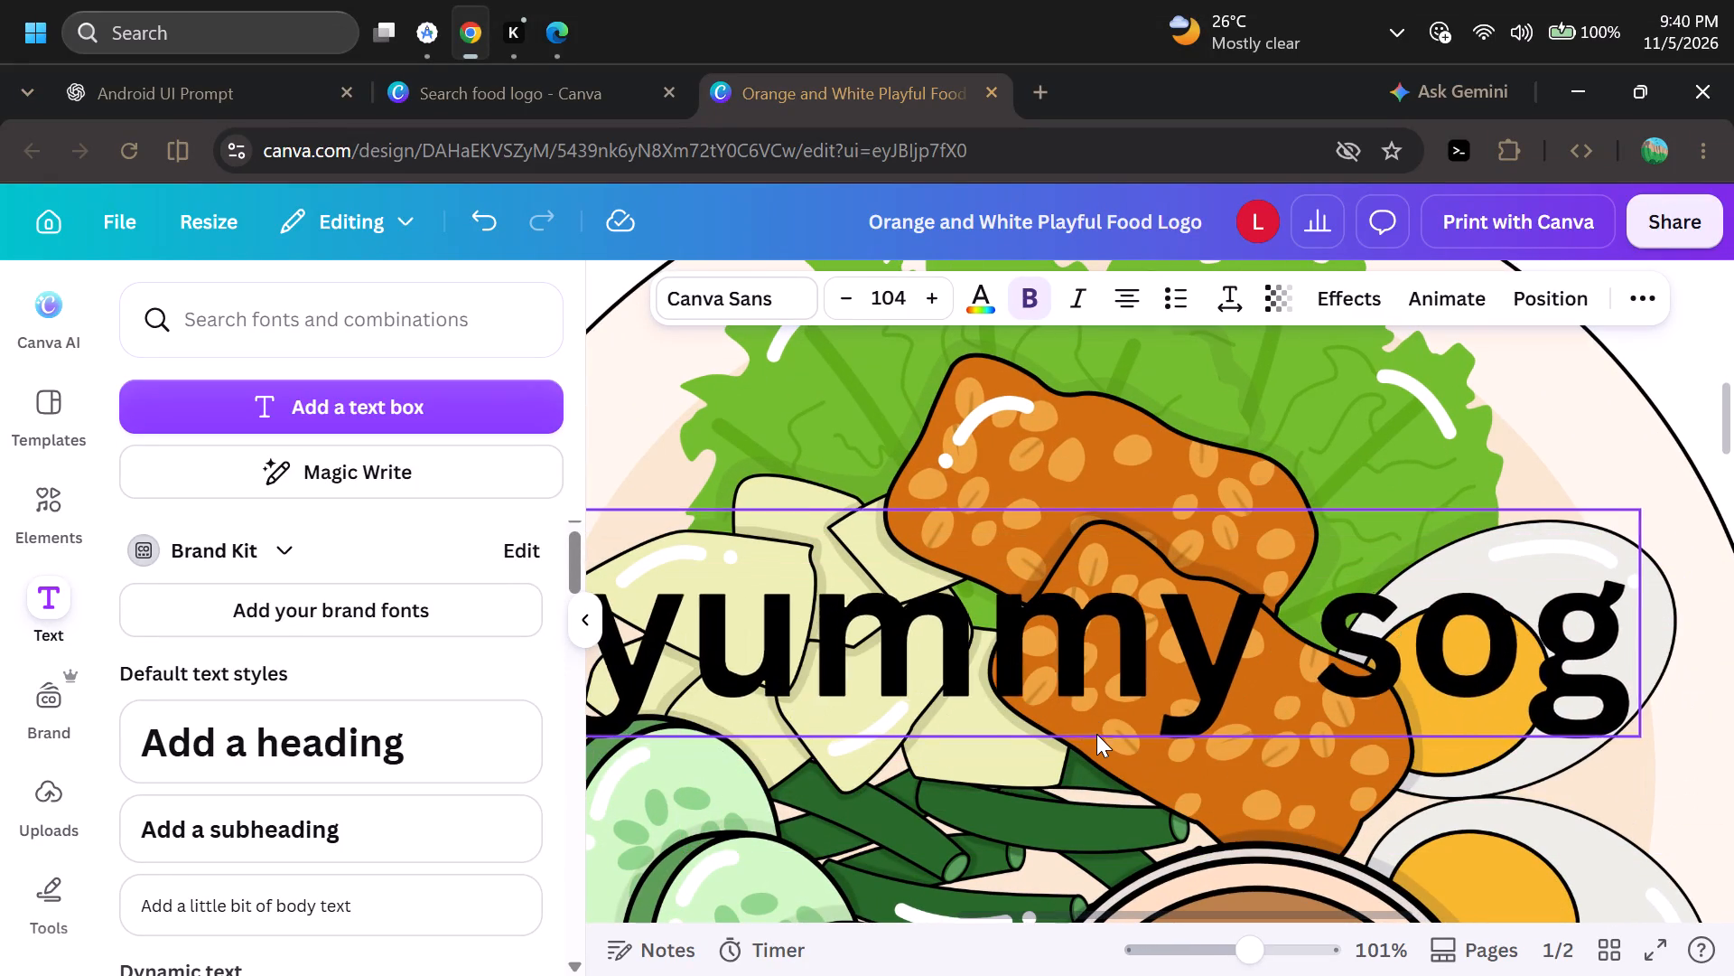
drag(1636, 619, 1633, 620)
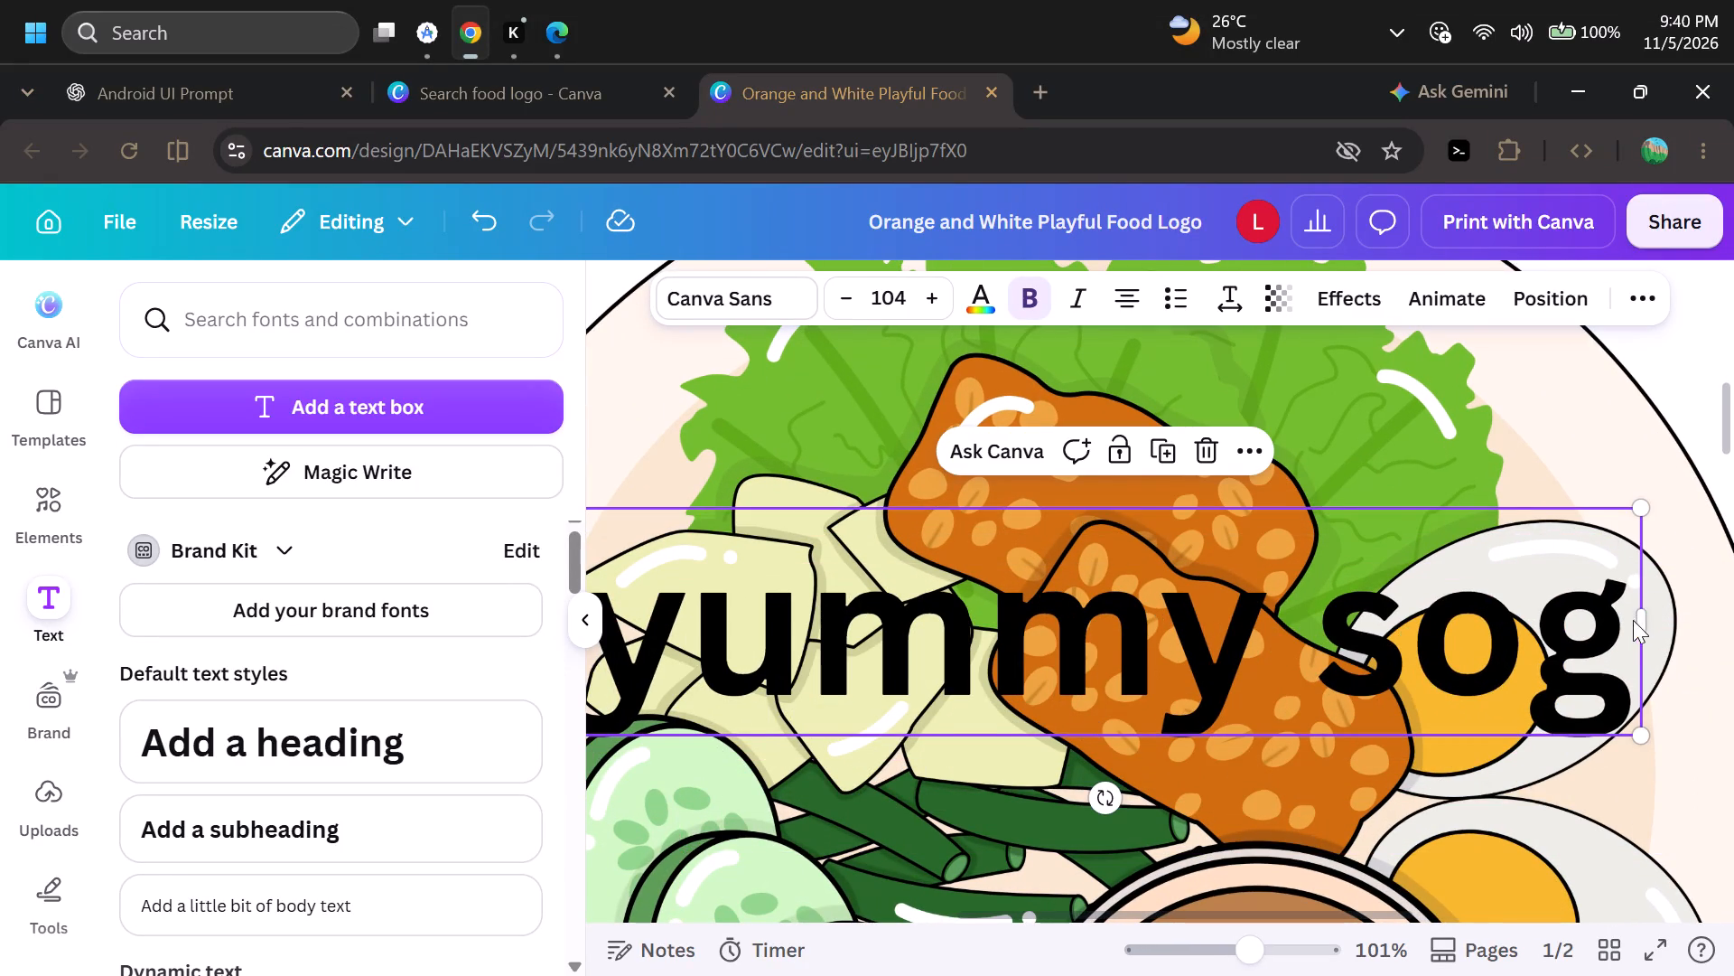
drag(1633, 620, 1614, 624)
click(1623, 625)
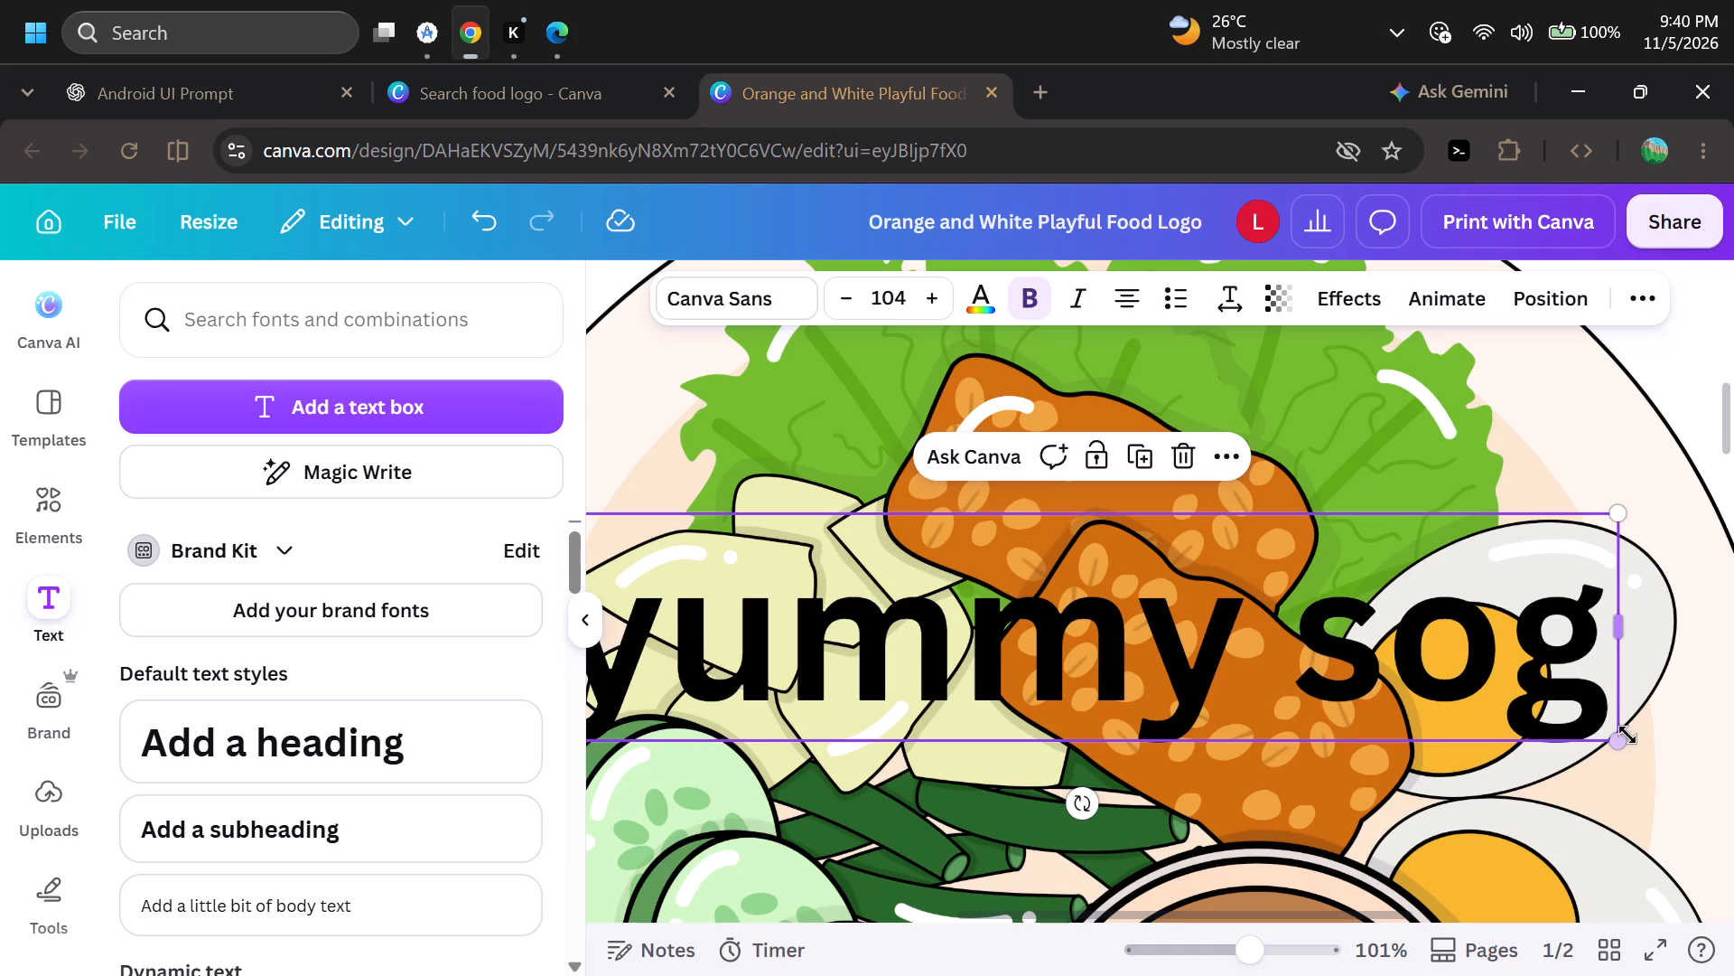
drag(1623, 738, 1682, 839)
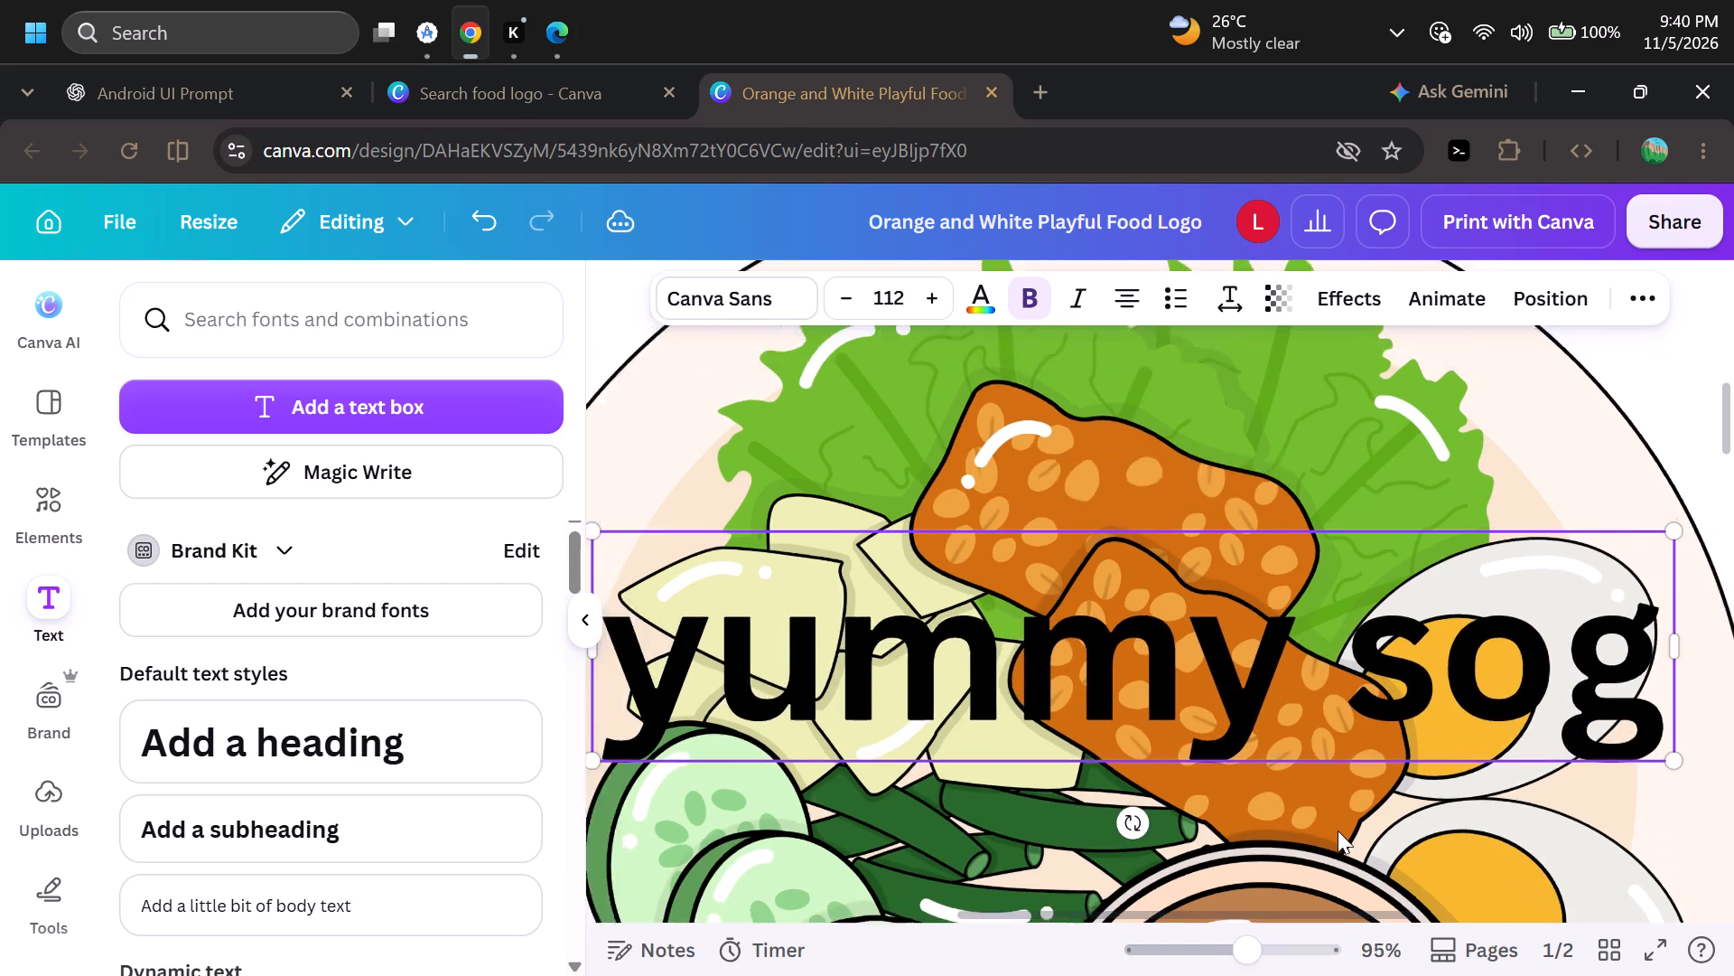
drag(1223, 748, 1211, 727)
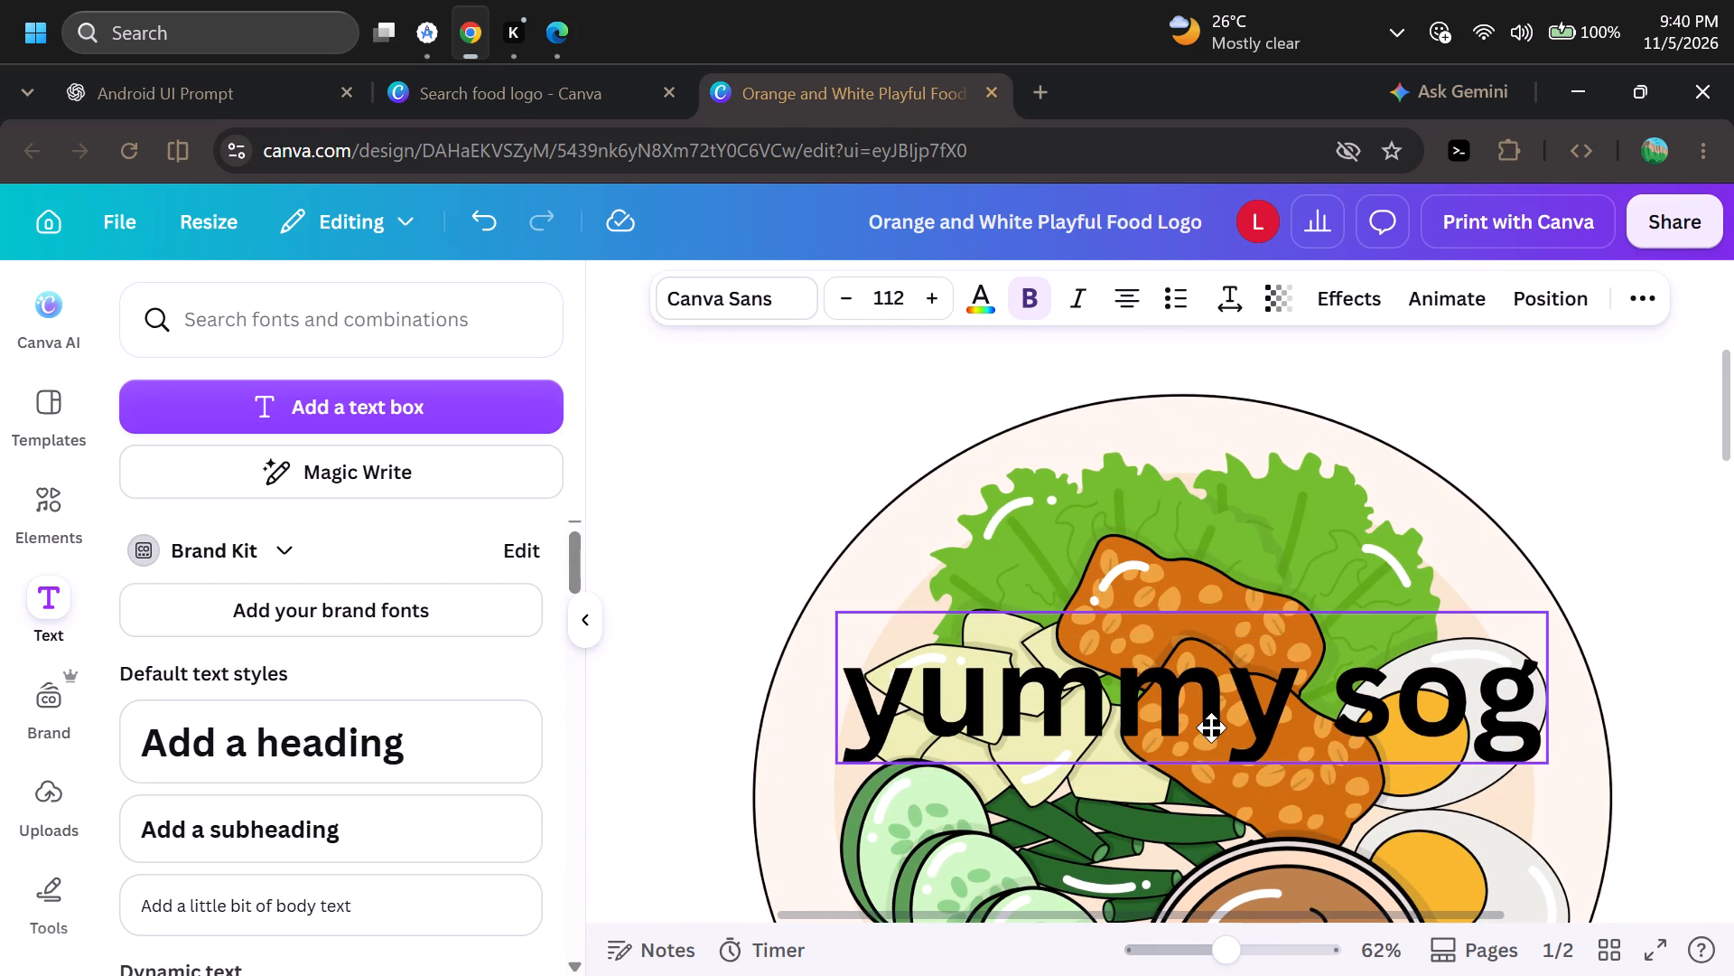
drag(1211, 727, 1211, 726)
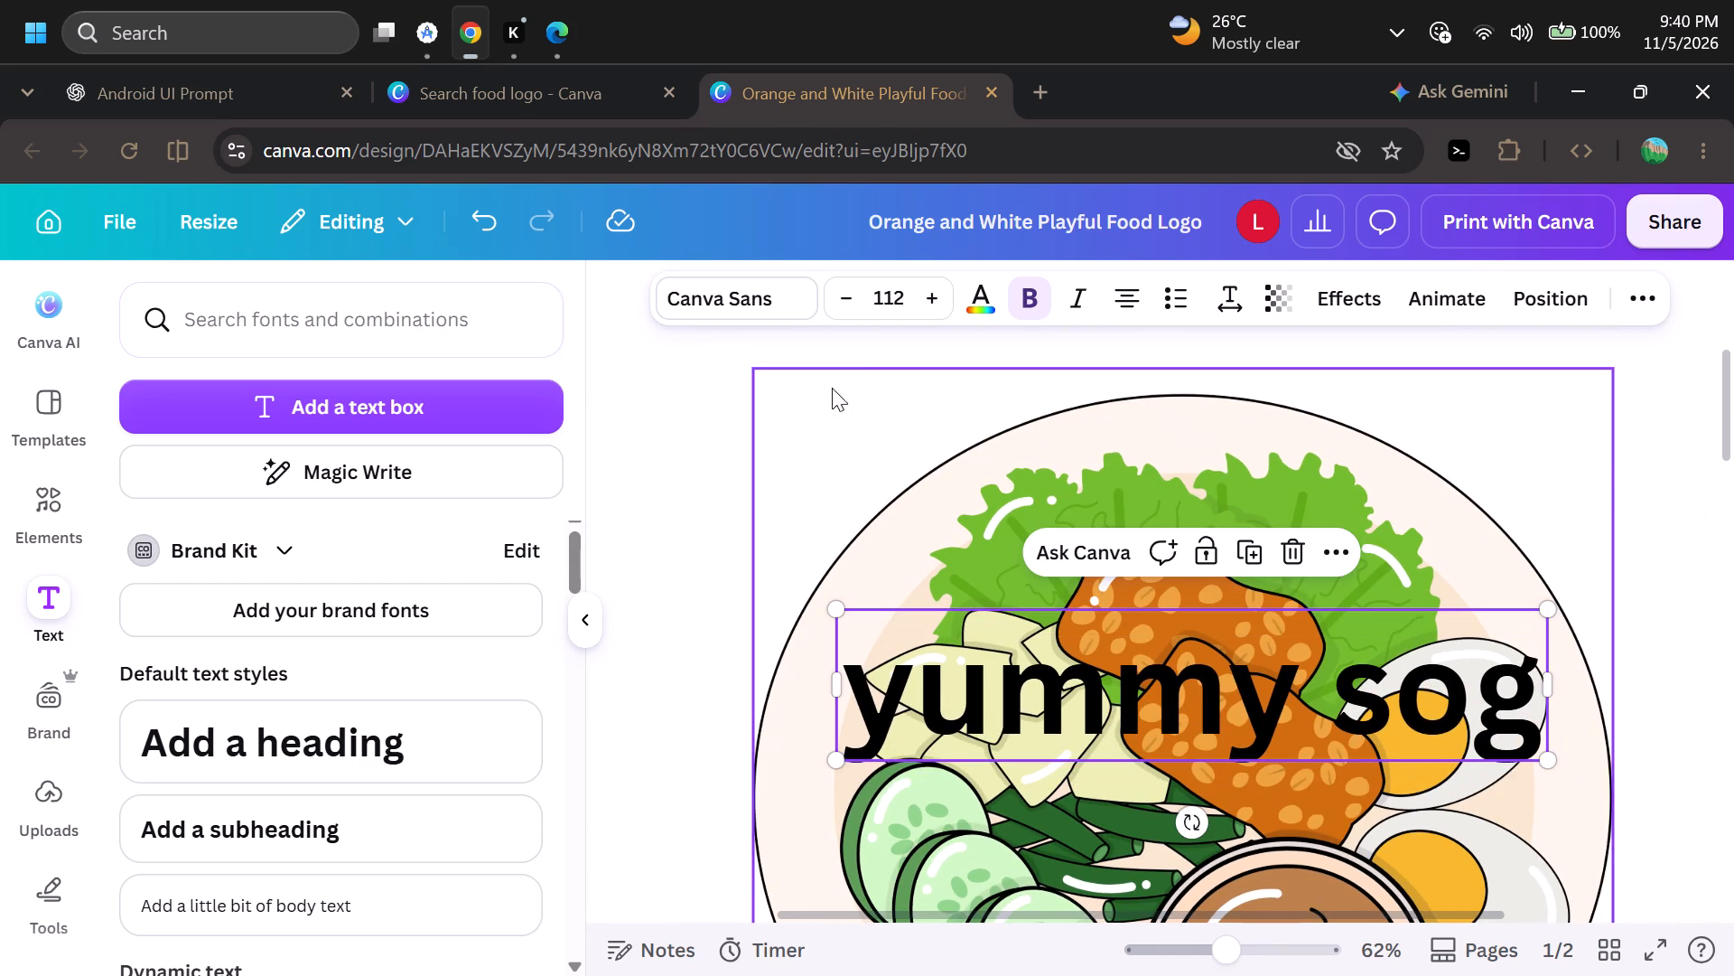
Select all of the "yummy sog" text and browse the available text styles and font combinations for a suitable look.
double_click(1077, 664)
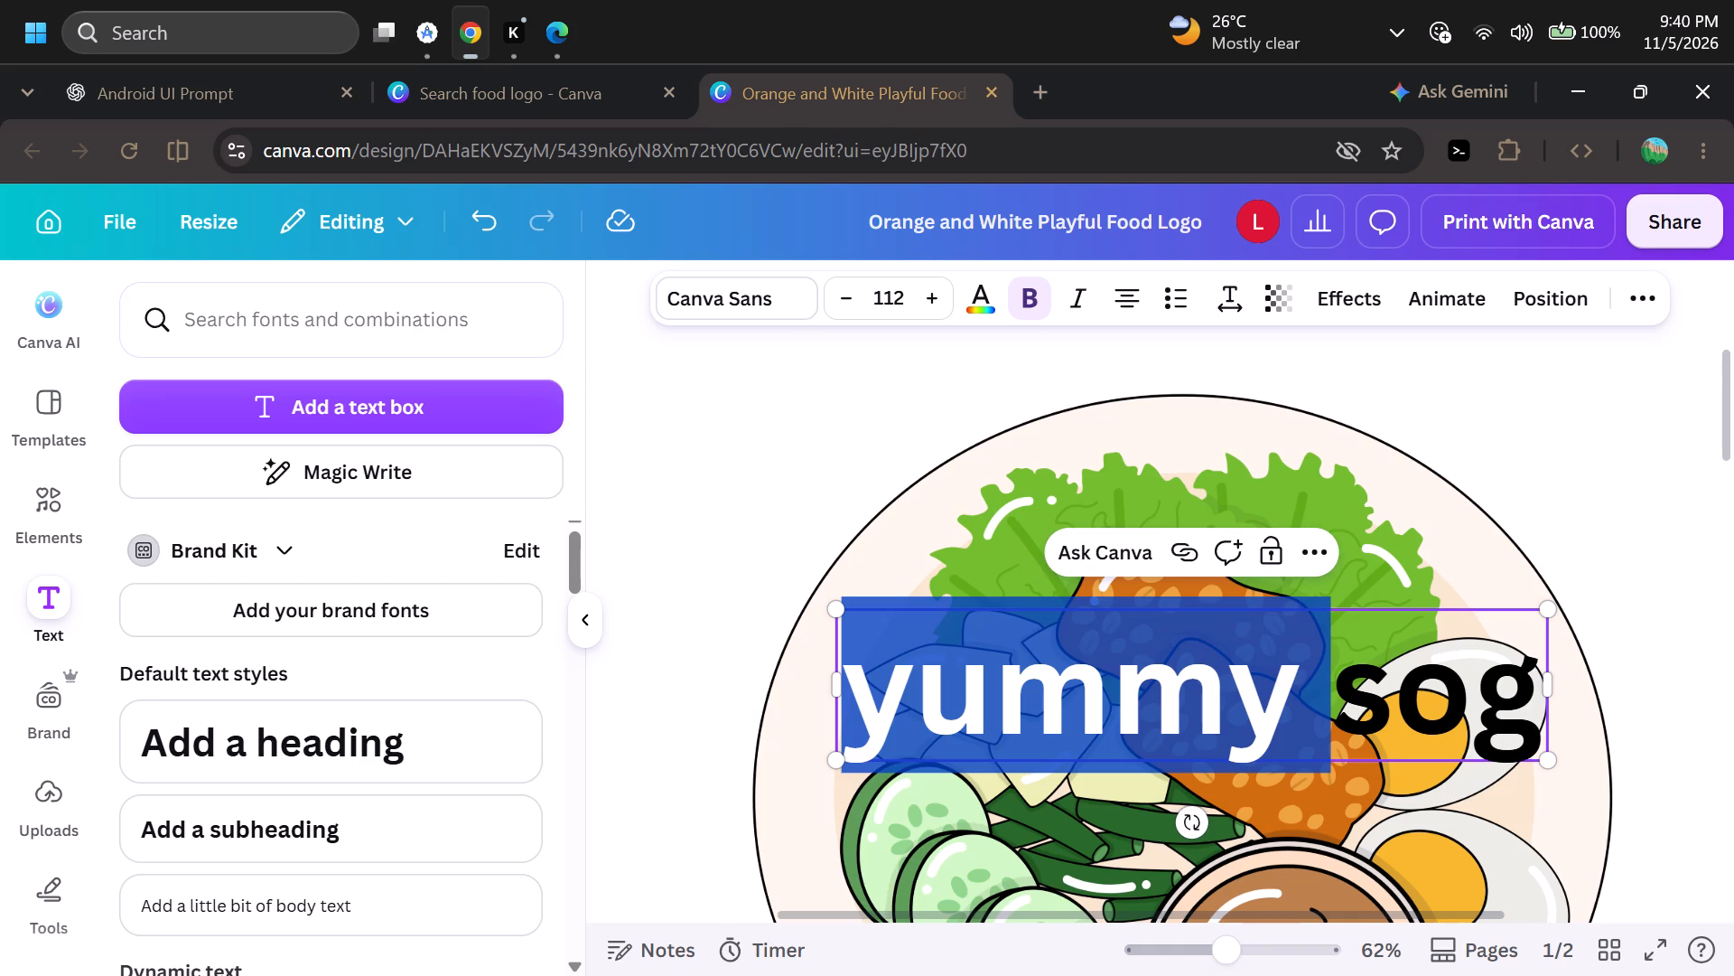
triple_click(1378, 681)
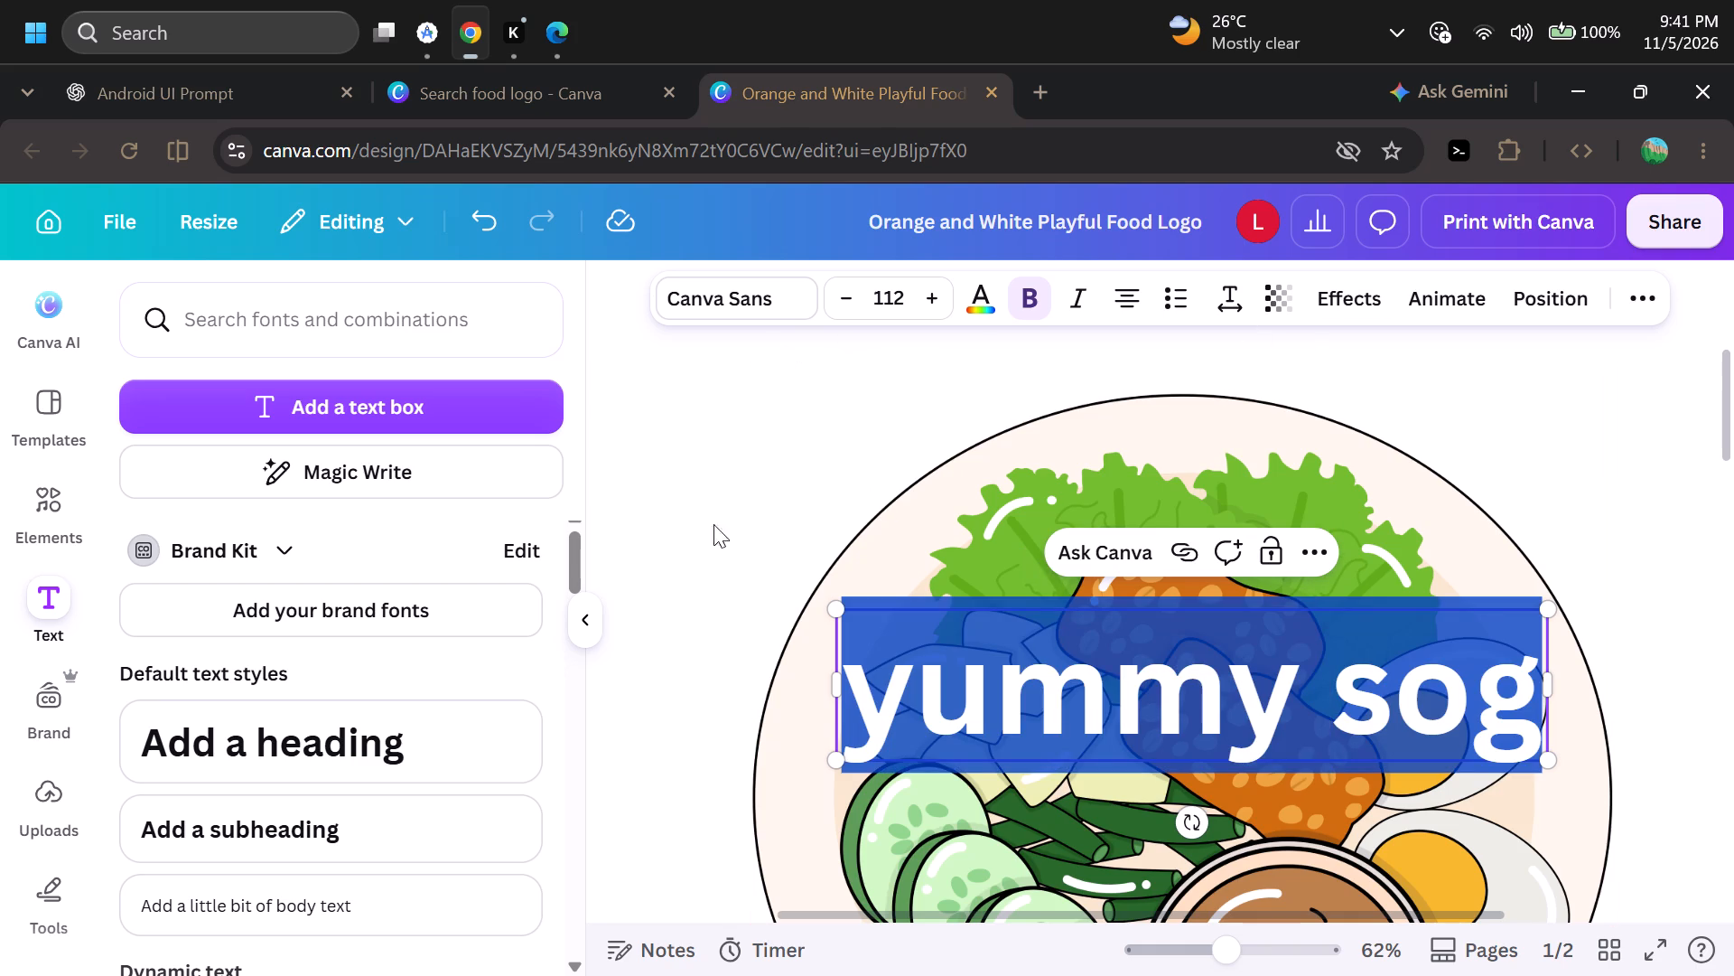
scroll(354, 479, down, 4)
scroll(335, 724, down, 5)
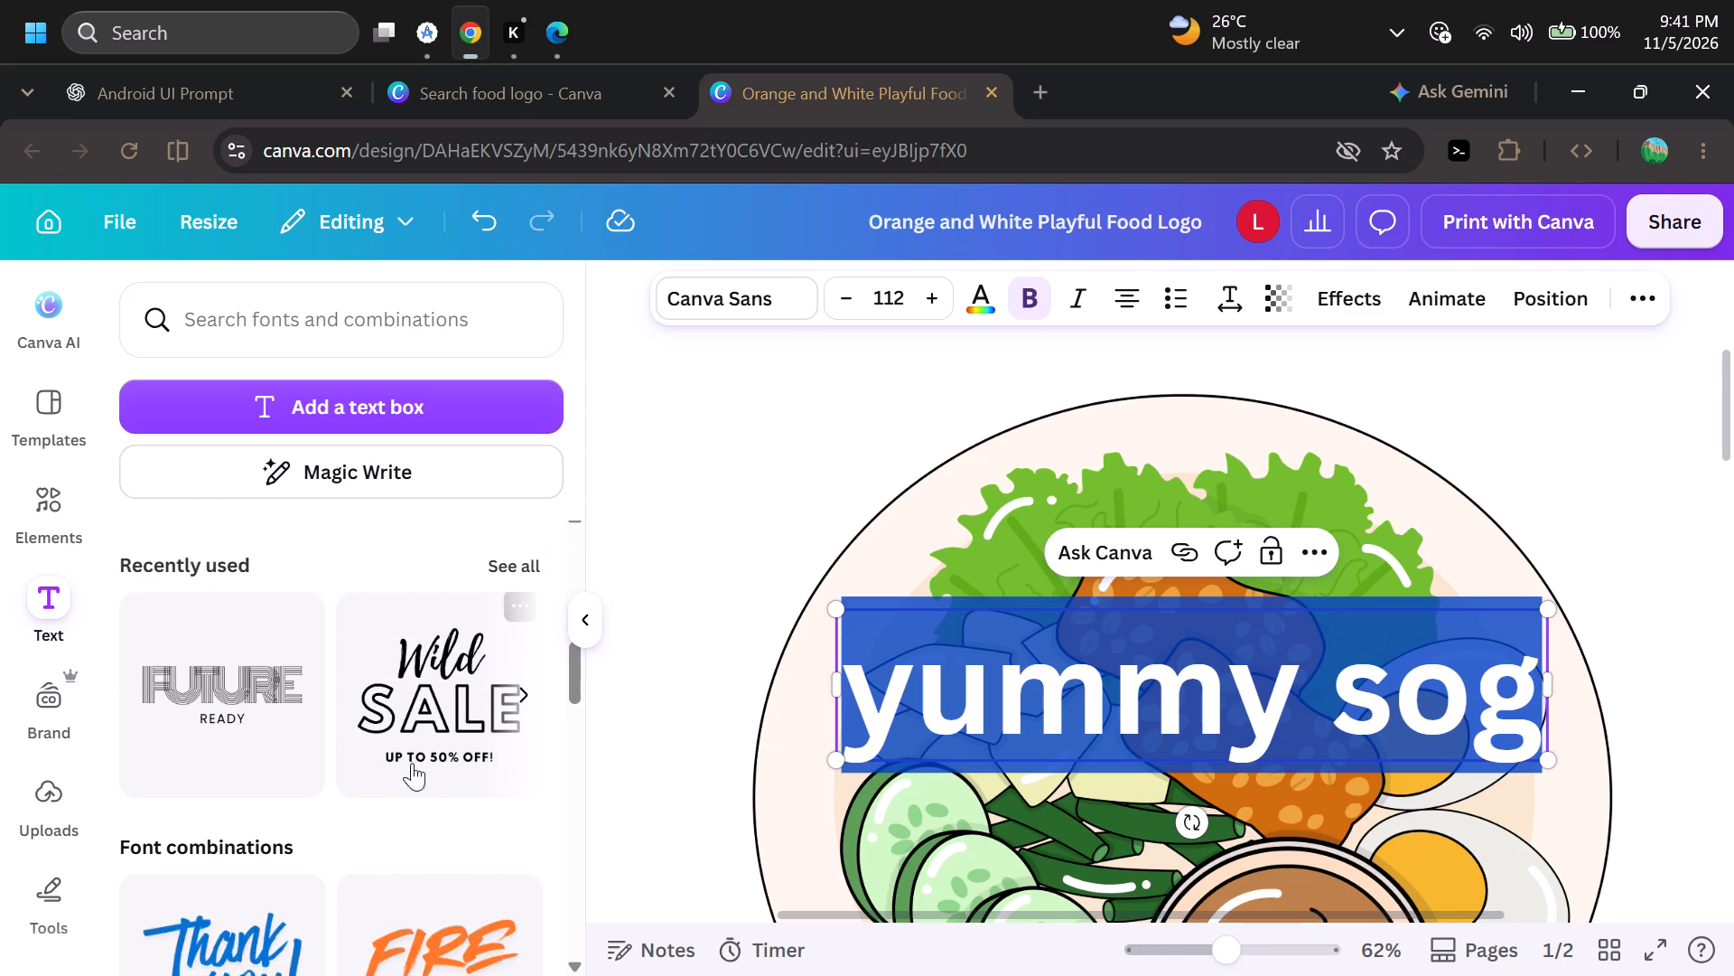
scroll(397, 782, down, 1)
scroll(354, 918, down, 2)
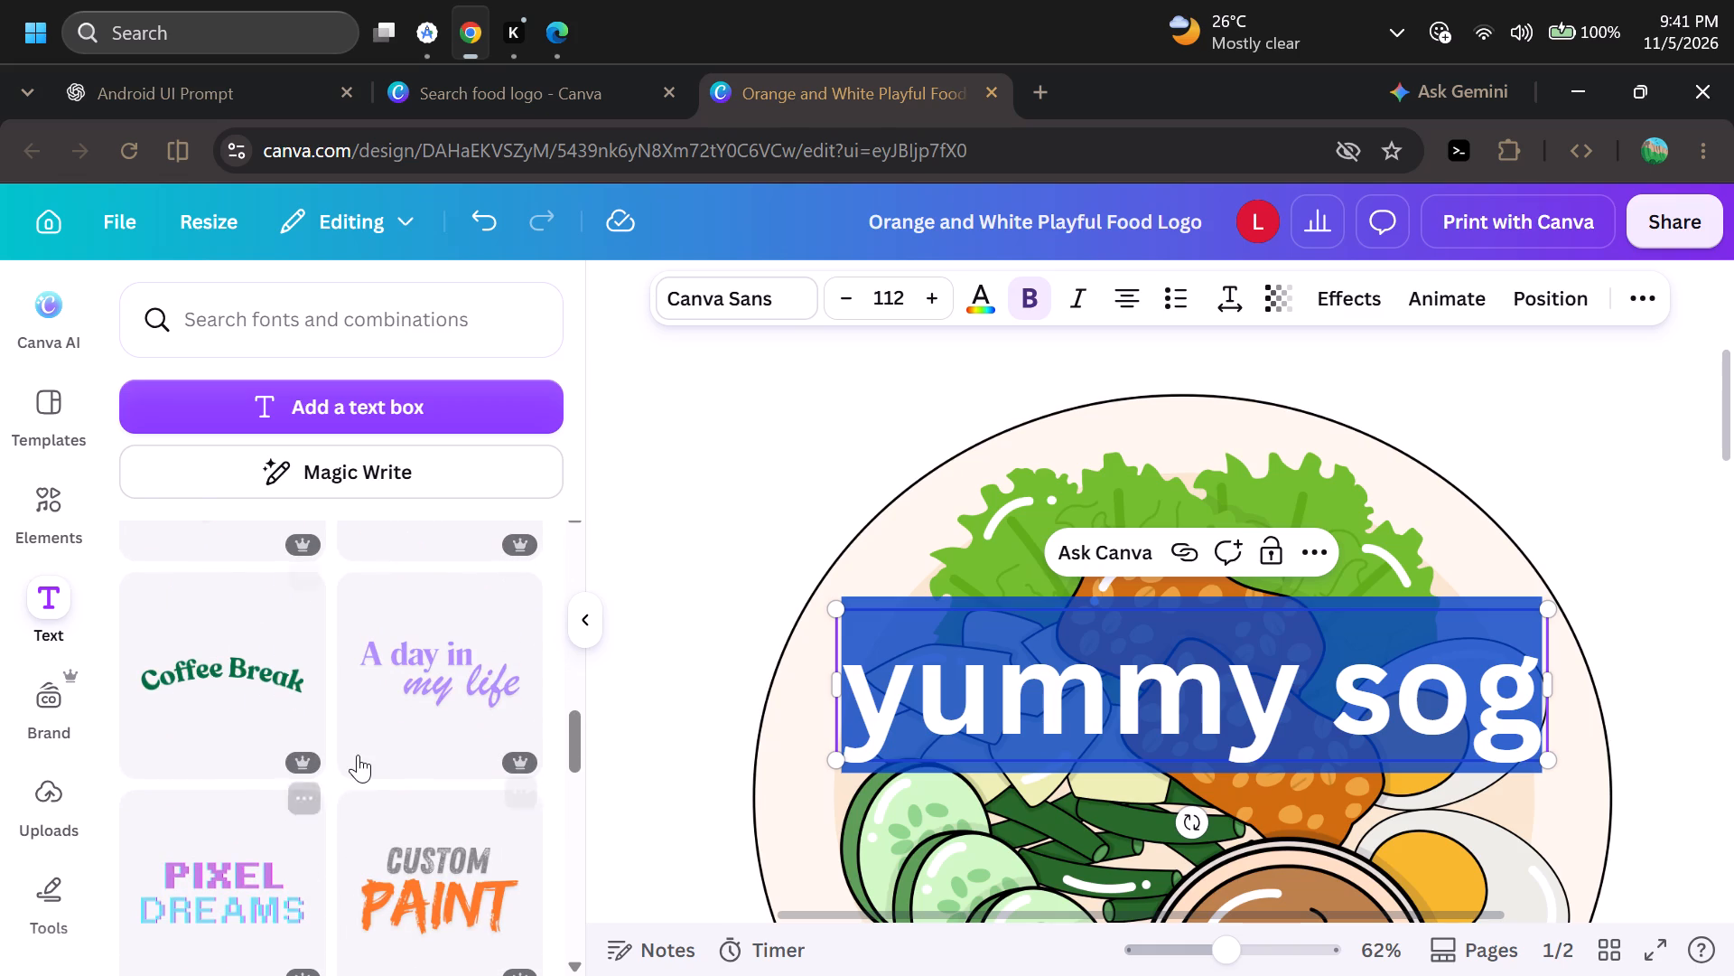
scroll(358, 755, down, 1)
scroll(358, 755, up, 1)
scroll(358, 755, down, 2)
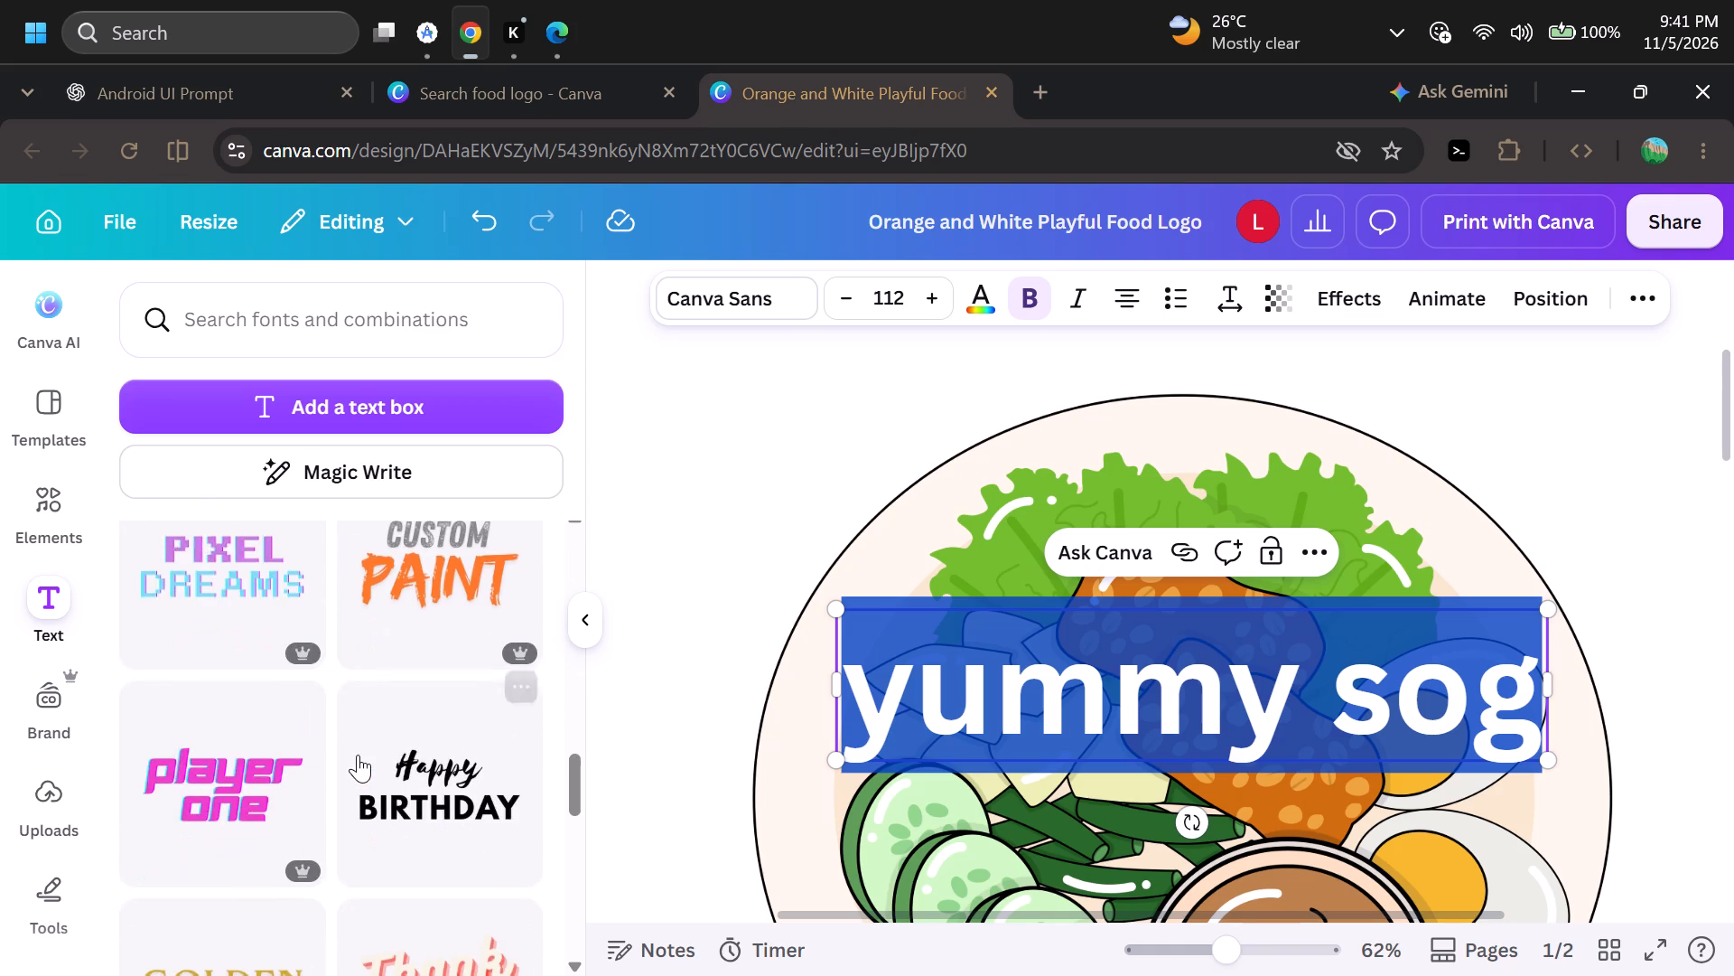
scroll(358, 755, down, 1)
scroll(238, 752, down, 1)
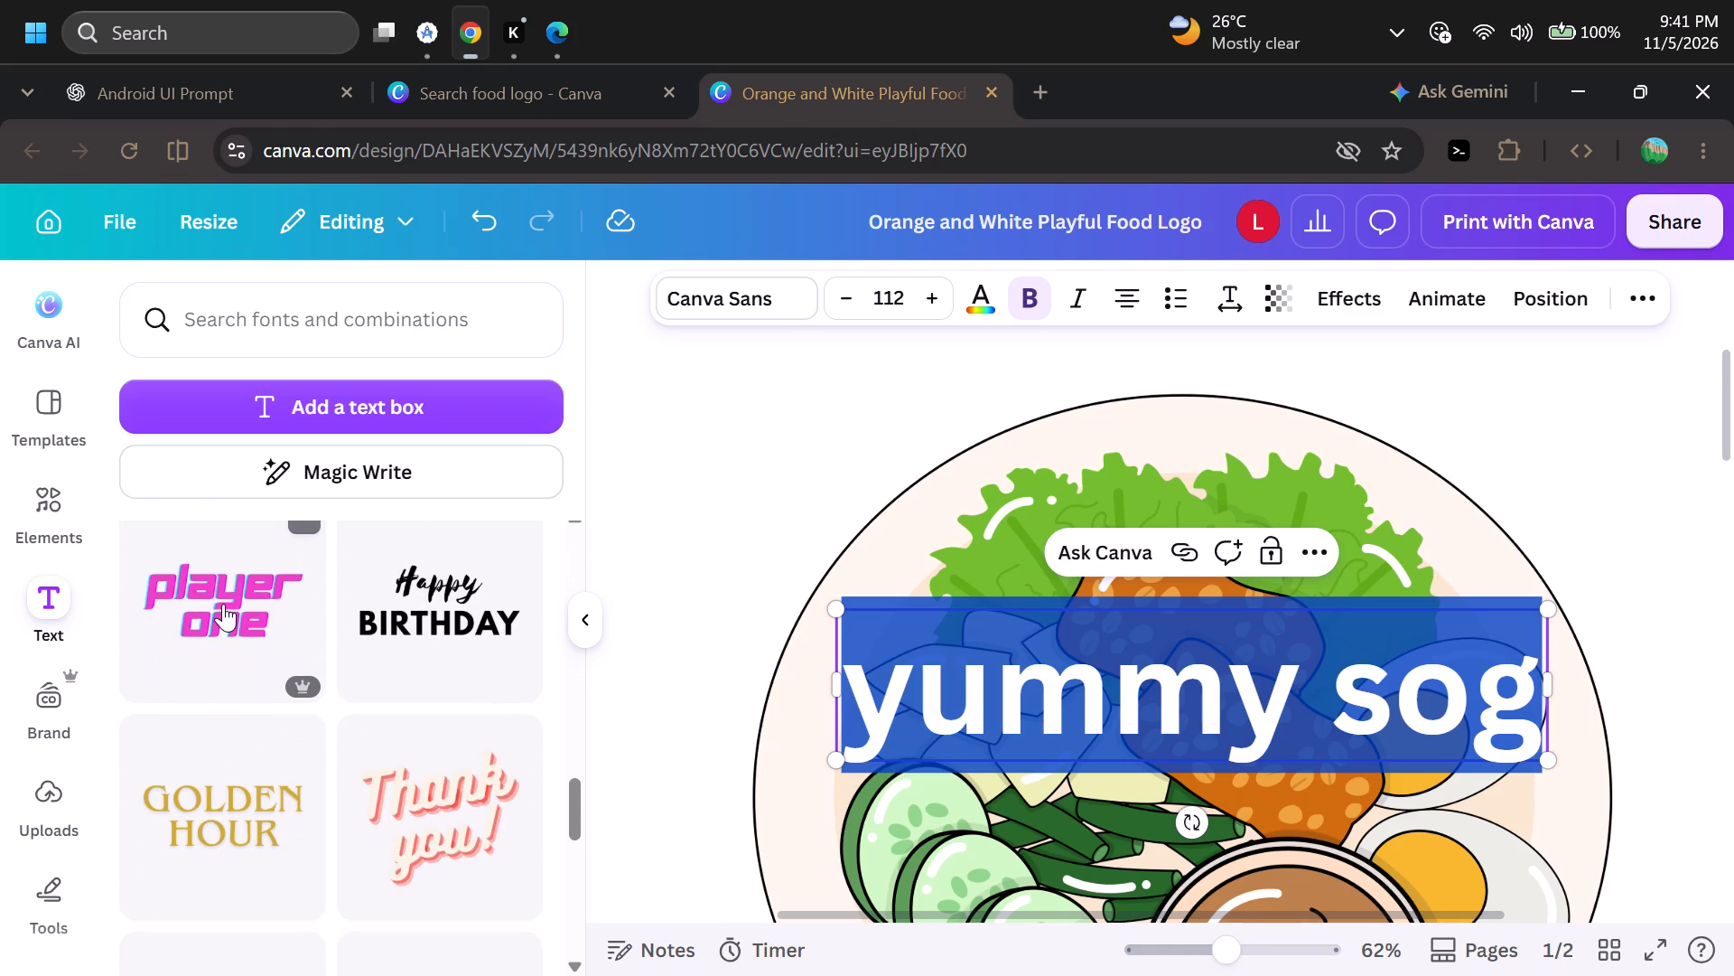
scroll(345, 807, down, 3)
scroll(323, 510, up, 13)
scroll(243, 660, up, 12)
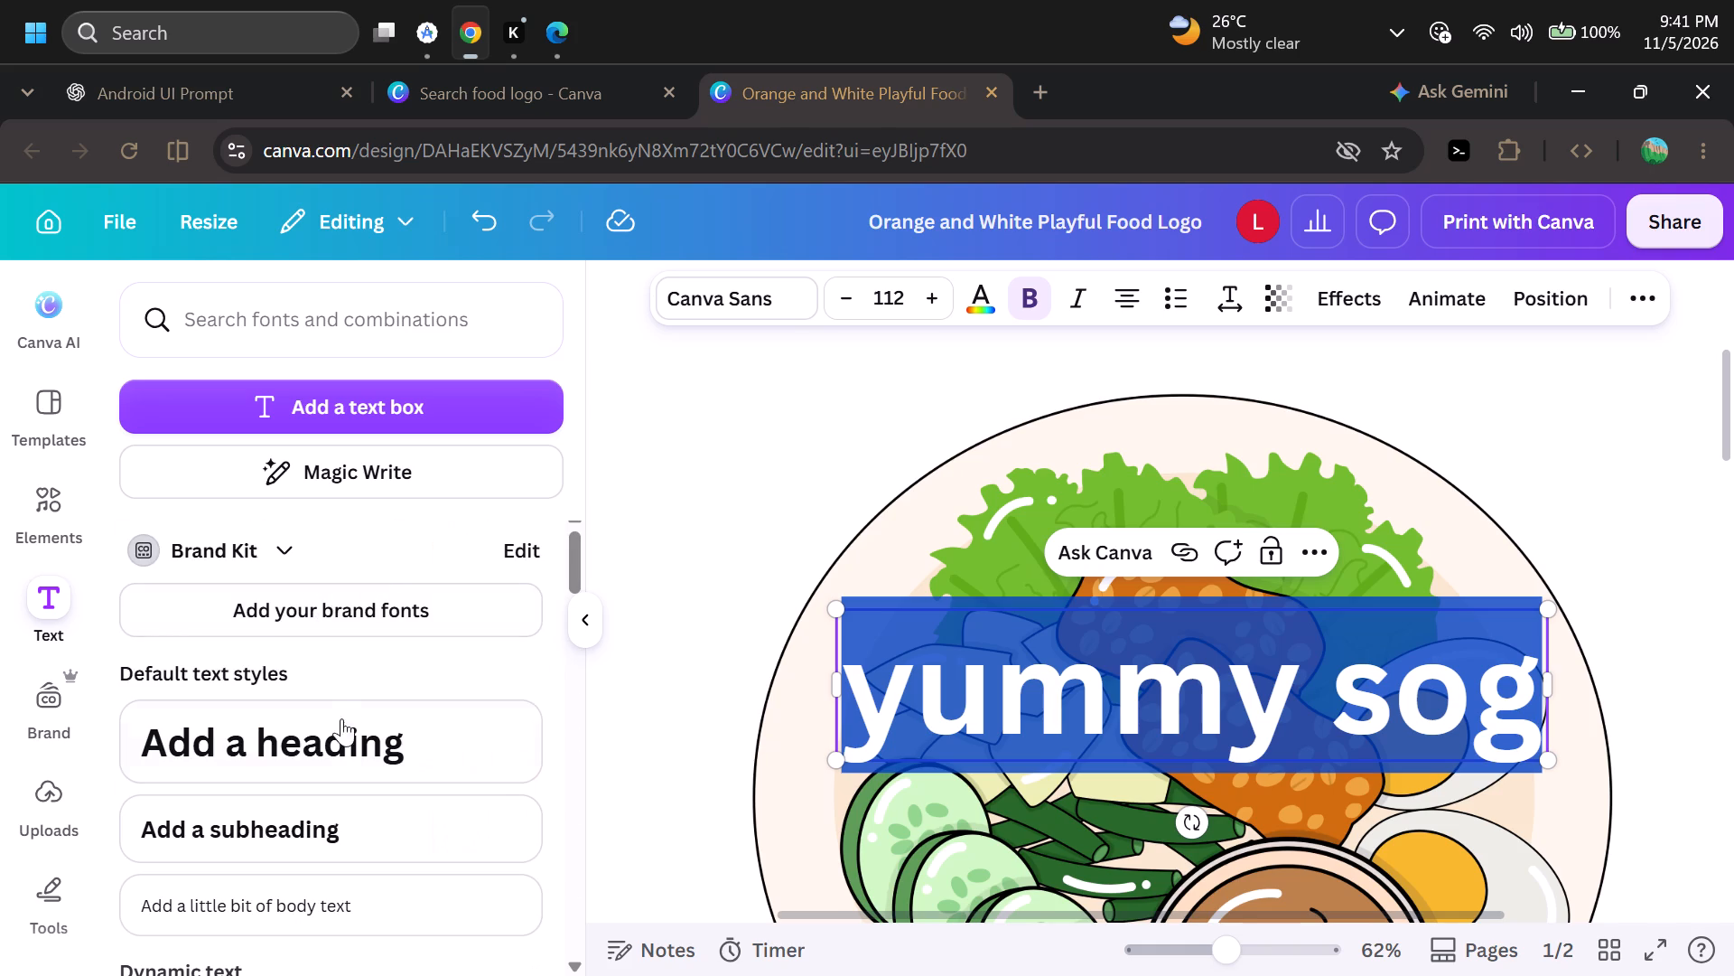
scroll(344, 672, down, 2)
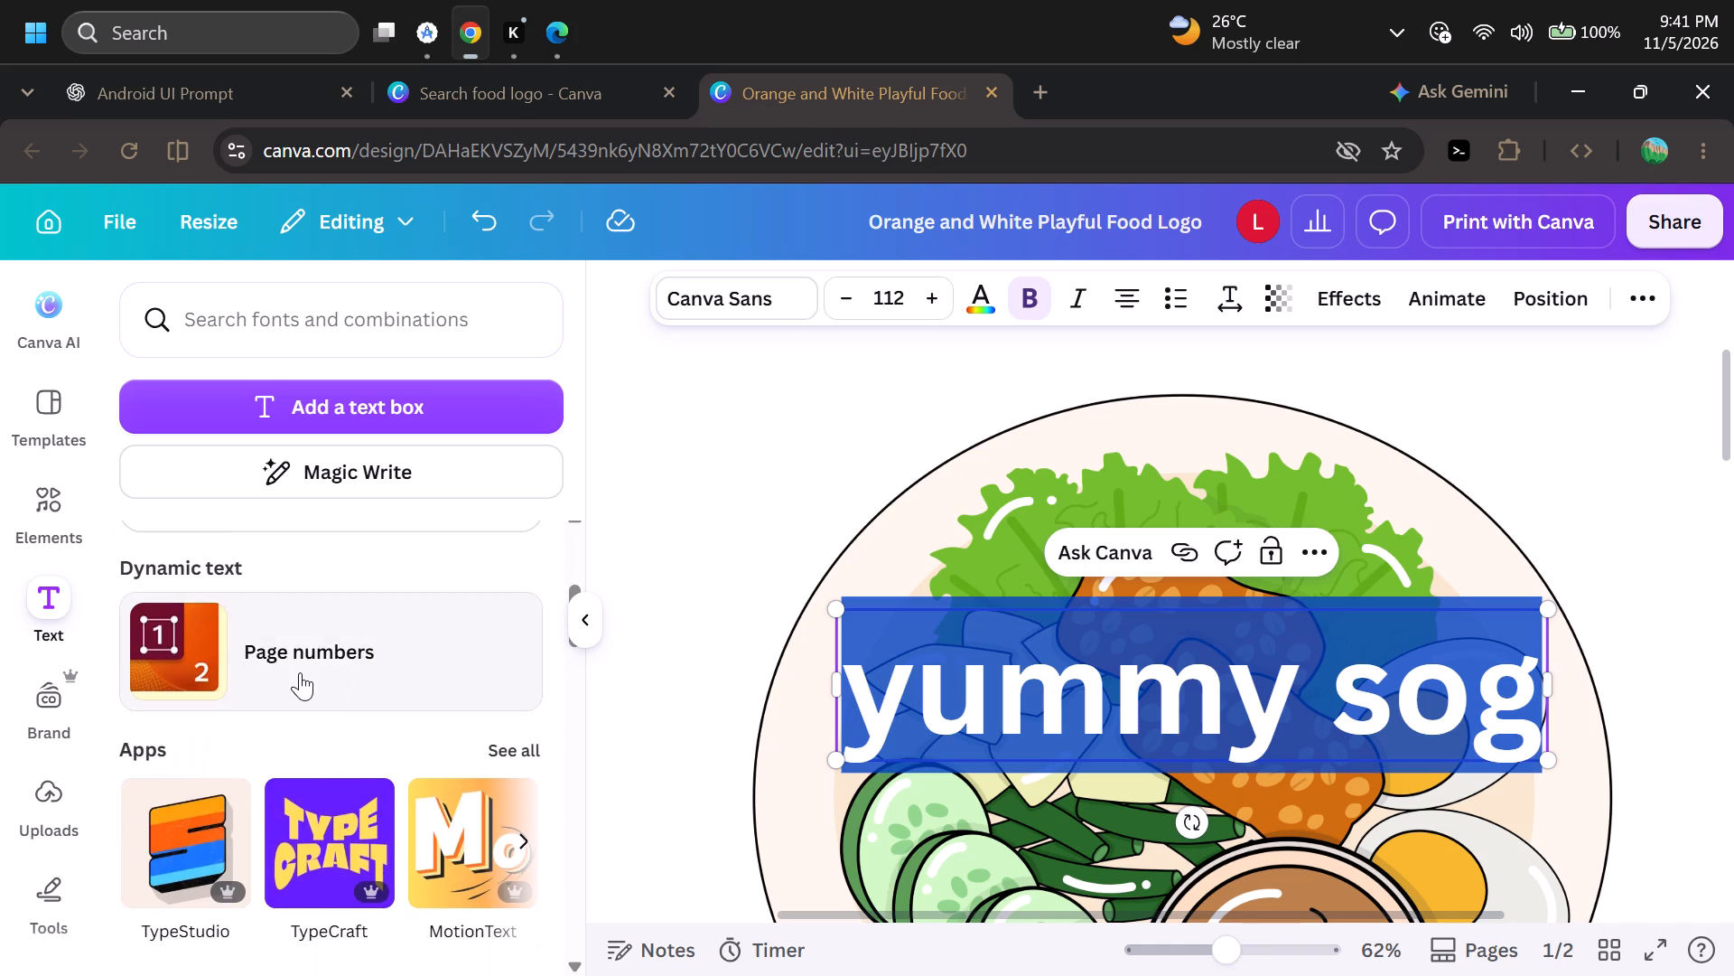
scroll(300, 672, up, 2)
scroll(304, 751, up, 2)
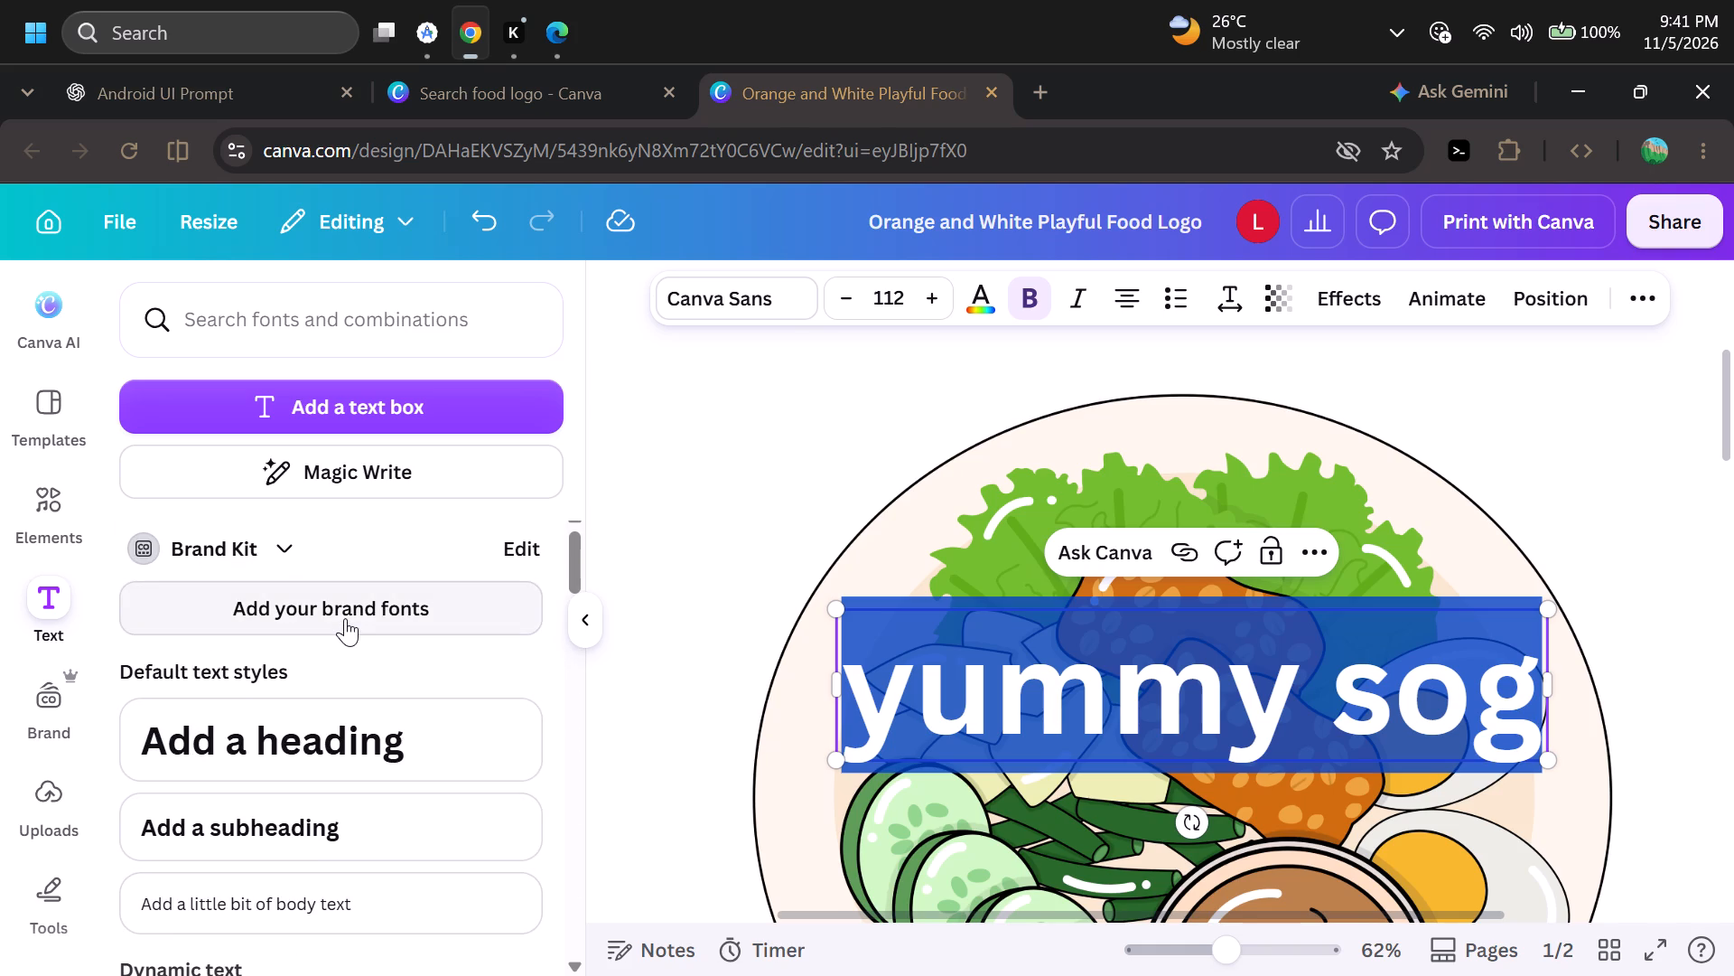
Look through the Brand Kit's fonts, logos and all assets, then return to the text options.
click(345, 618)
scroll(566, 645, down, 6)
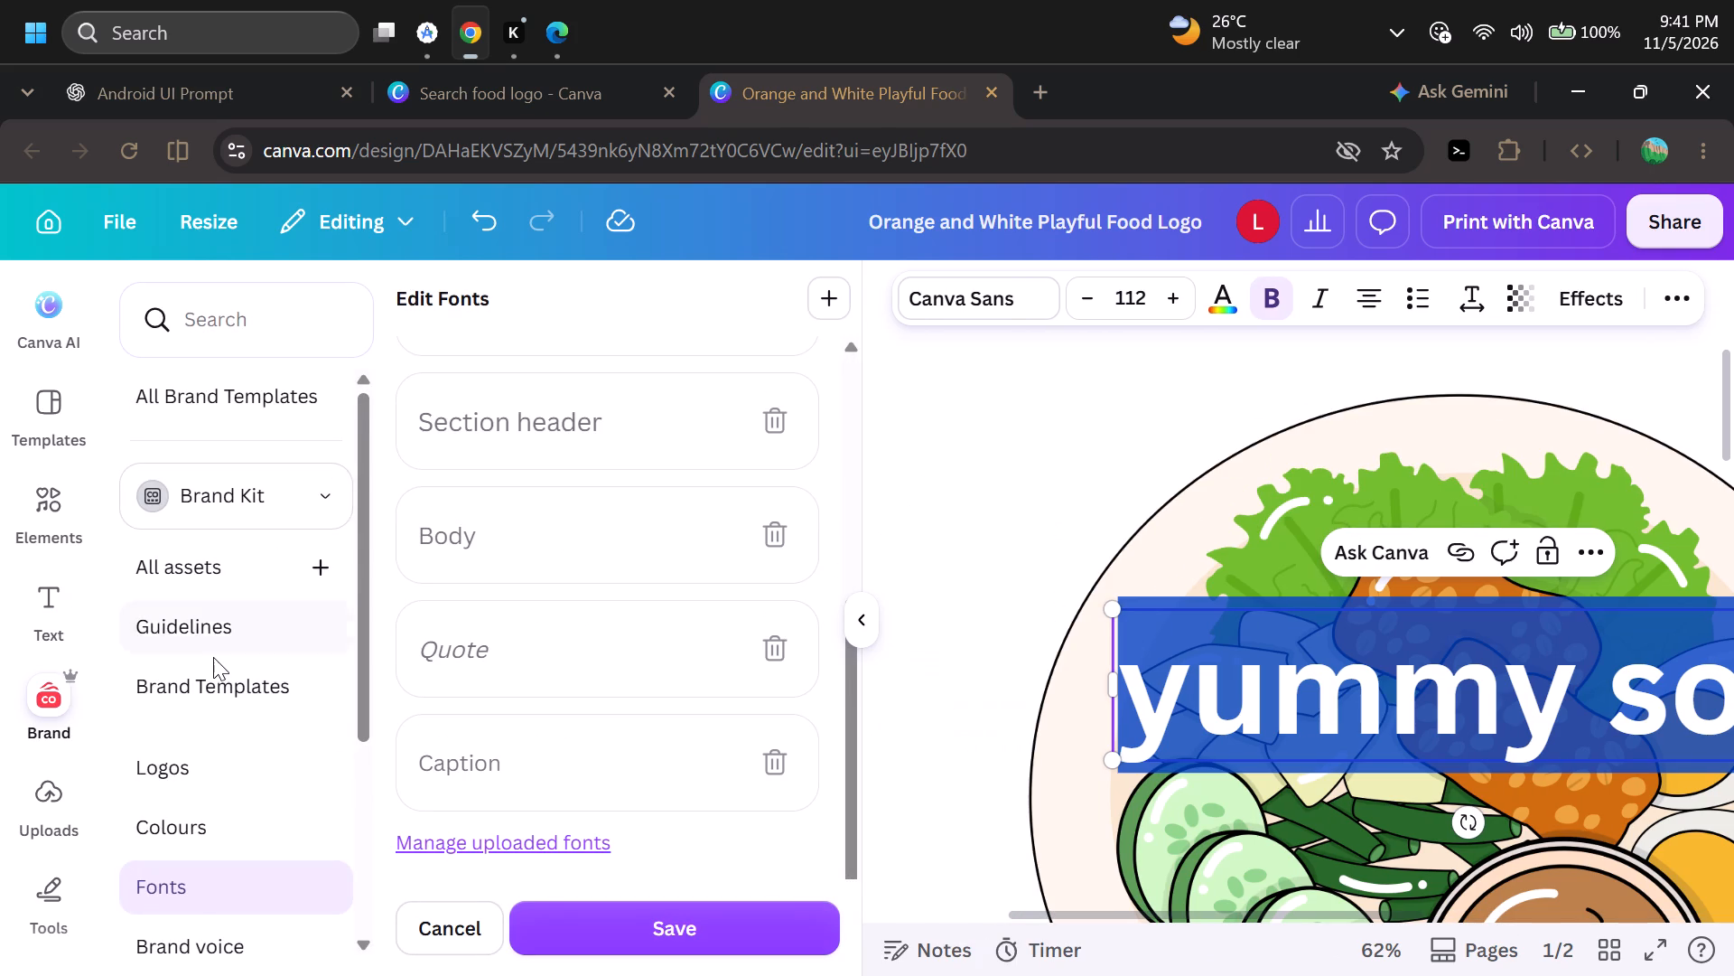
scroll(213, 657, down, 4)
scroll(201, 490, up, 1)
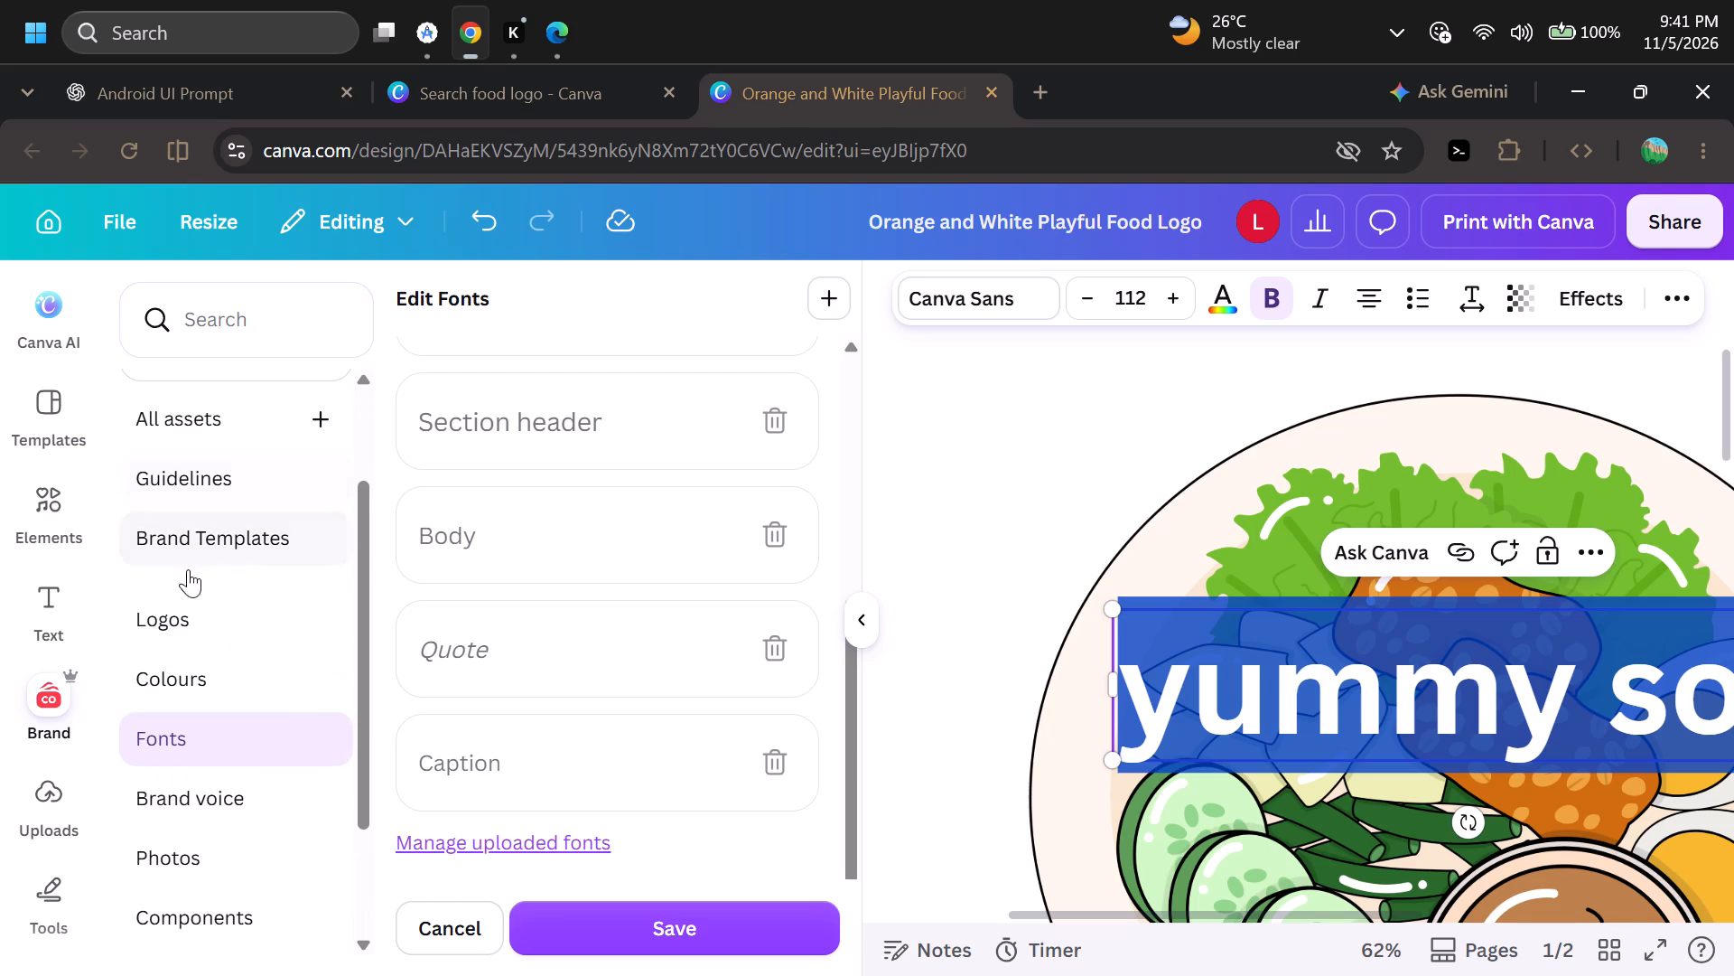
click(192, 622)
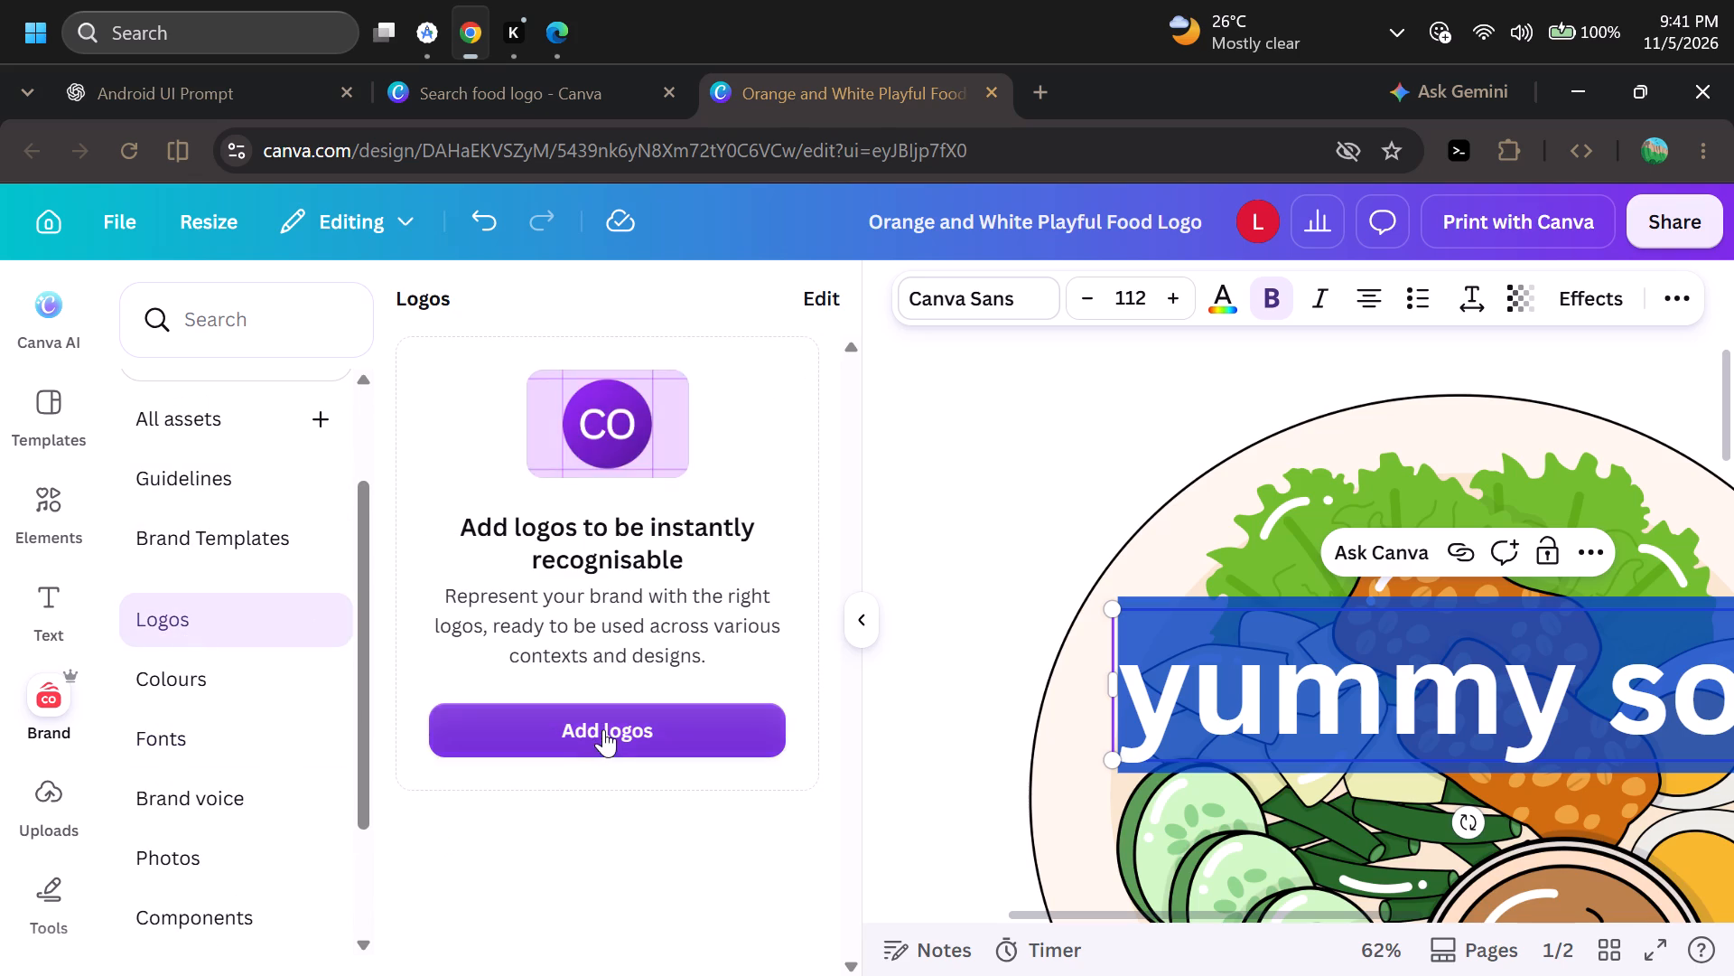
click(603, 729)
scroll(209, 493, up, 1)
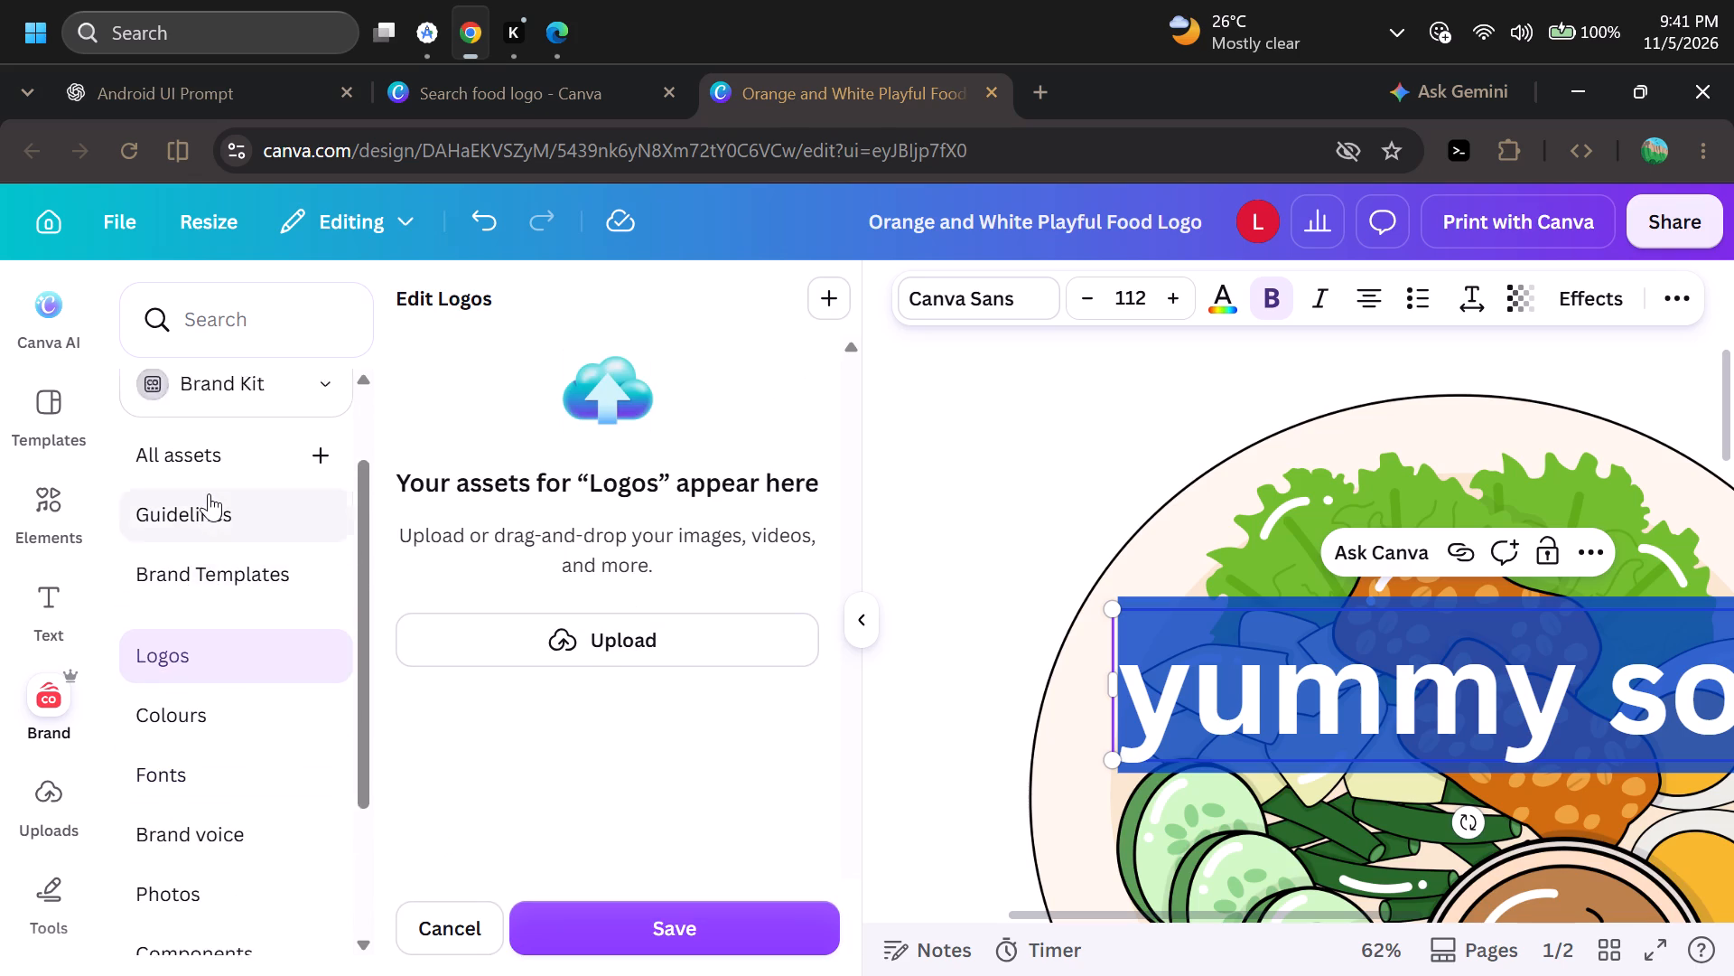
scroll(209, 493, up, 1)
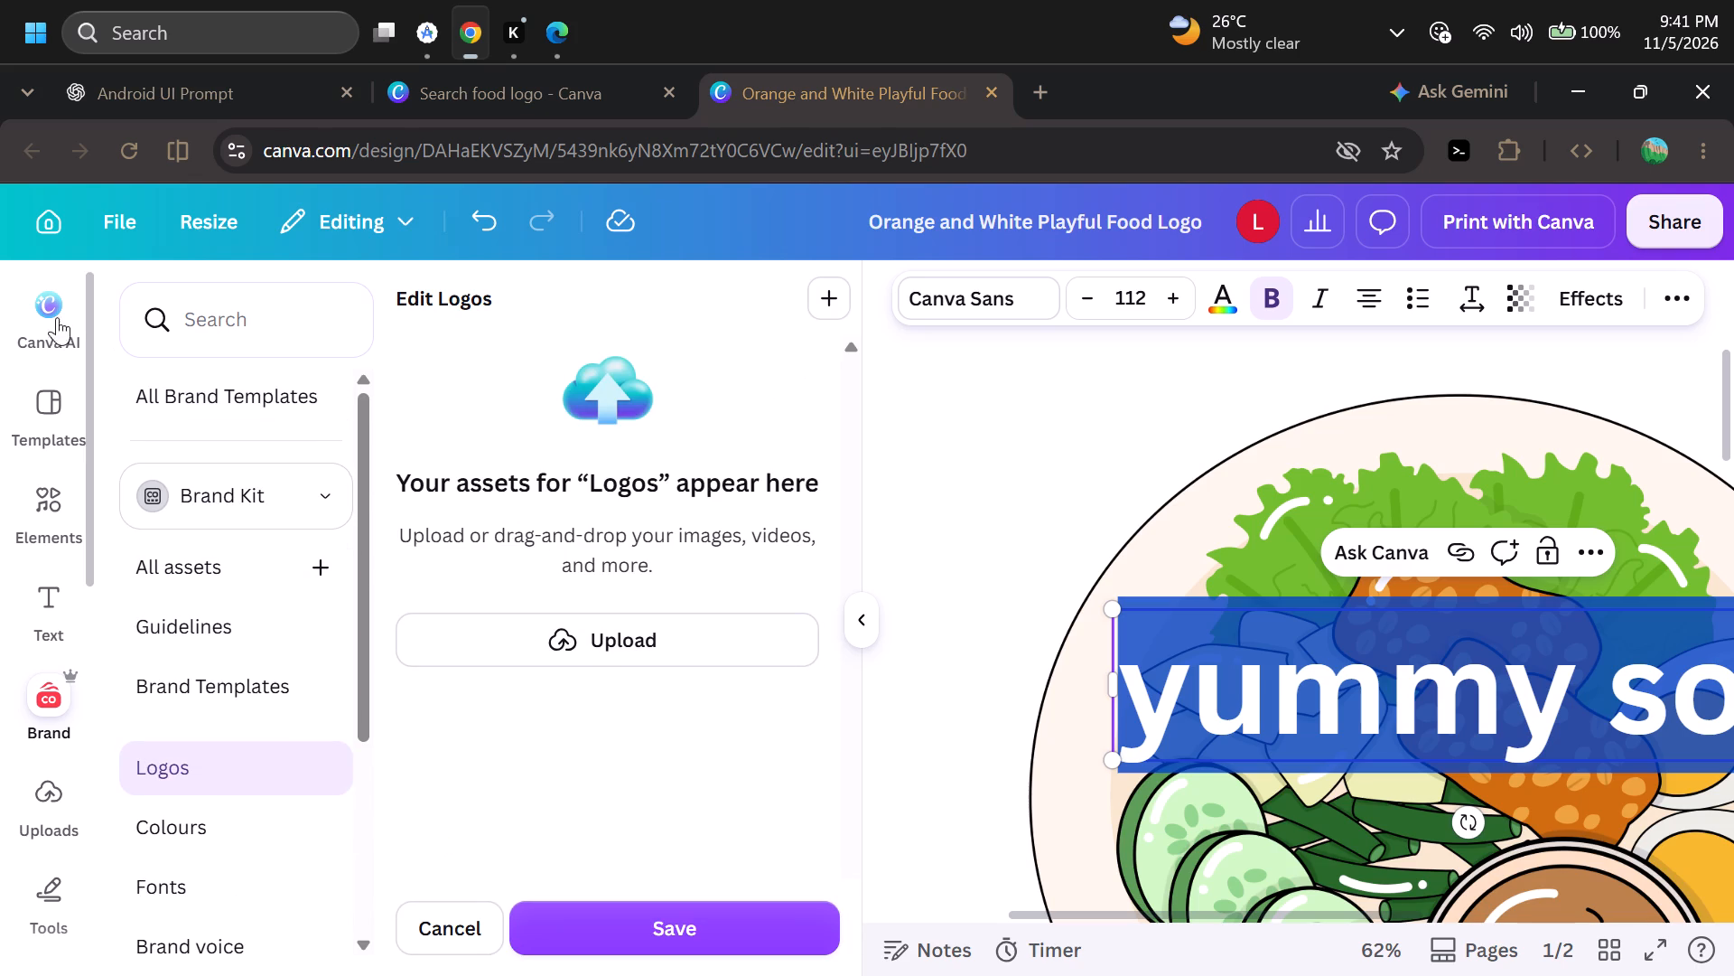
click(222, 572)
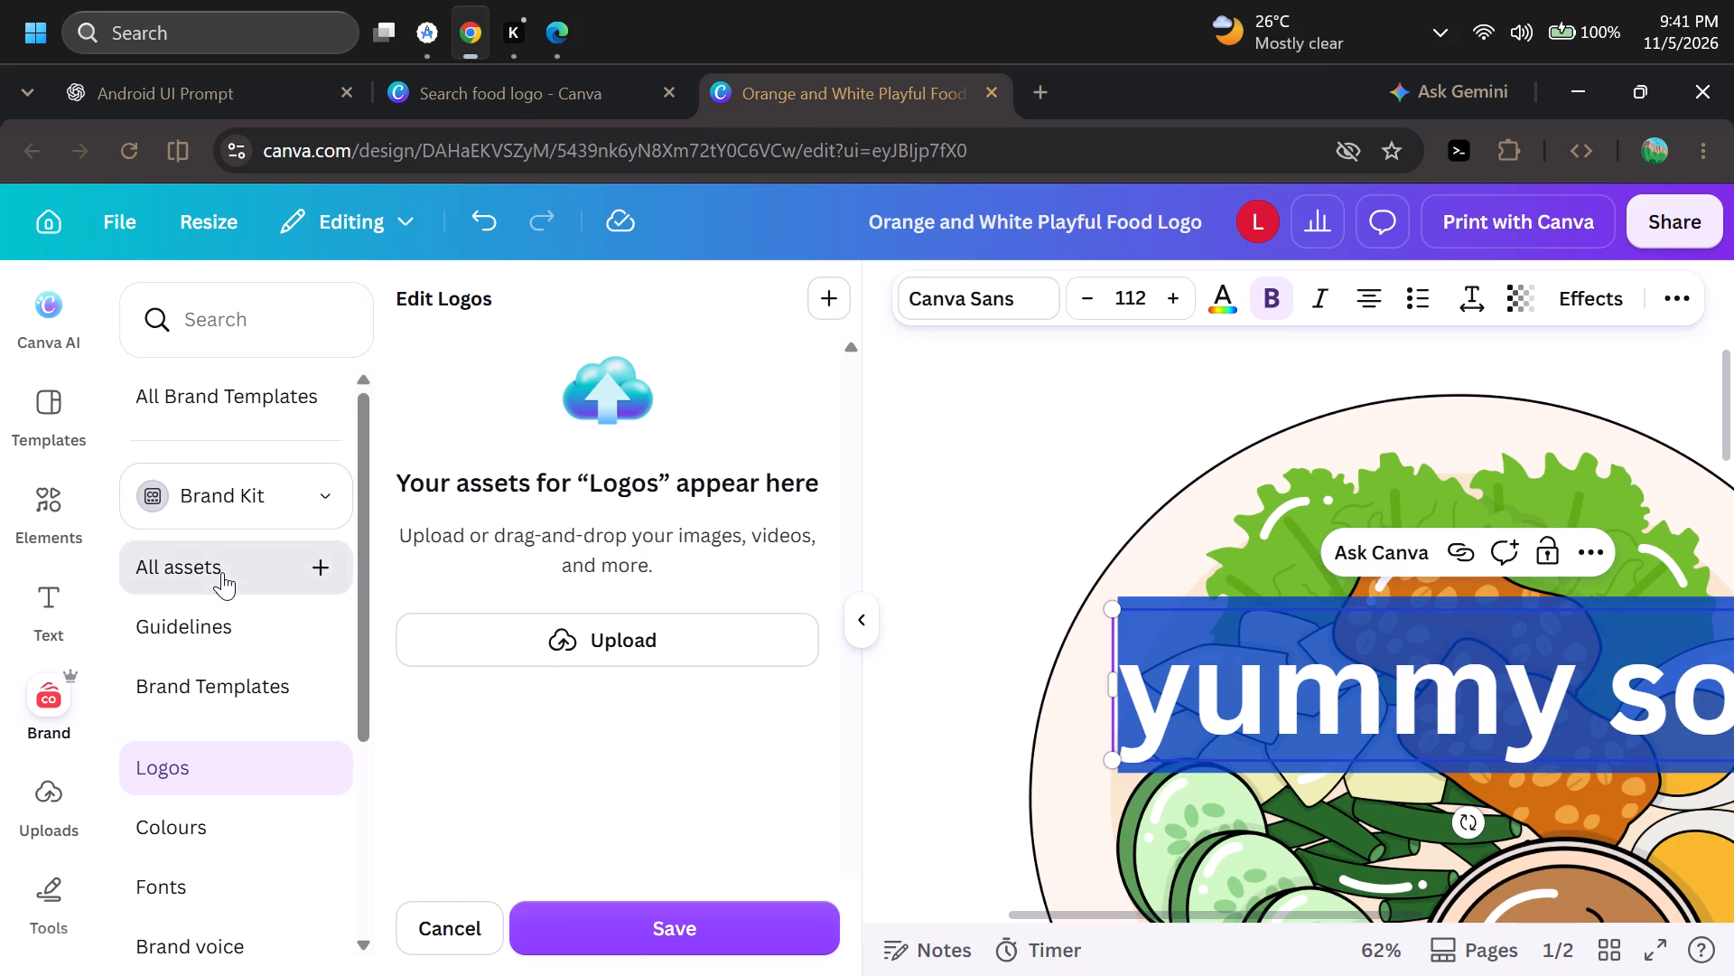
scroll(483, 605, down, 3)
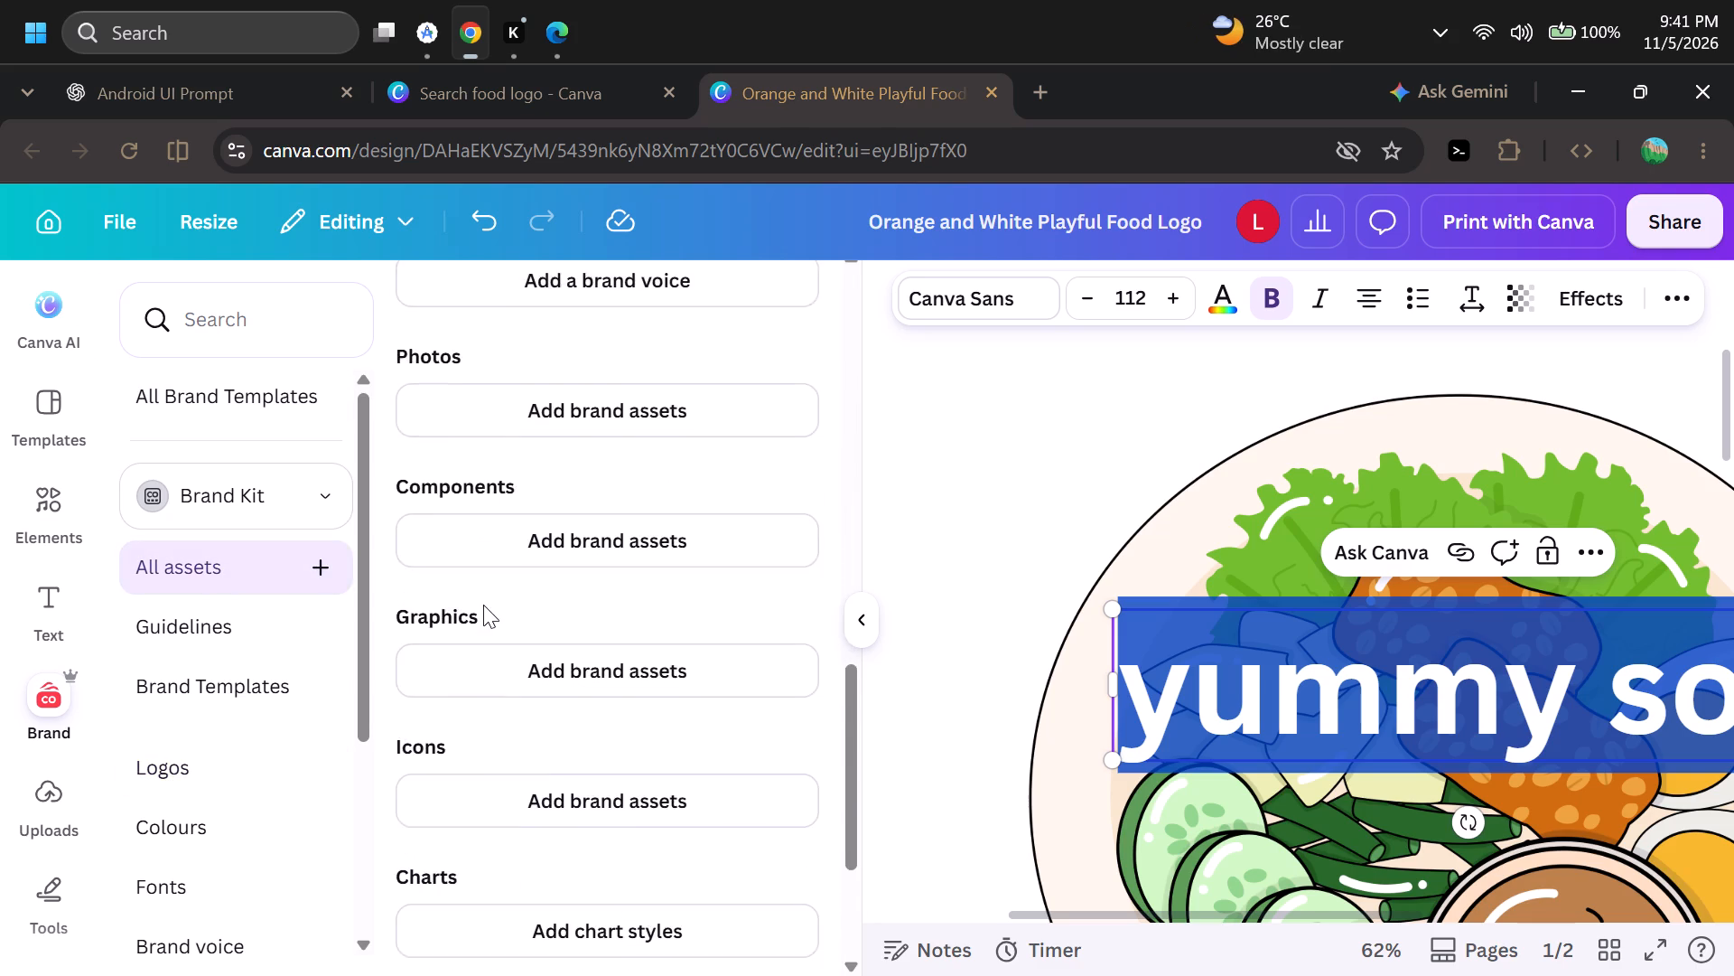
click(46, 614)
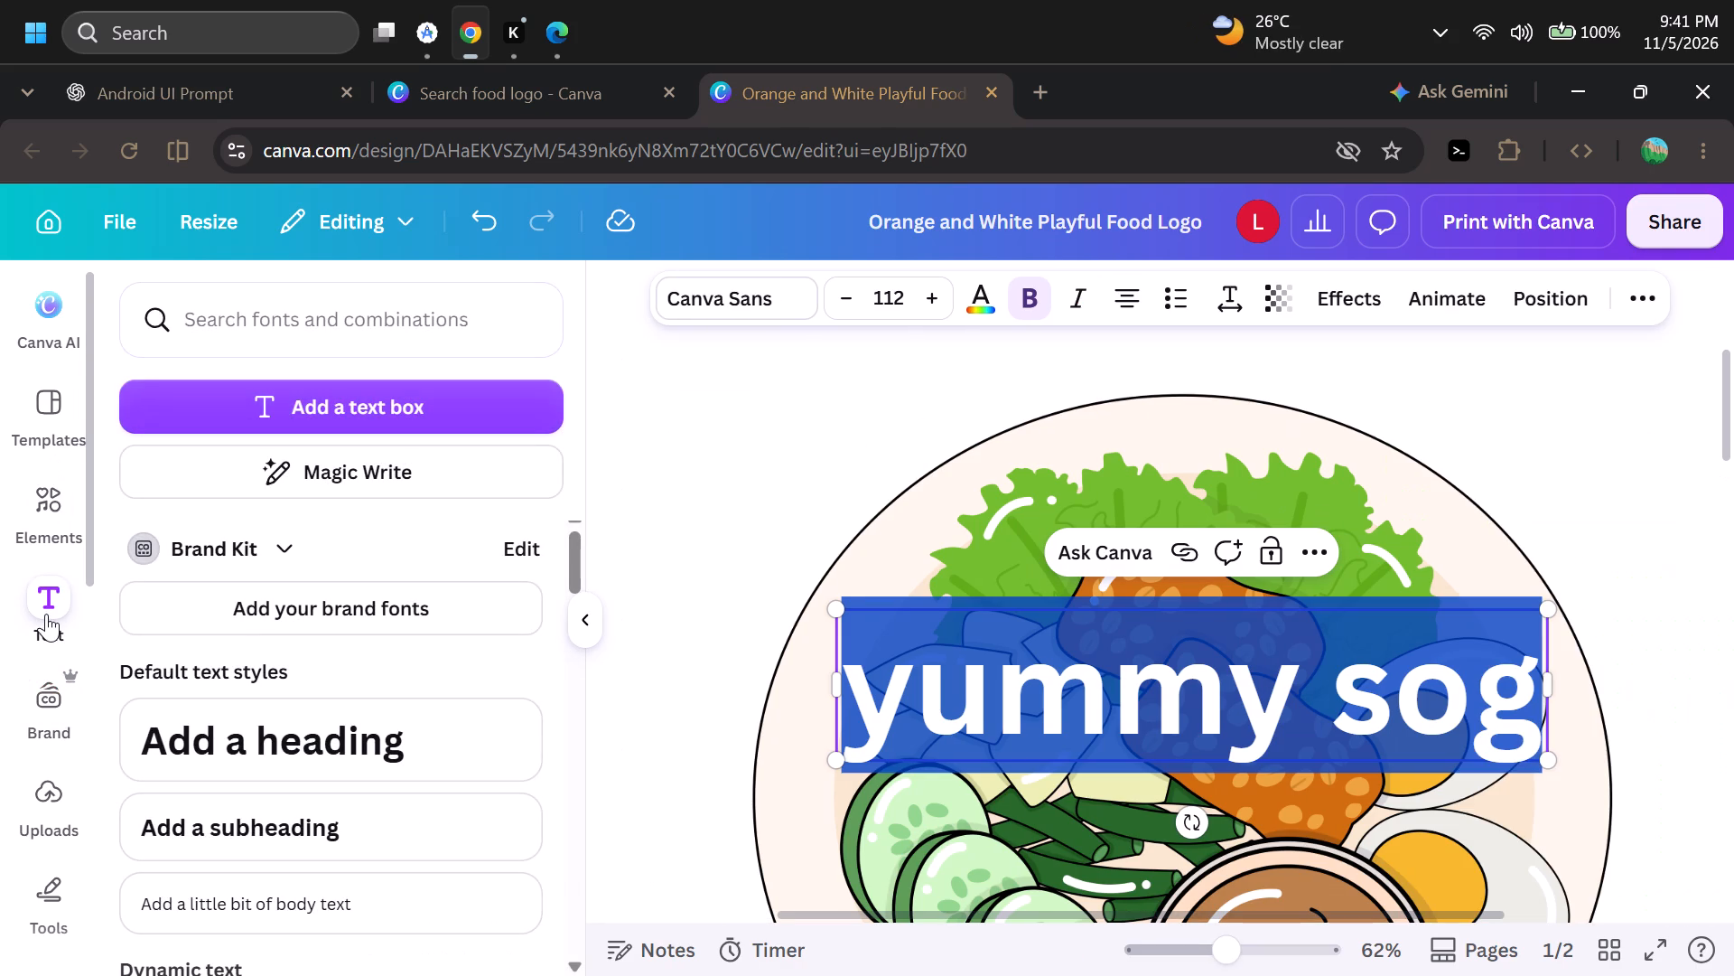
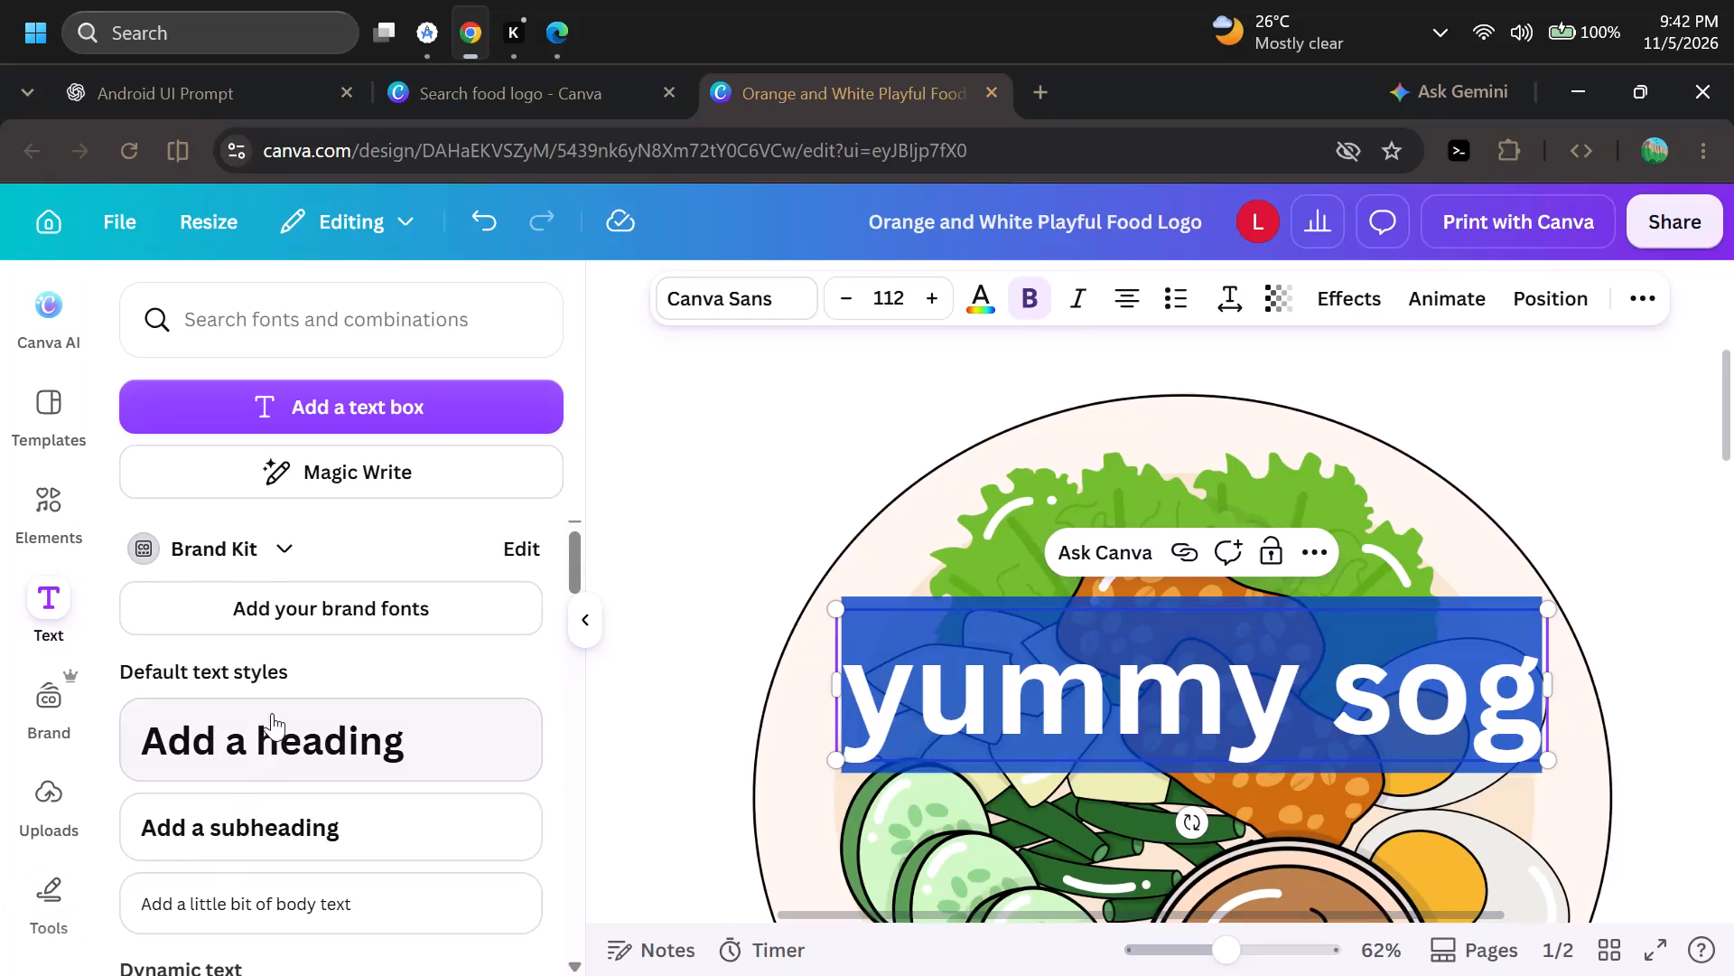
Browse the default text styles and font combinations, and look at the Magic Write prompt for the "yummy sog" text.
scroll(295, 665, down, 1)
scroll(295, 665, up, 1)
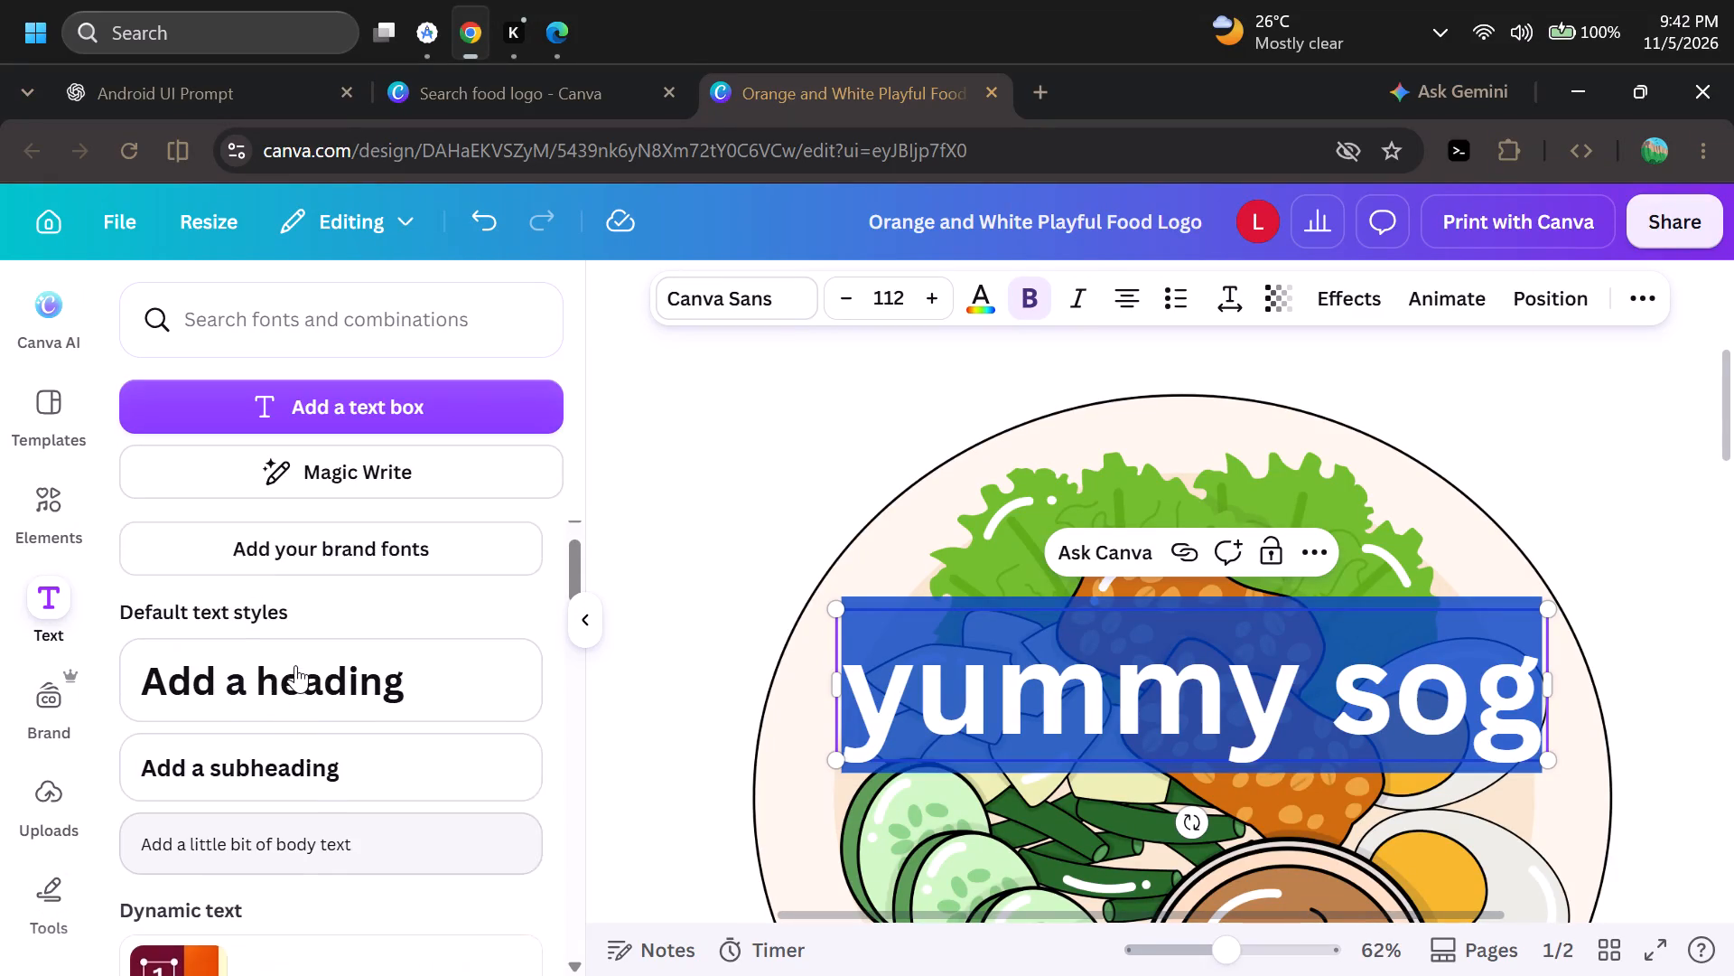
scroll(295, 665, down, 3)
scroll(265, 802, down, 4)
scroll(265, 802, up, 1)
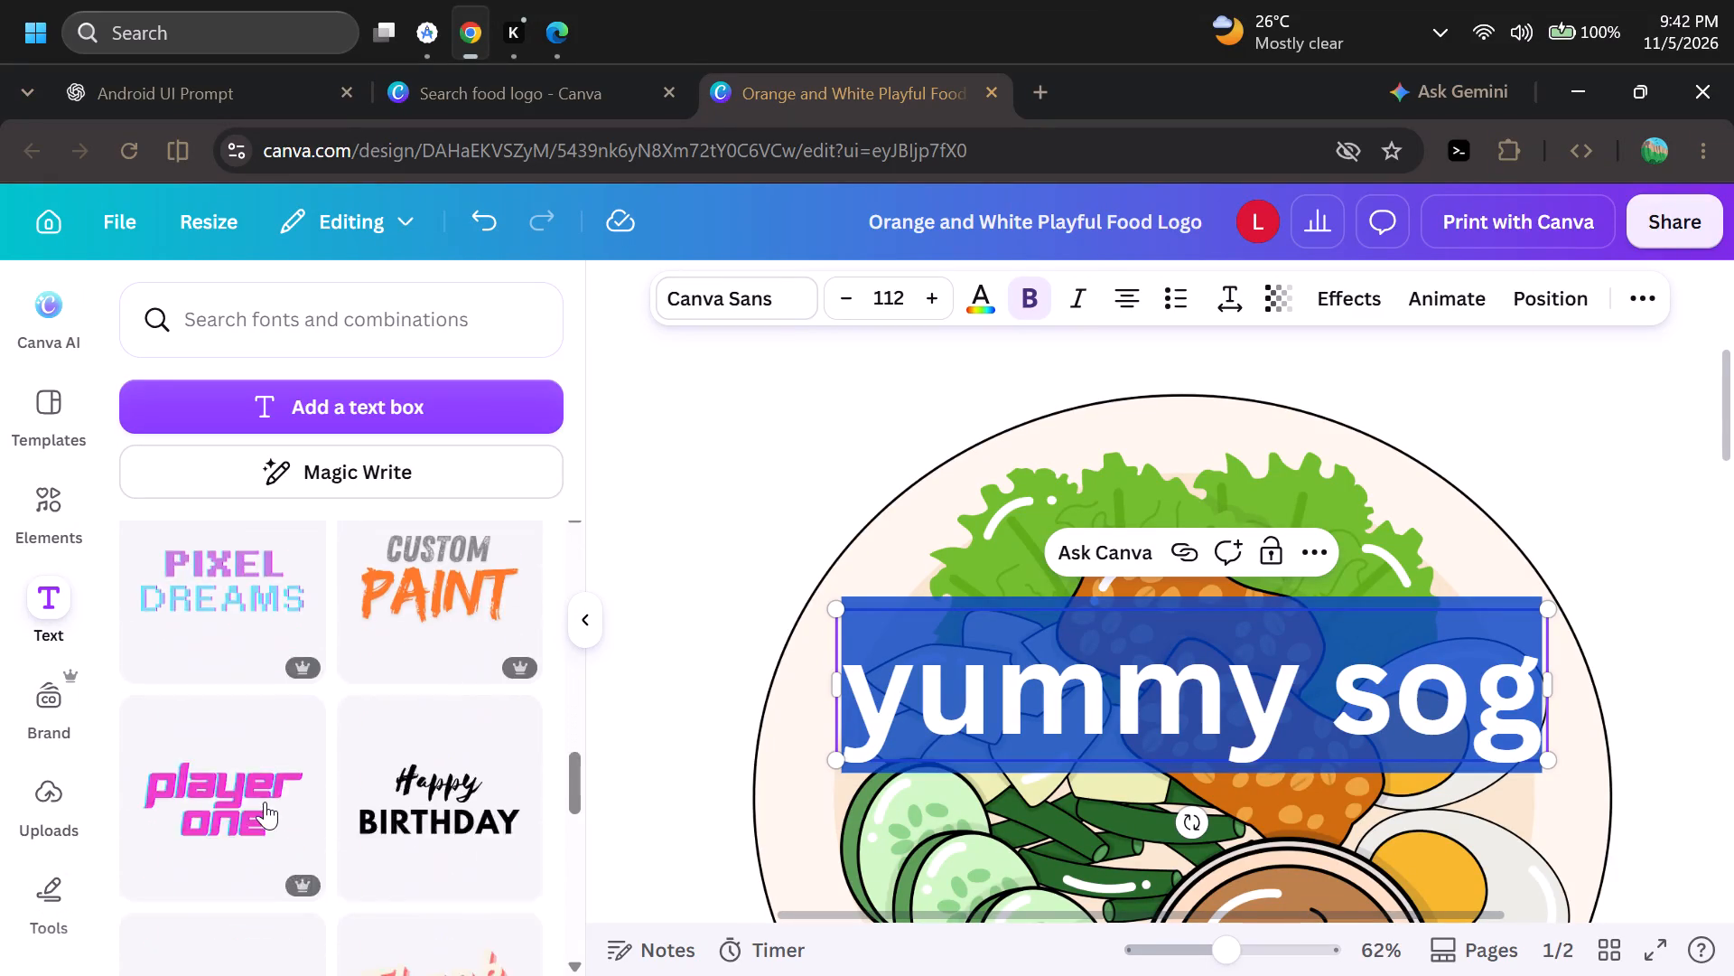
scroll(265, 802, up, 3)
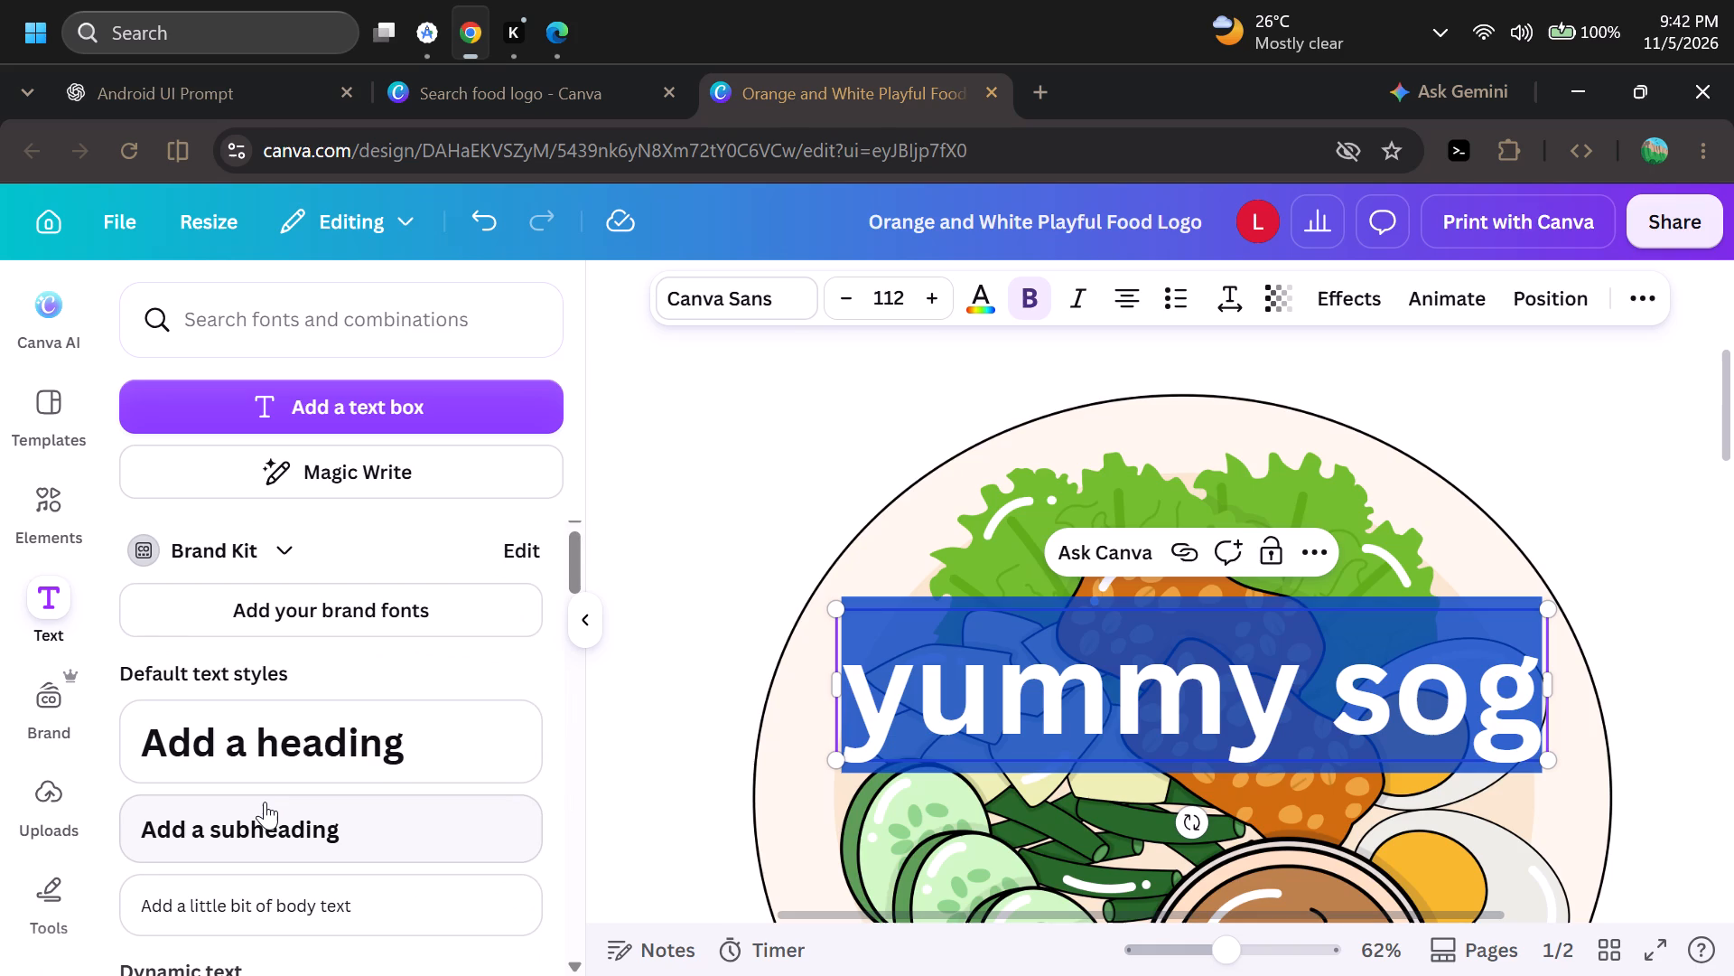
scroll(265, 802, up, 10)
scroll(281, 579, up, 3)
click(362, 467)
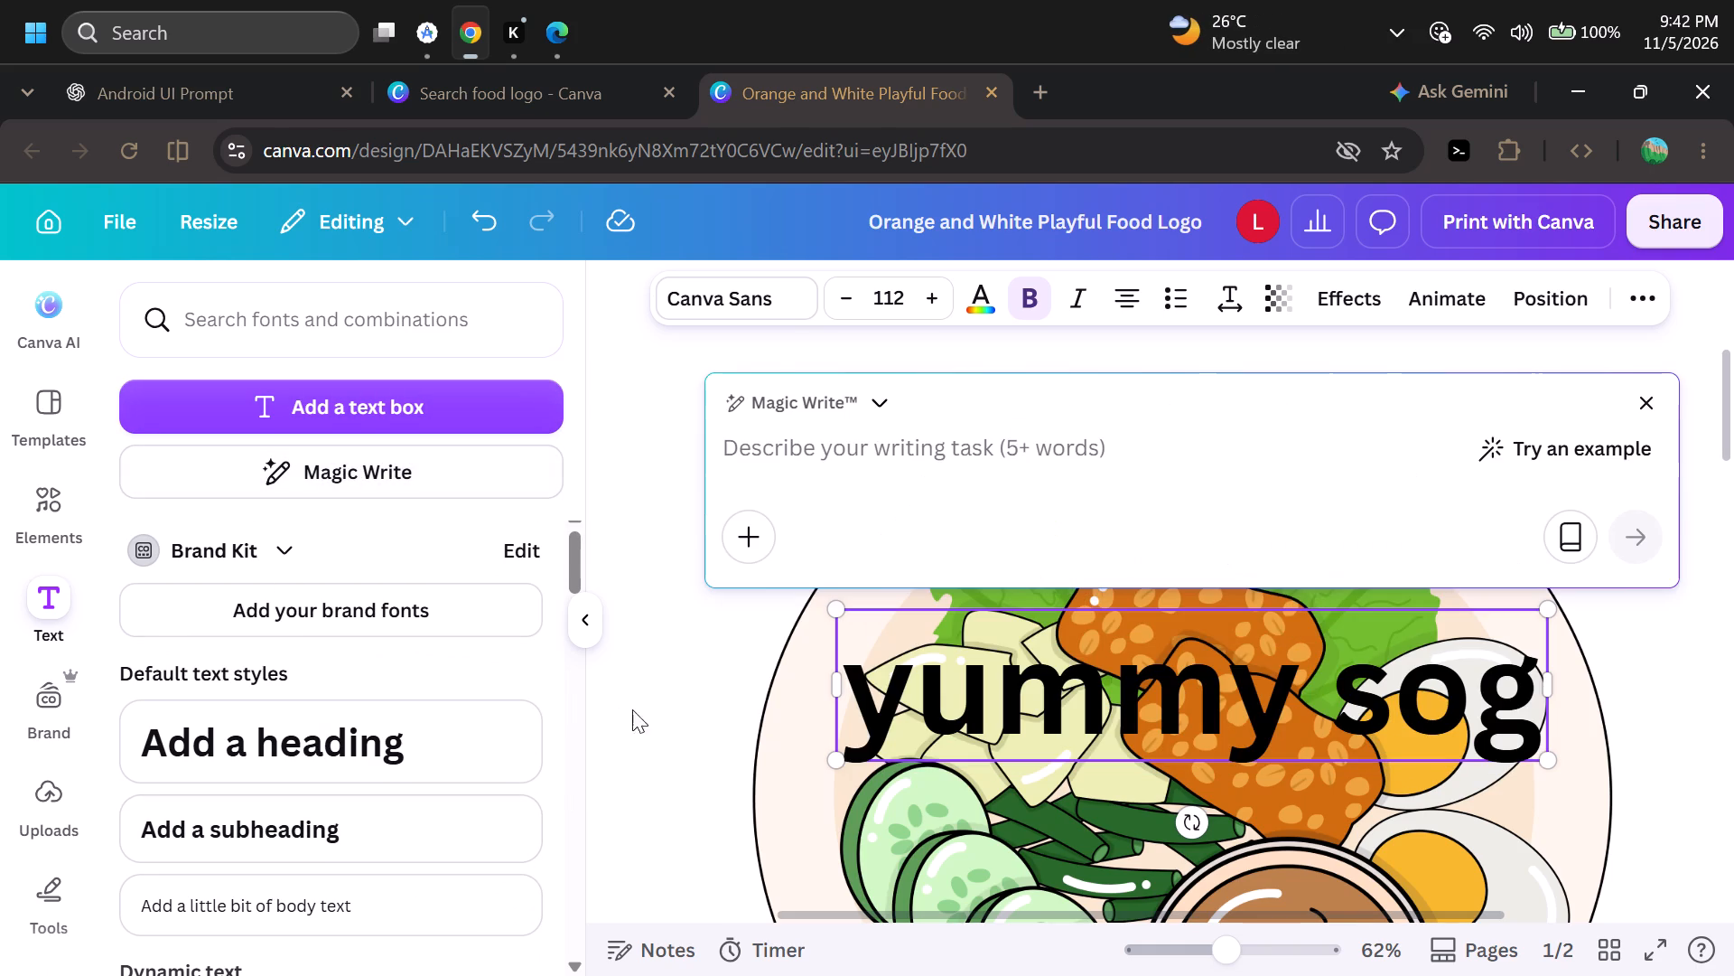
scroll(390, 496, up, 4)
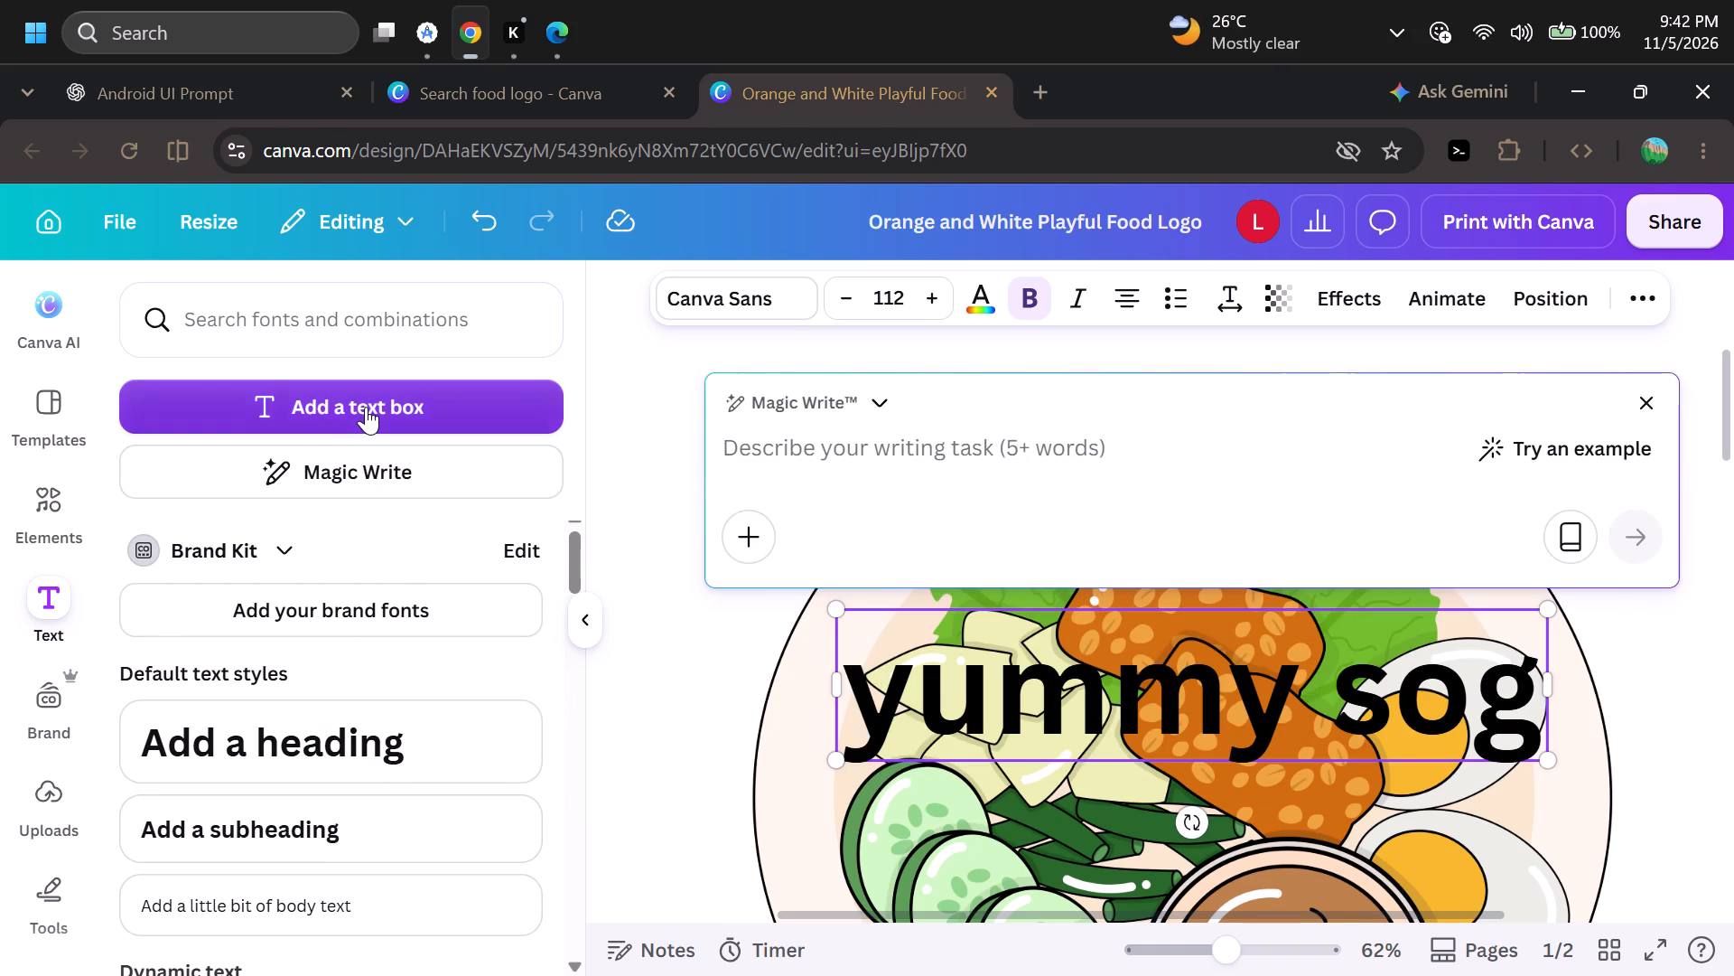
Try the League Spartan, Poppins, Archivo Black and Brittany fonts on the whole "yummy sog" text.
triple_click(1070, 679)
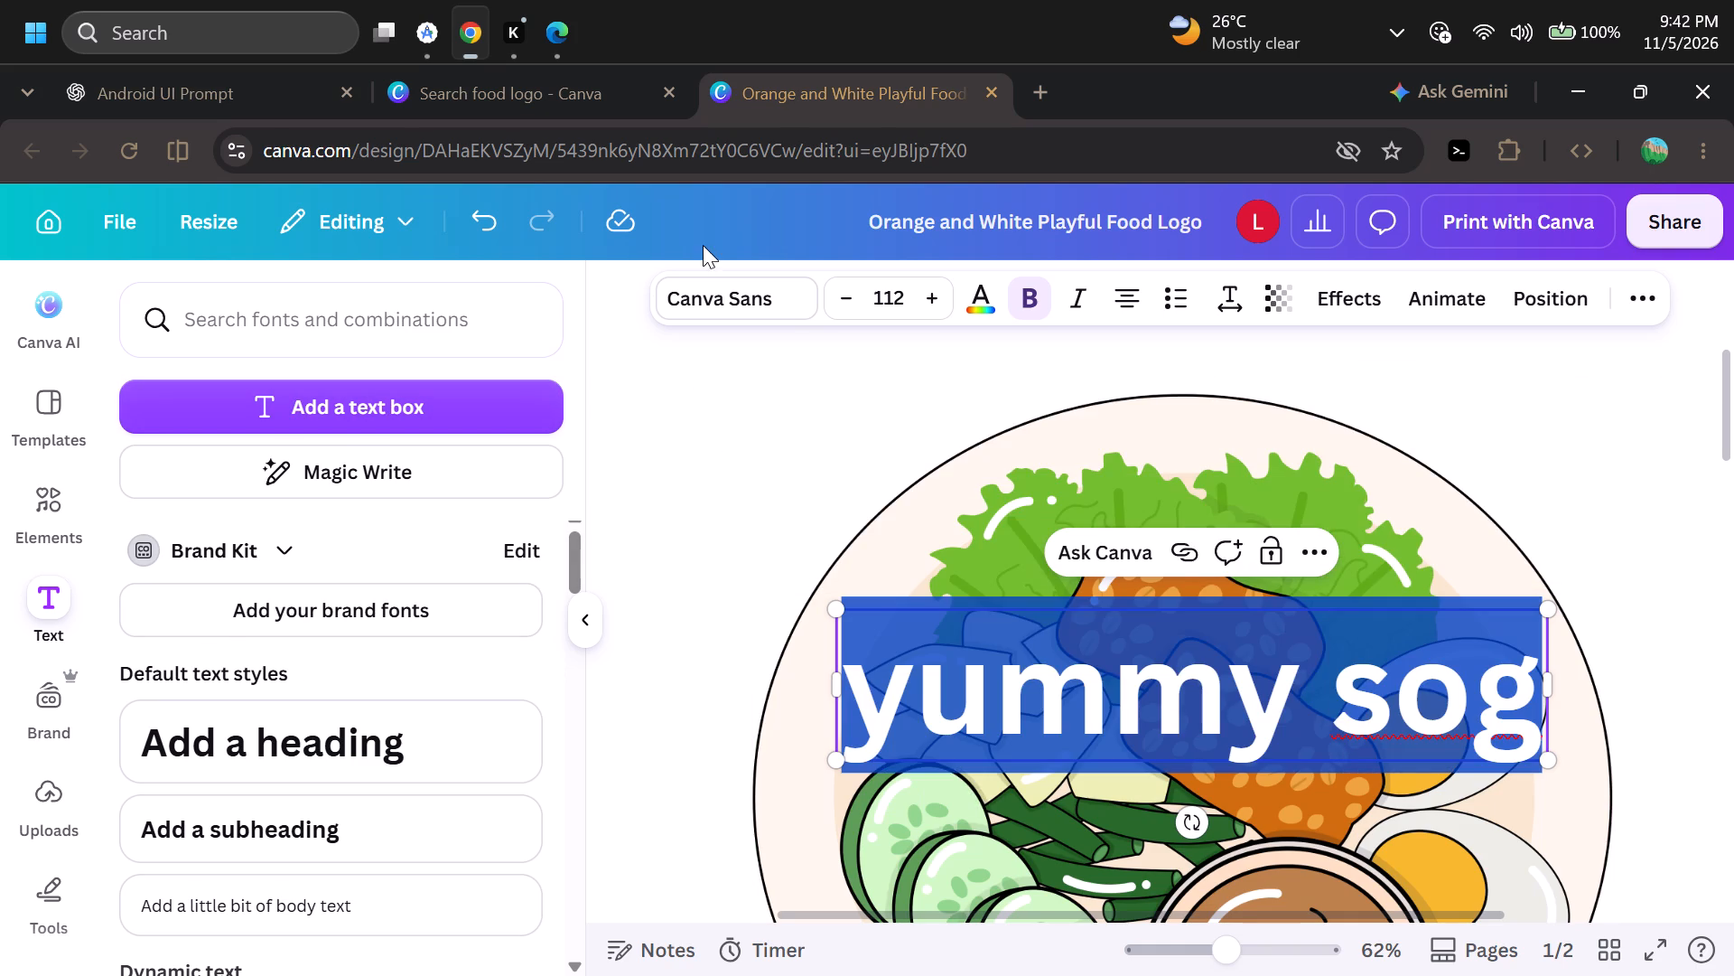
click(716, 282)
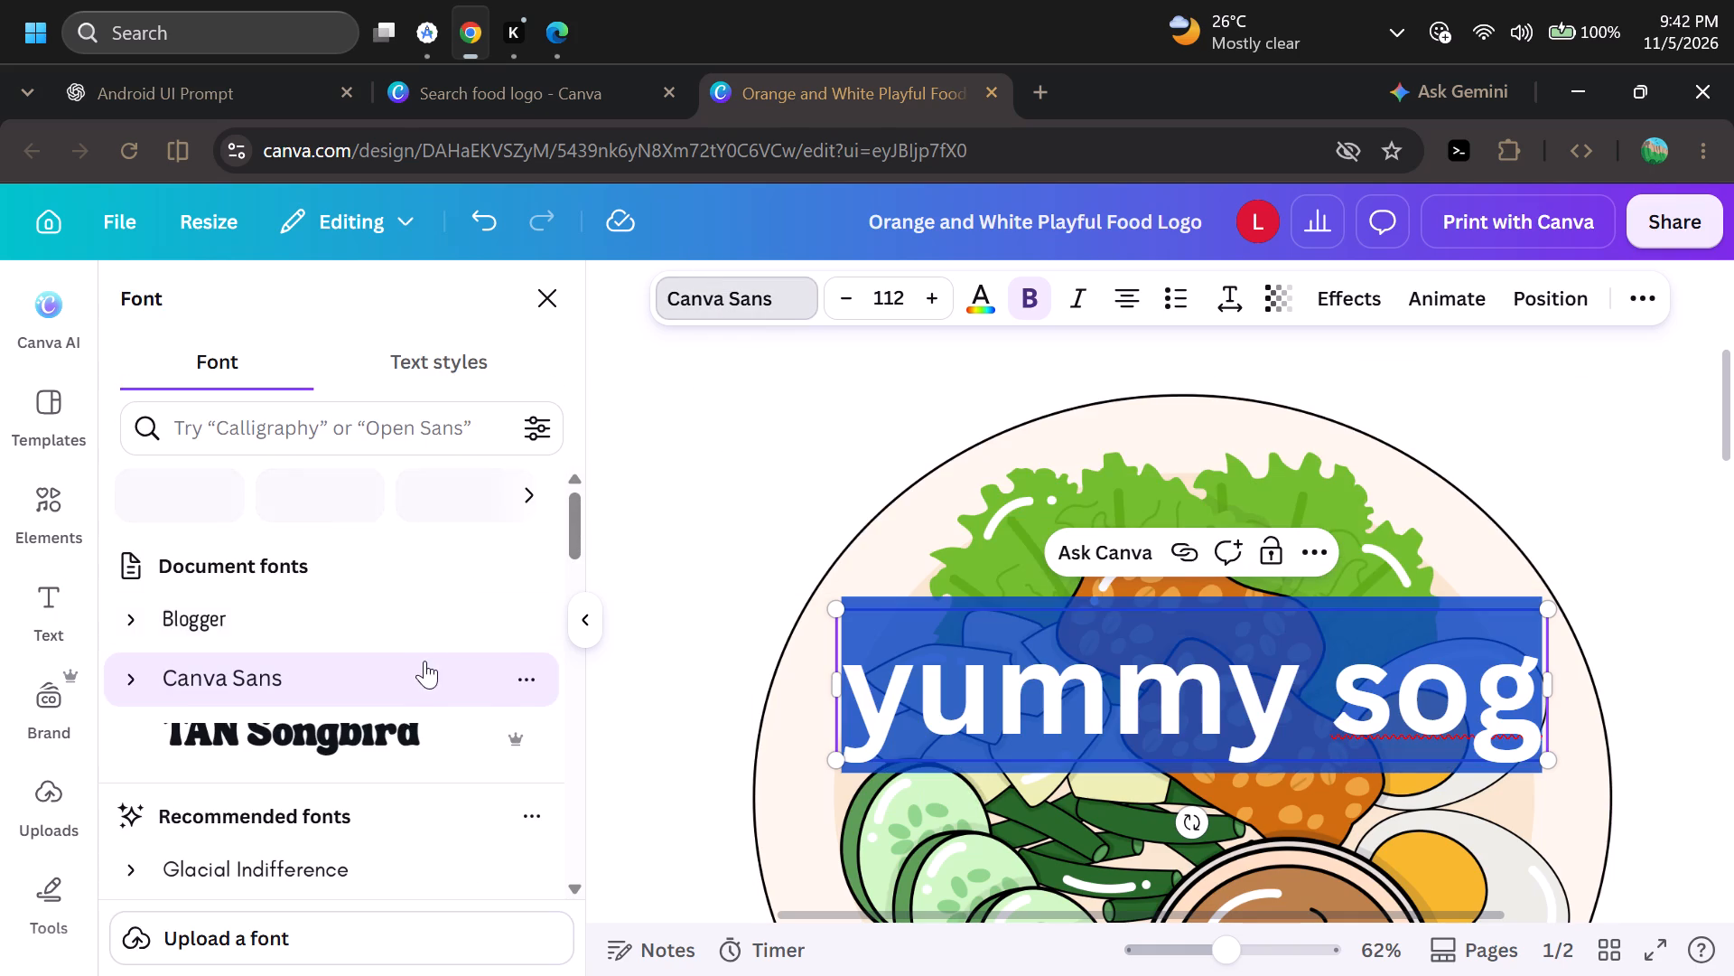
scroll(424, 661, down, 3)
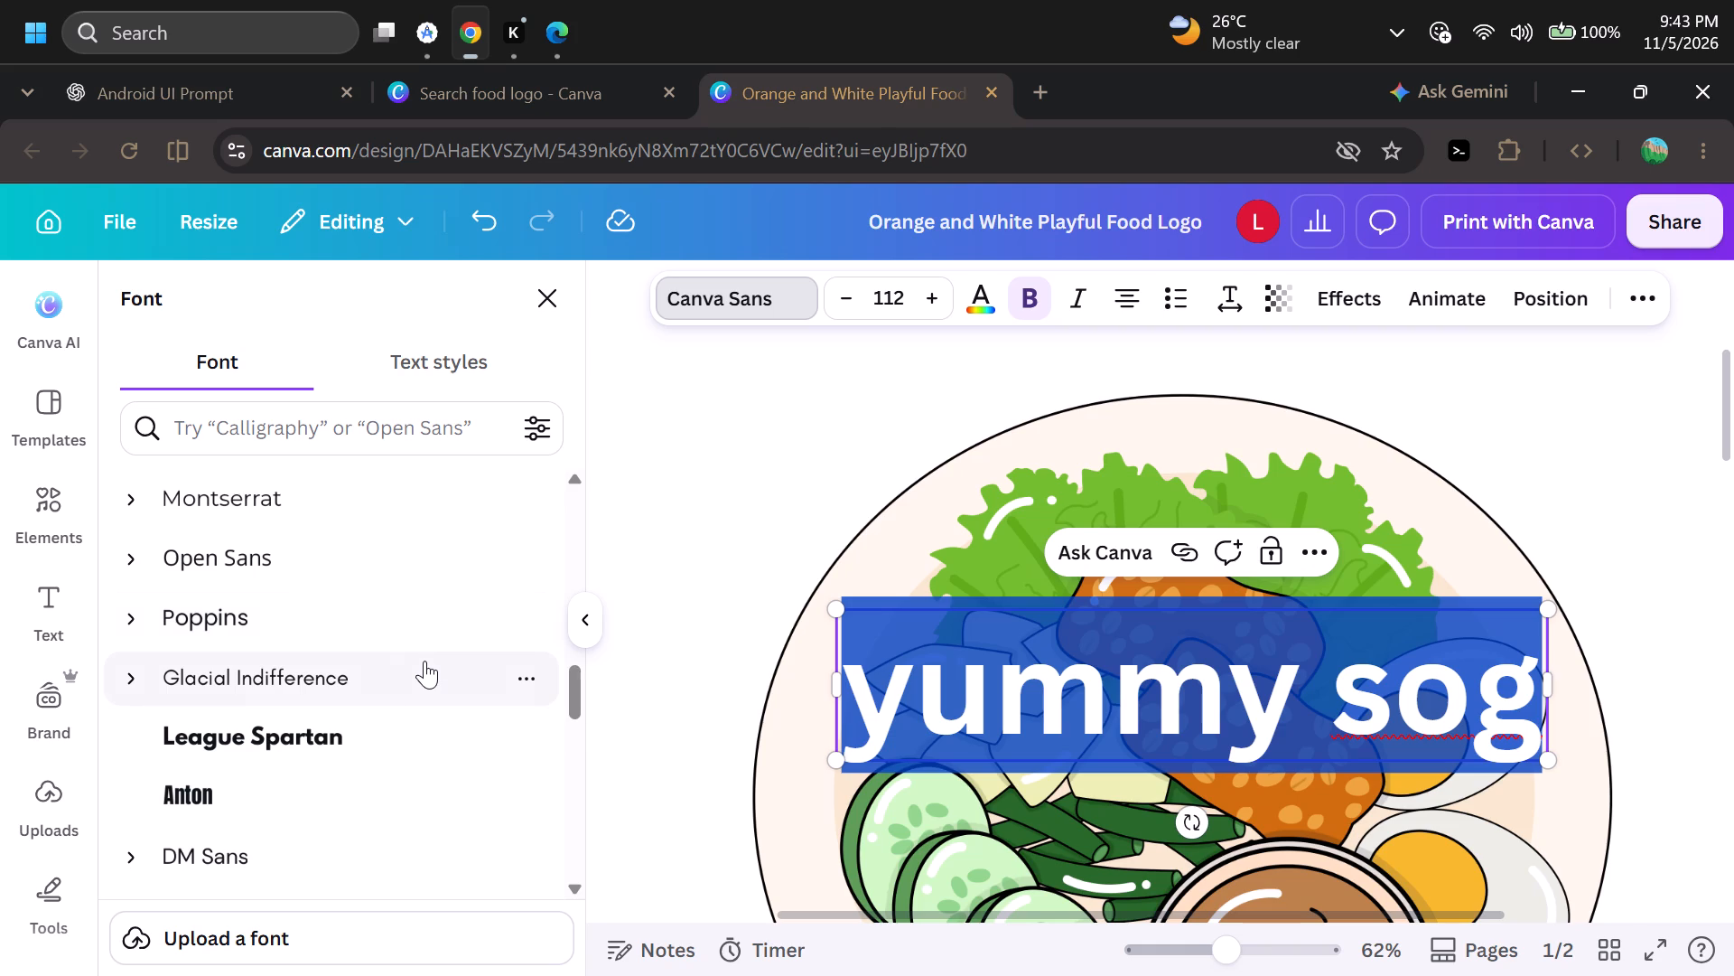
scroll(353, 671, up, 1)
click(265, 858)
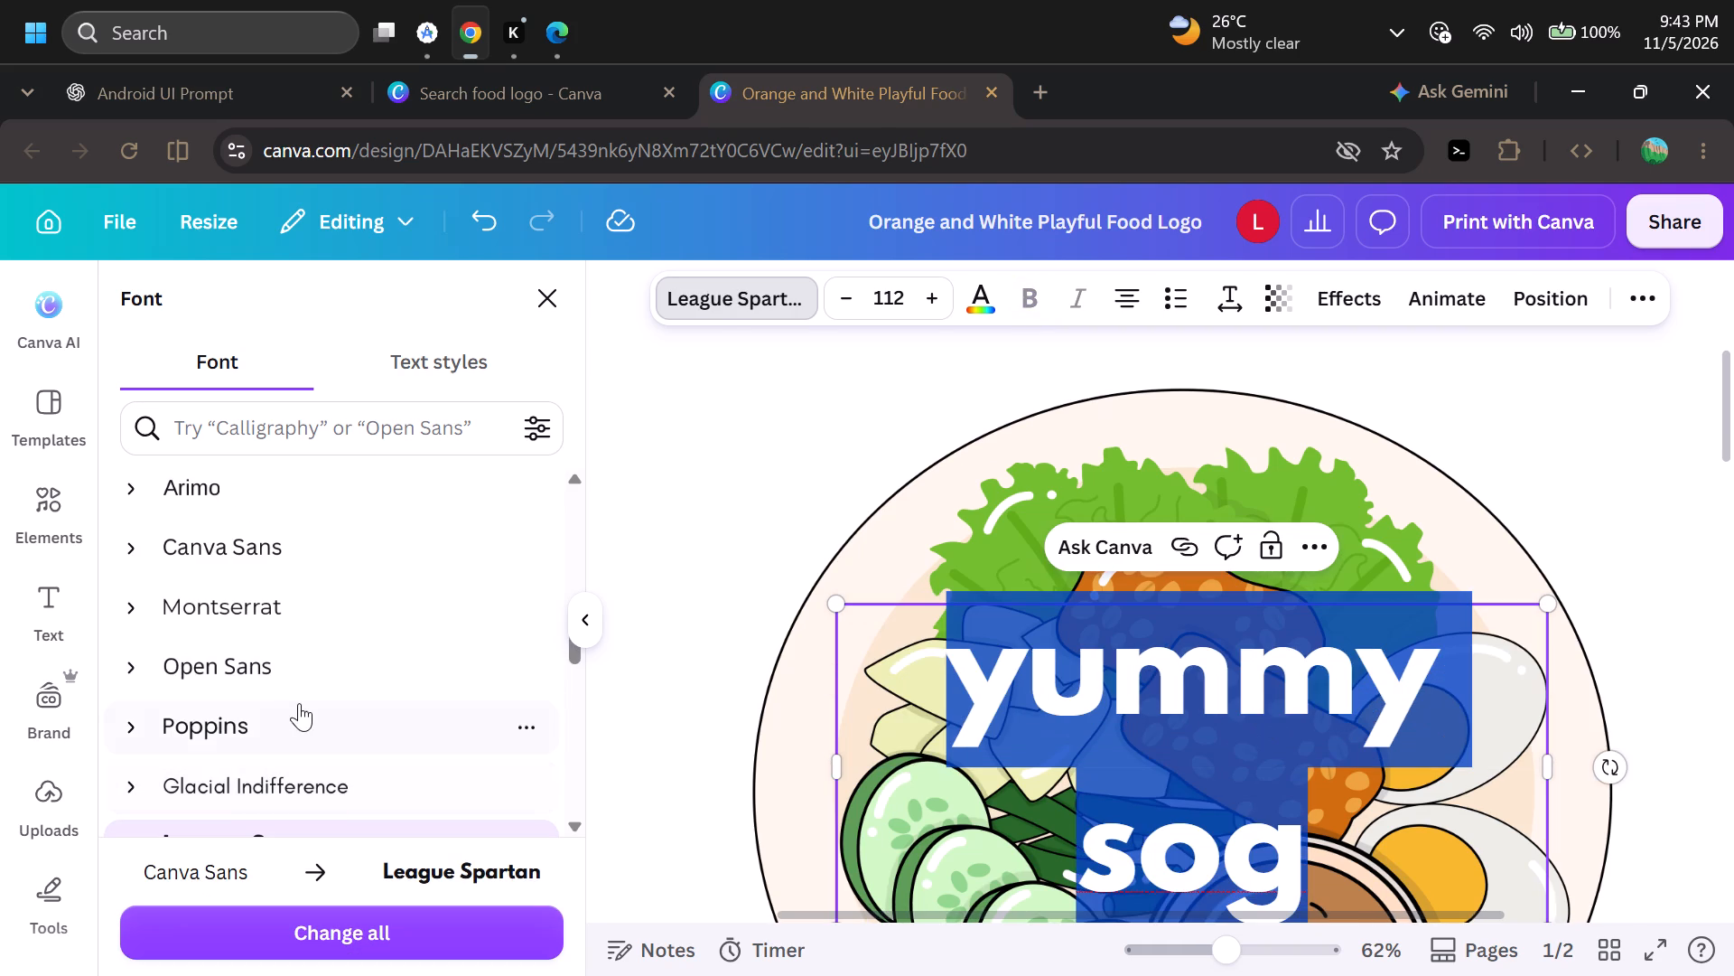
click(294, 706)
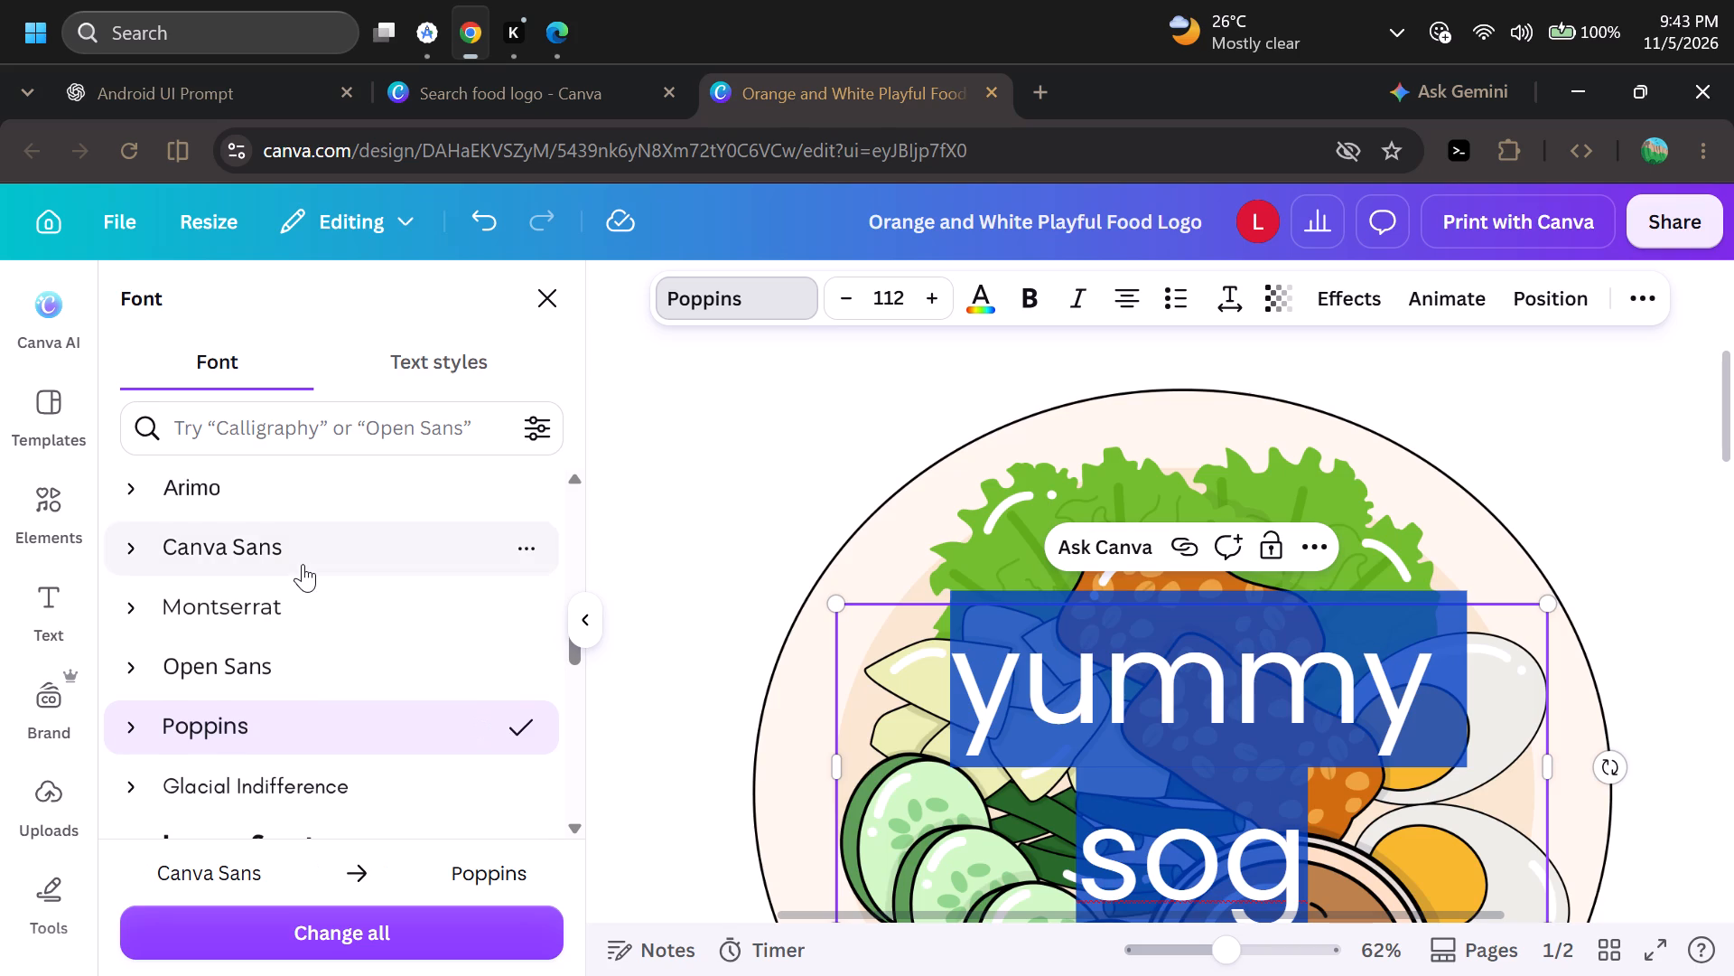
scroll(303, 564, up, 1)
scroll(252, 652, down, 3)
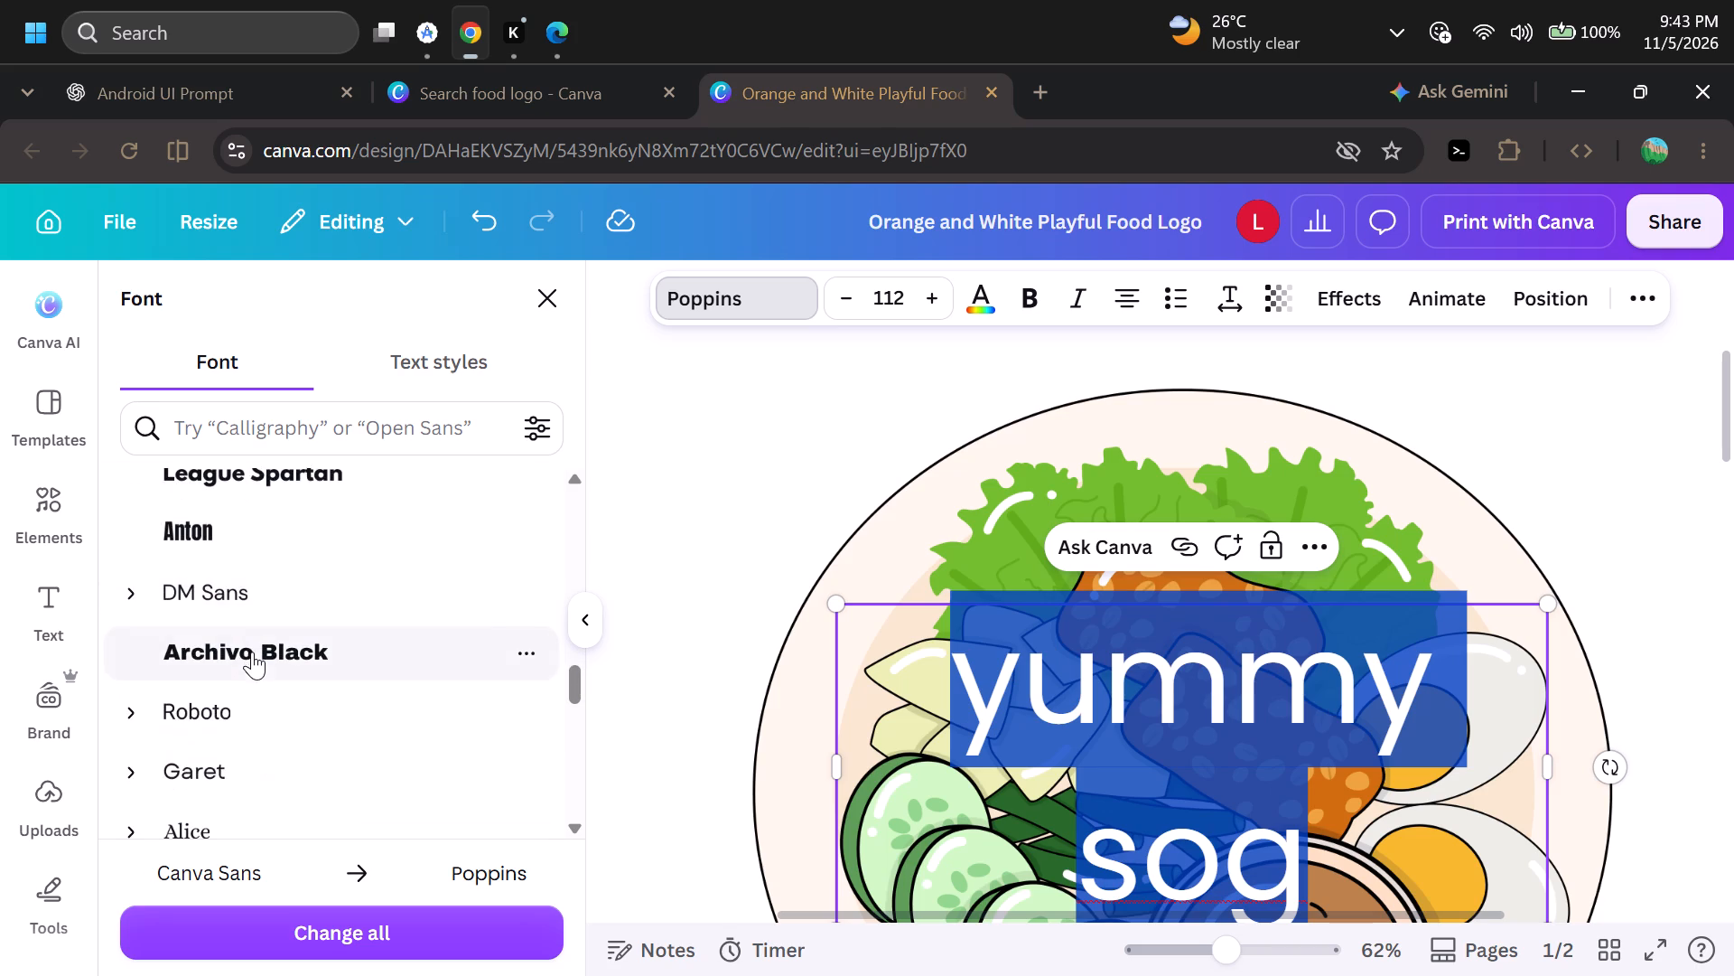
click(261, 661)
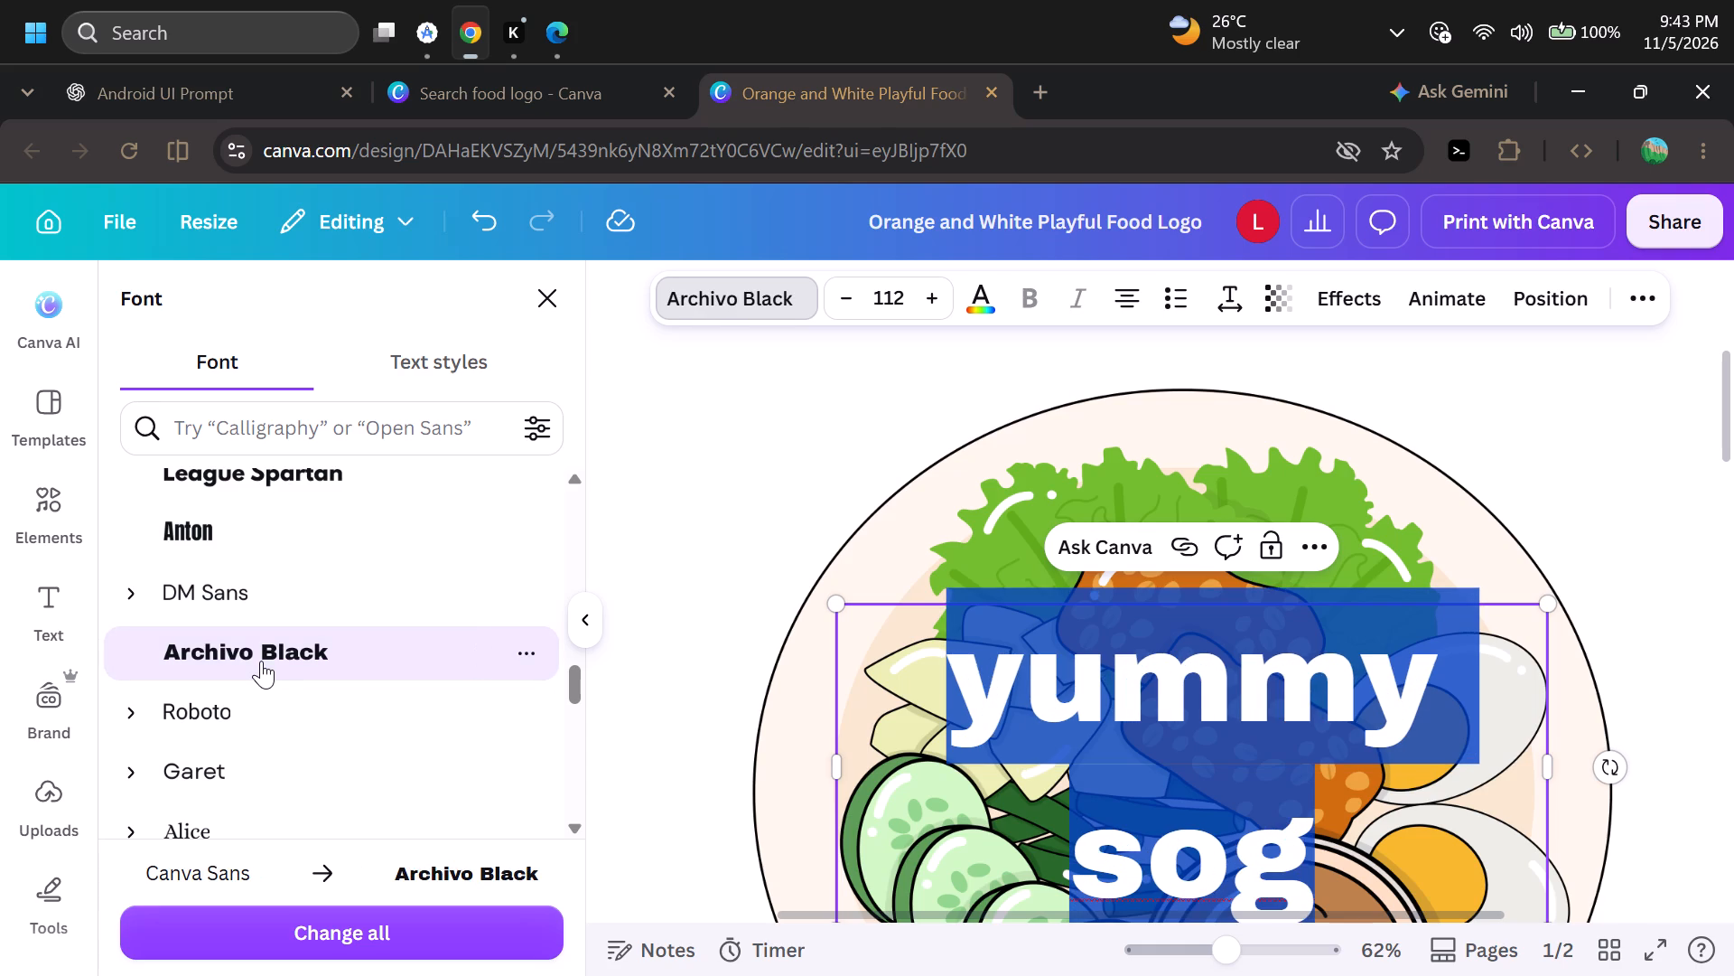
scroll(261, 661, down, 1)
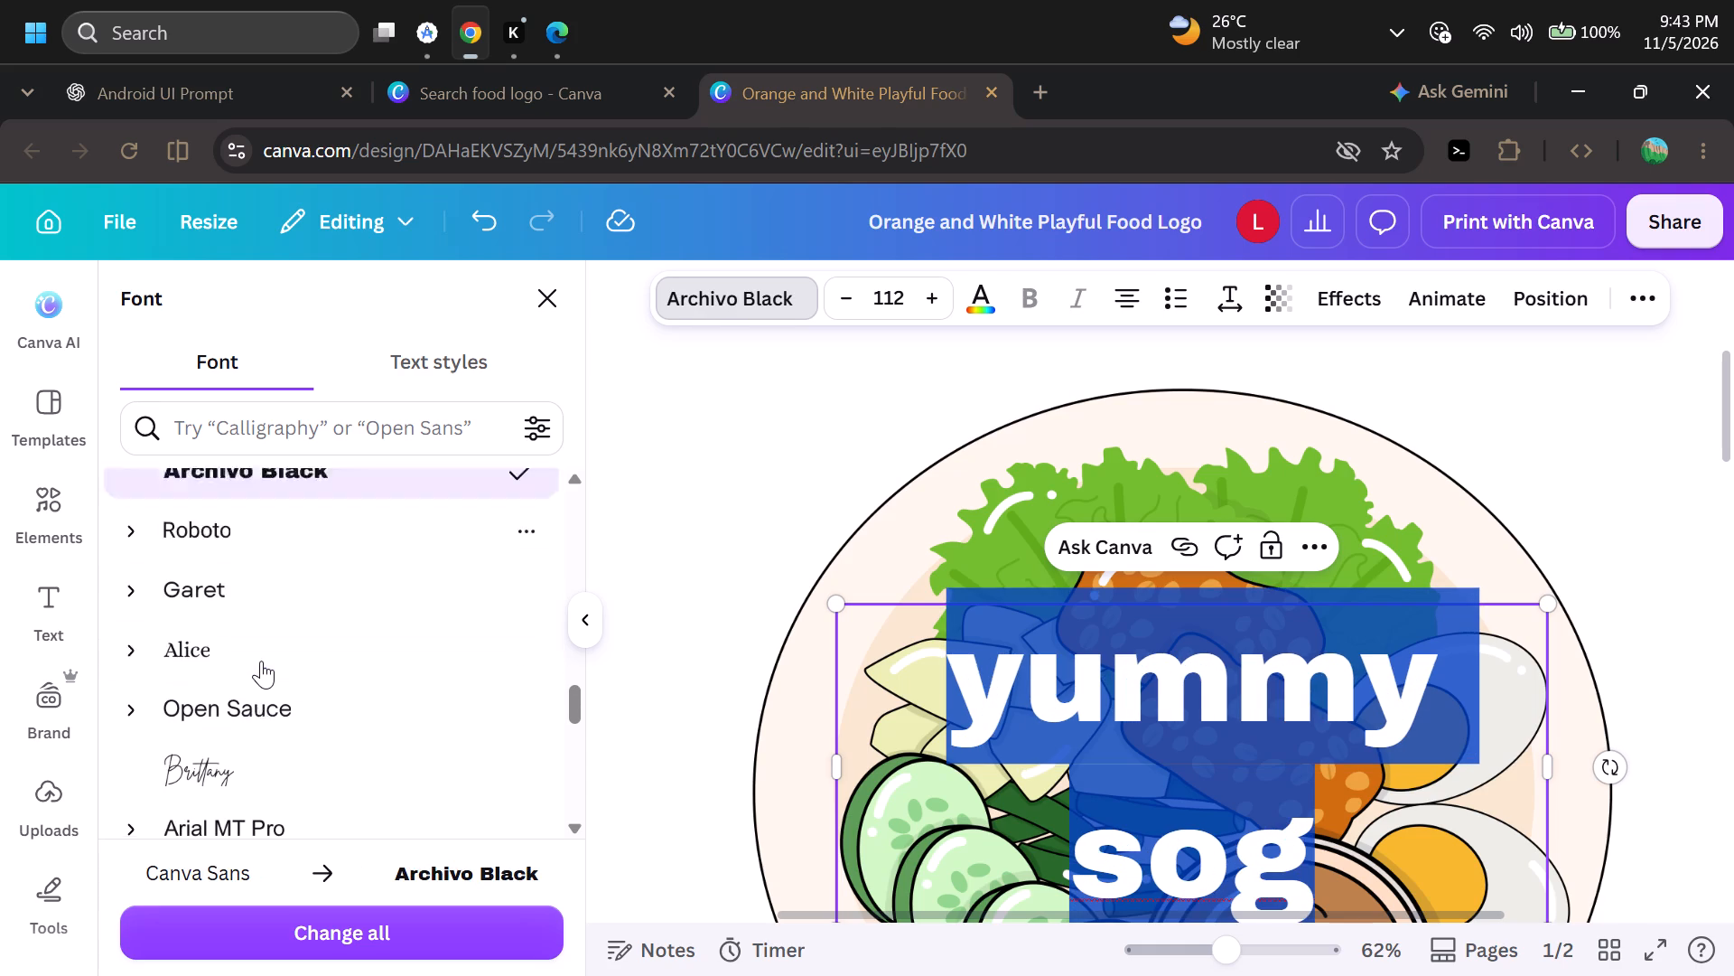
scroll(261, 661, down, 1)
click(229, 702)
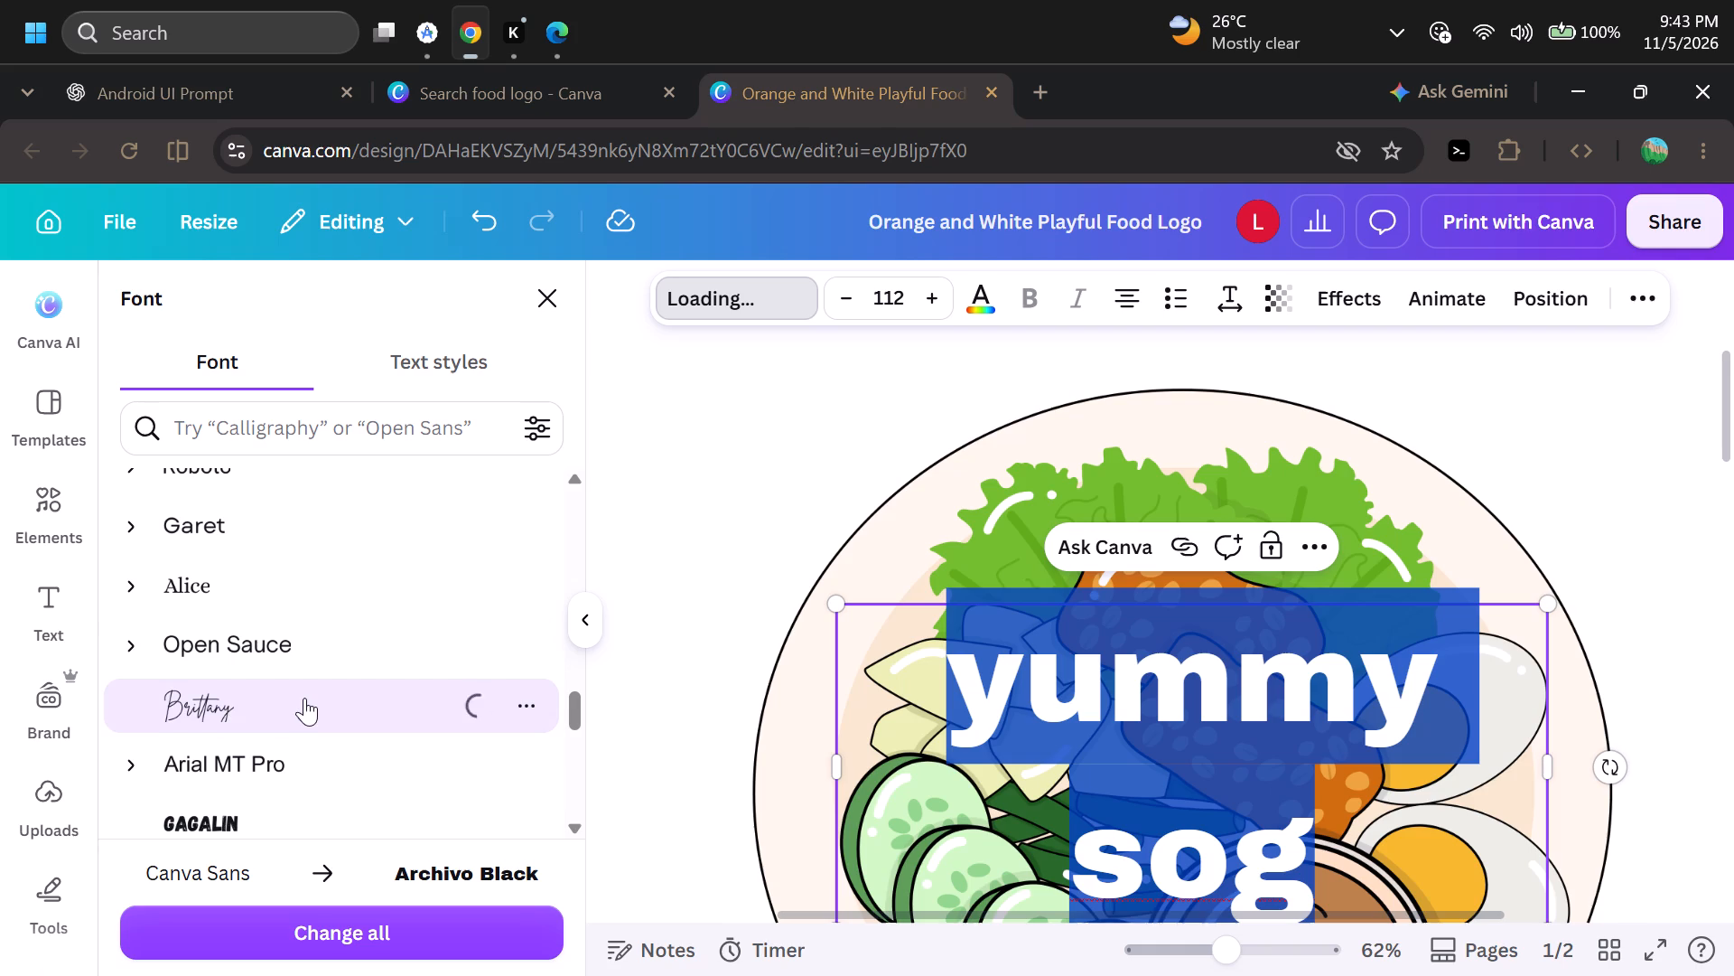
Set the font of the selected "yummy sog" text to Shrikhand.
scroll(304, 698, down, 2)
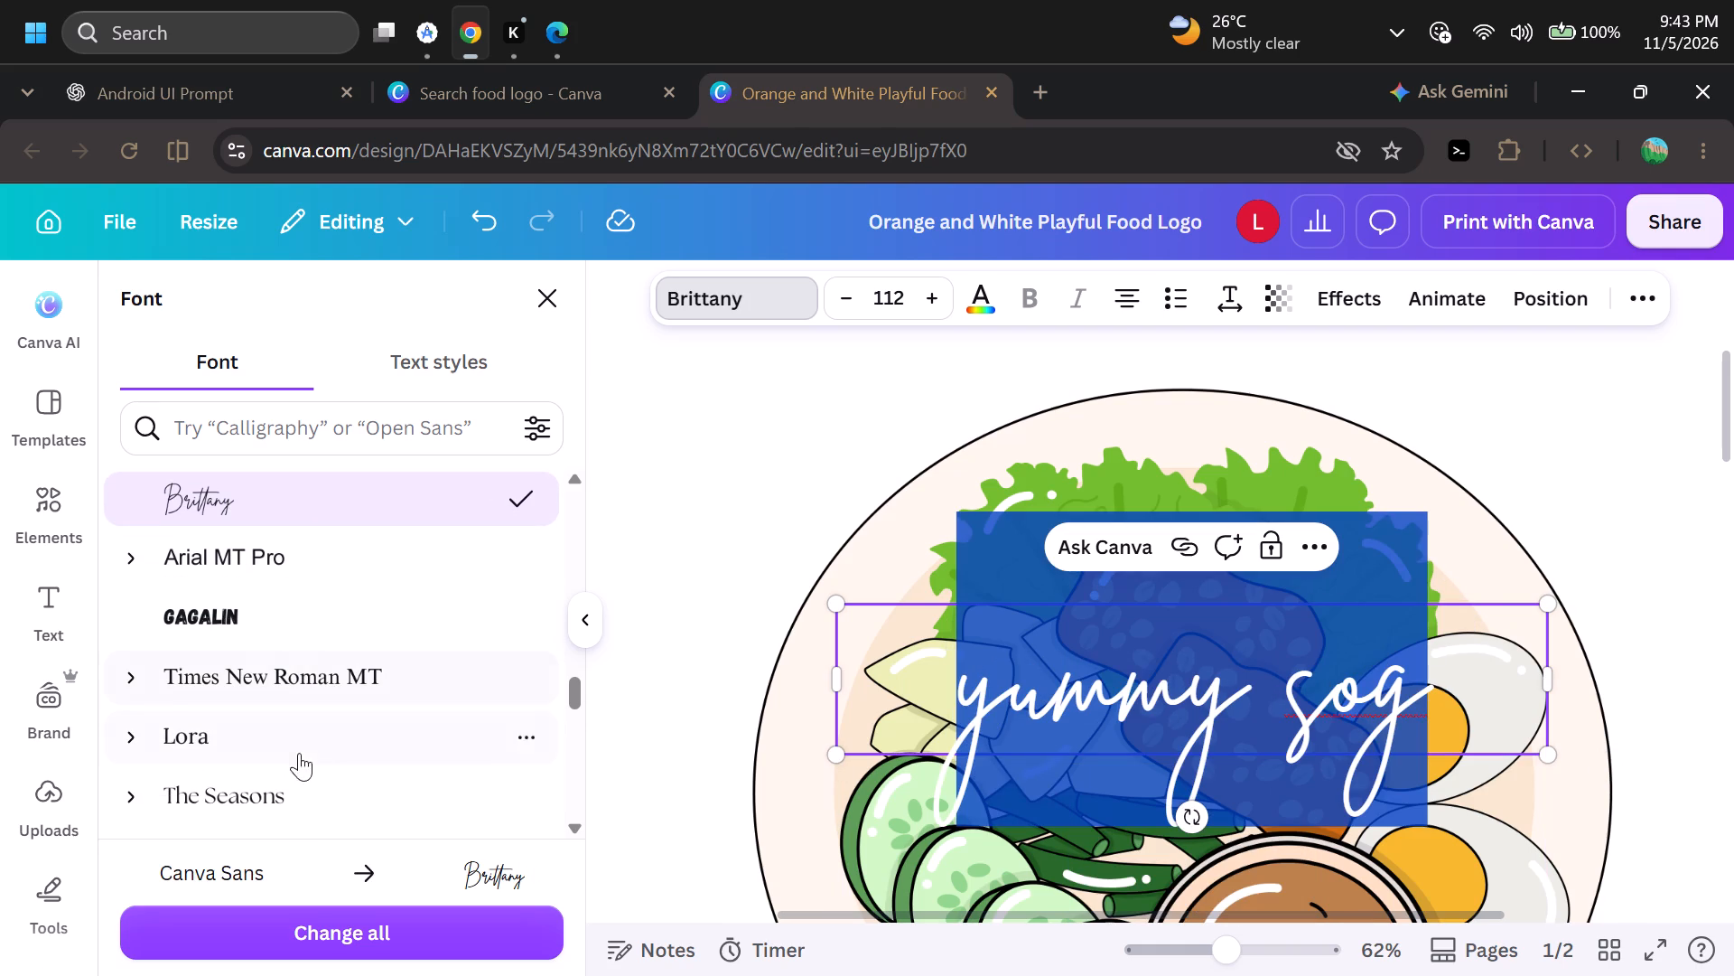
scroll(298, 732, down, 2)
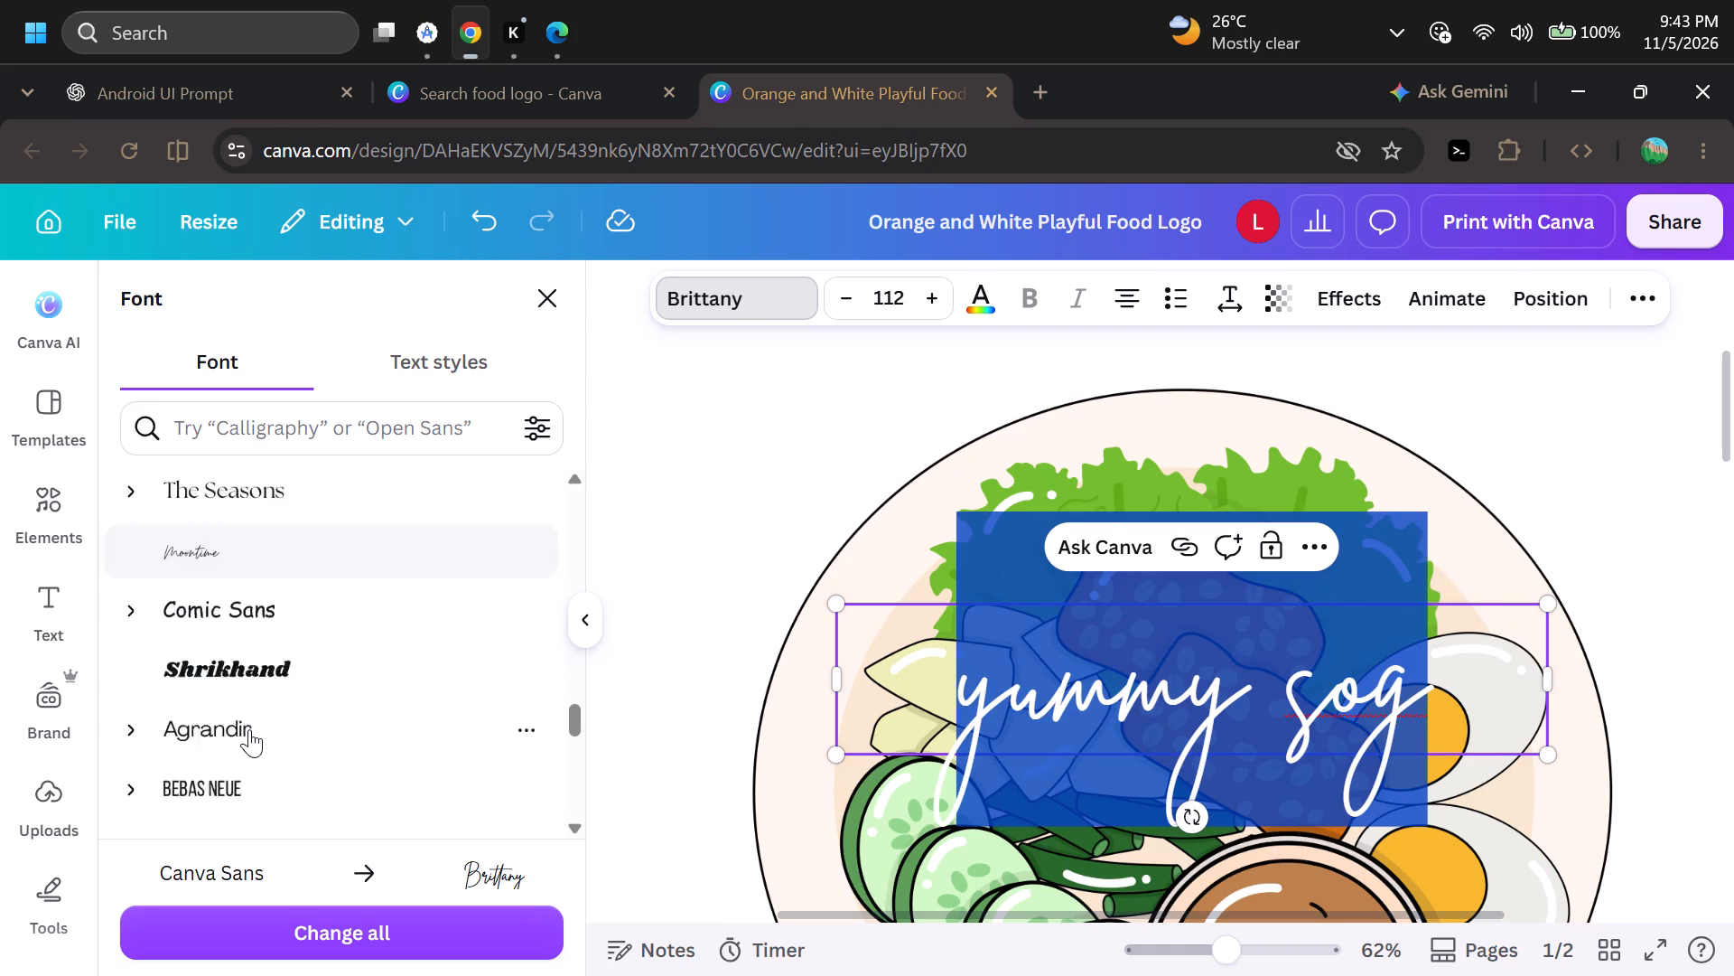
scroll(249, 729, down, 1)
click(232, 641)
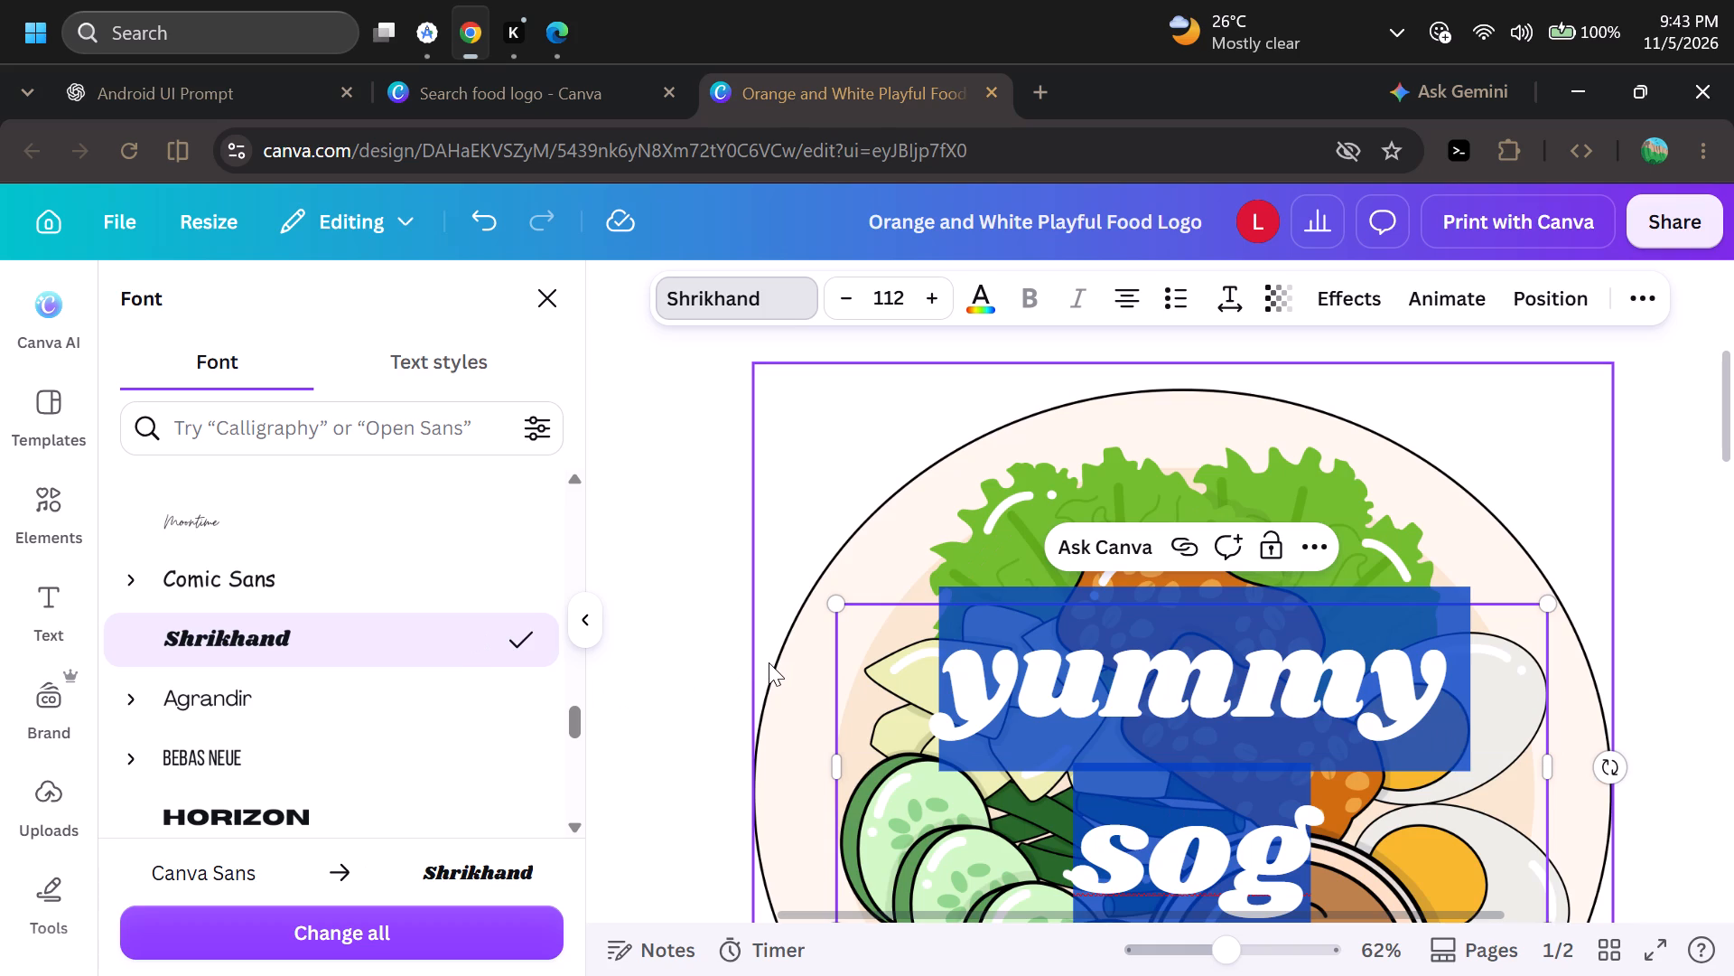
Reduce the "yummy sog" text to size 101 so it fits on one line, then close the font list and deselect the text.
key(ctrl+shift+comma)
key(ctrl+shift+comma)
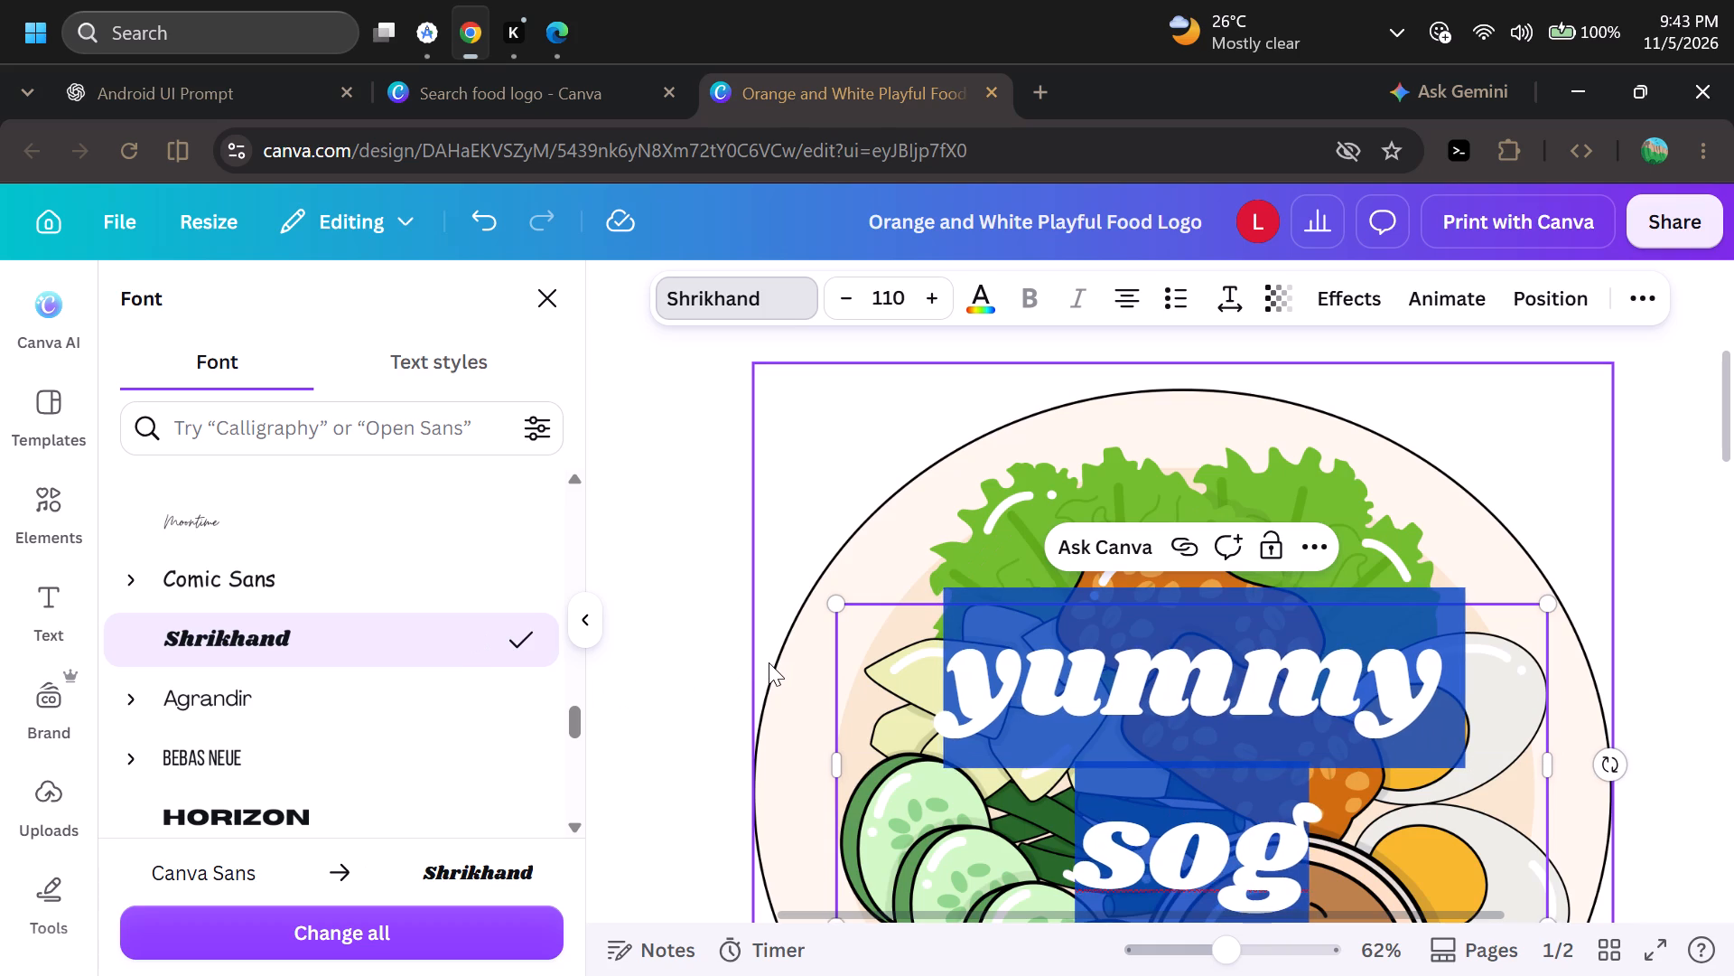
key(ctrl+shift+comma)
key(ctrl+shift+comma)
key(ctrl+shift+comma)
key(ctrl+shift+comma)
key(ctrl+shift+comma)
key(ctrl+shift+comma)
key(ctrl+shift+comma)
key(ctrl+shift+comma)
key(ctrl+shift+comma)
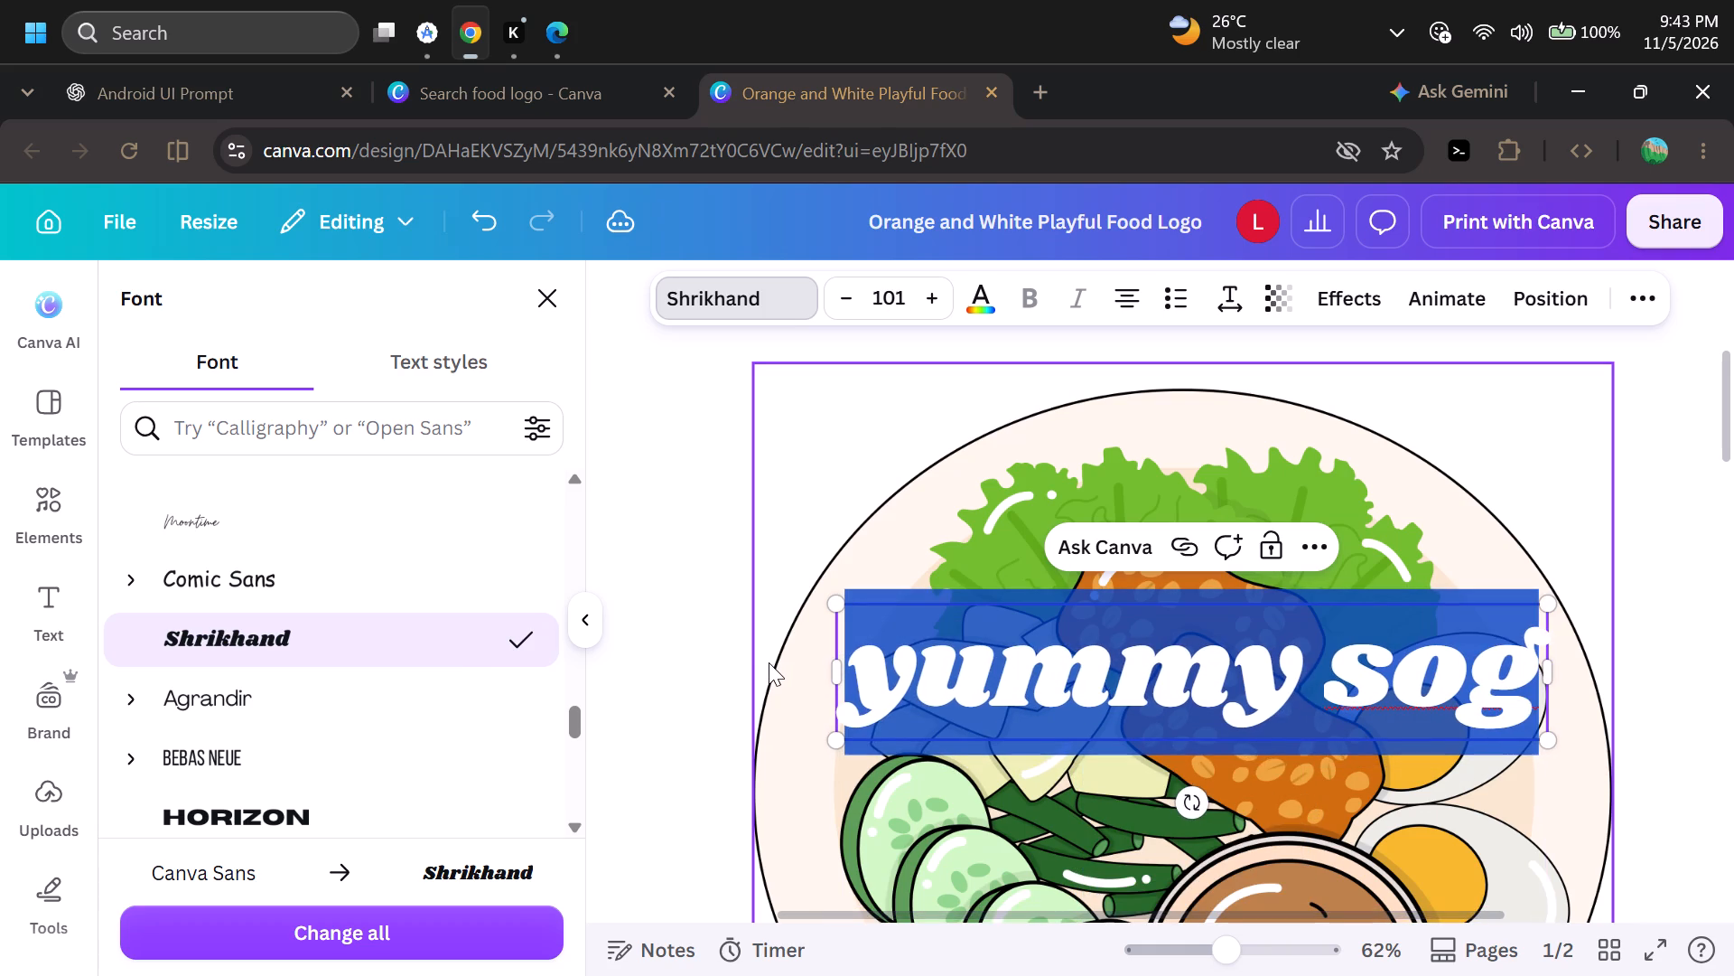
click(585, 627)
click(1643, 552)
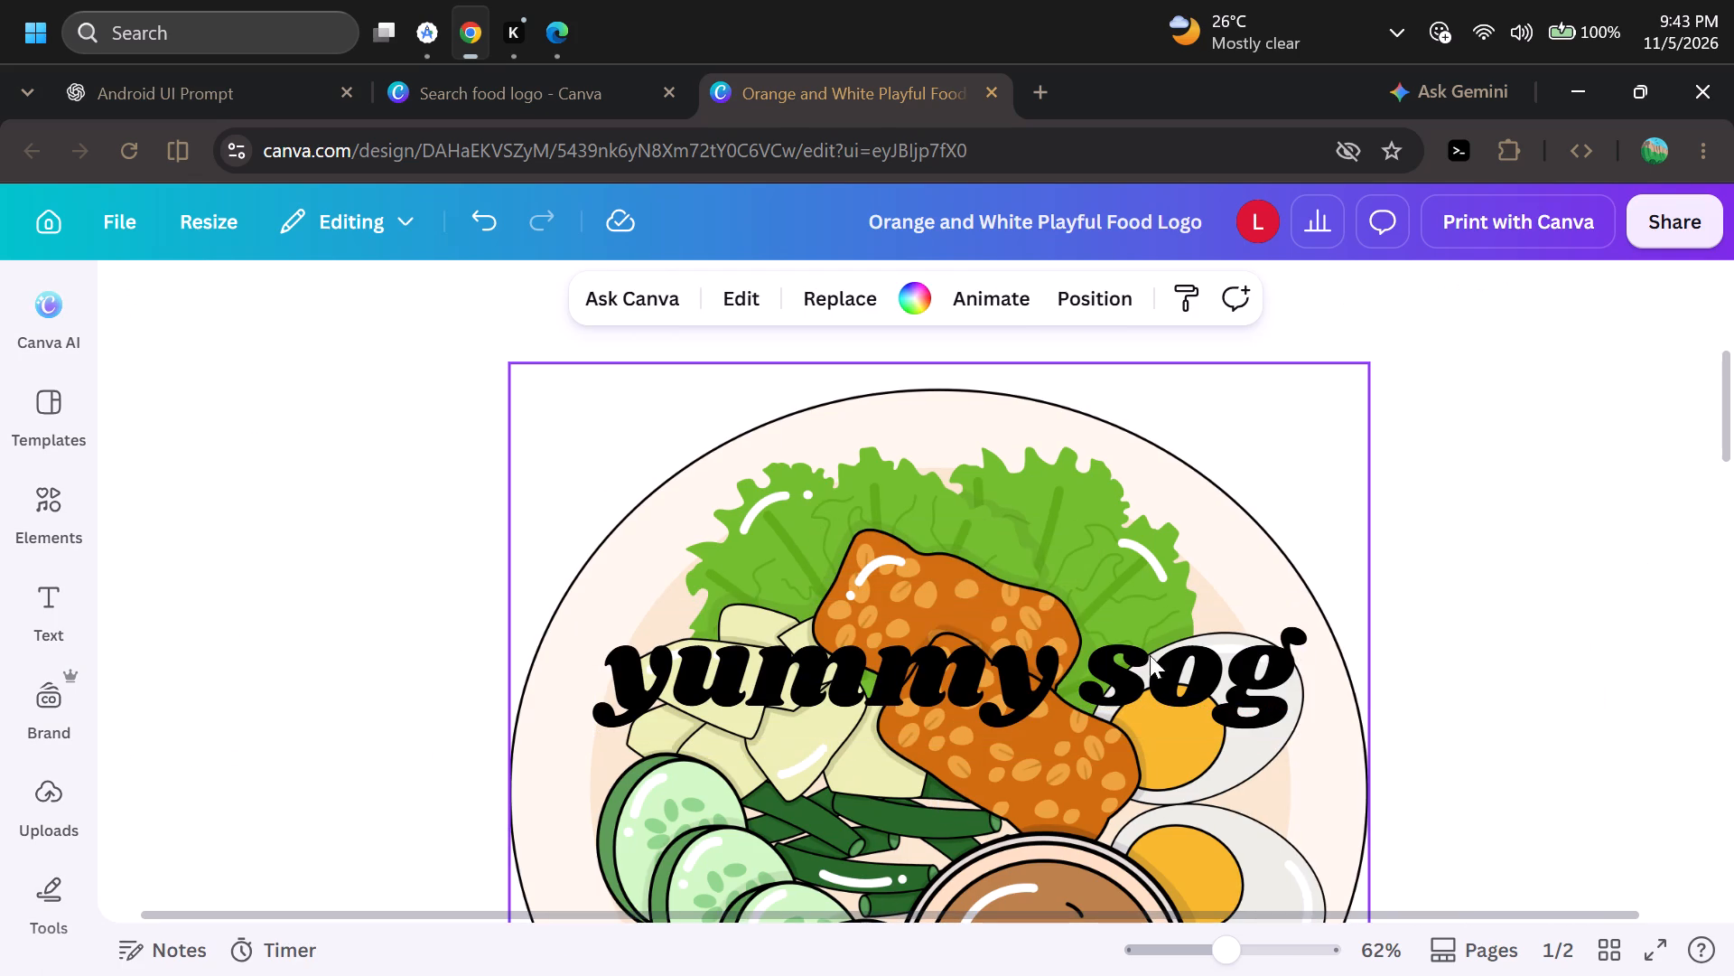
Examine the animations, text effects and text-effect apps available for the "yummy sog" text.
click(1098, 654)
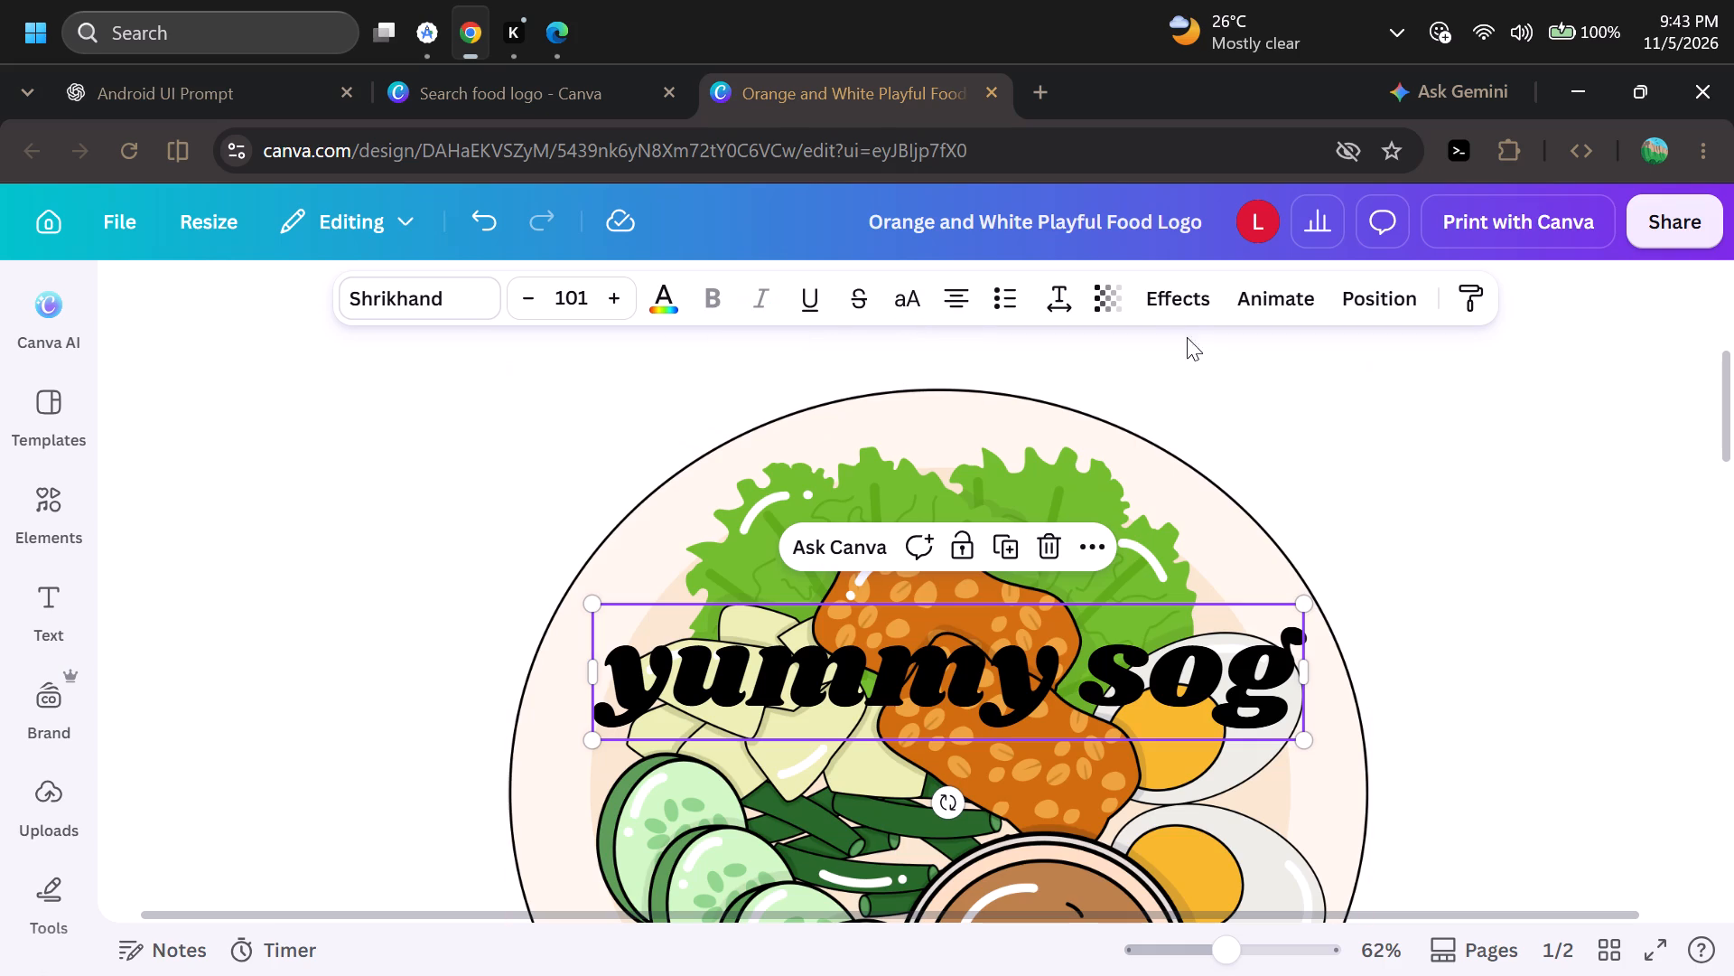
click(1266, 309)
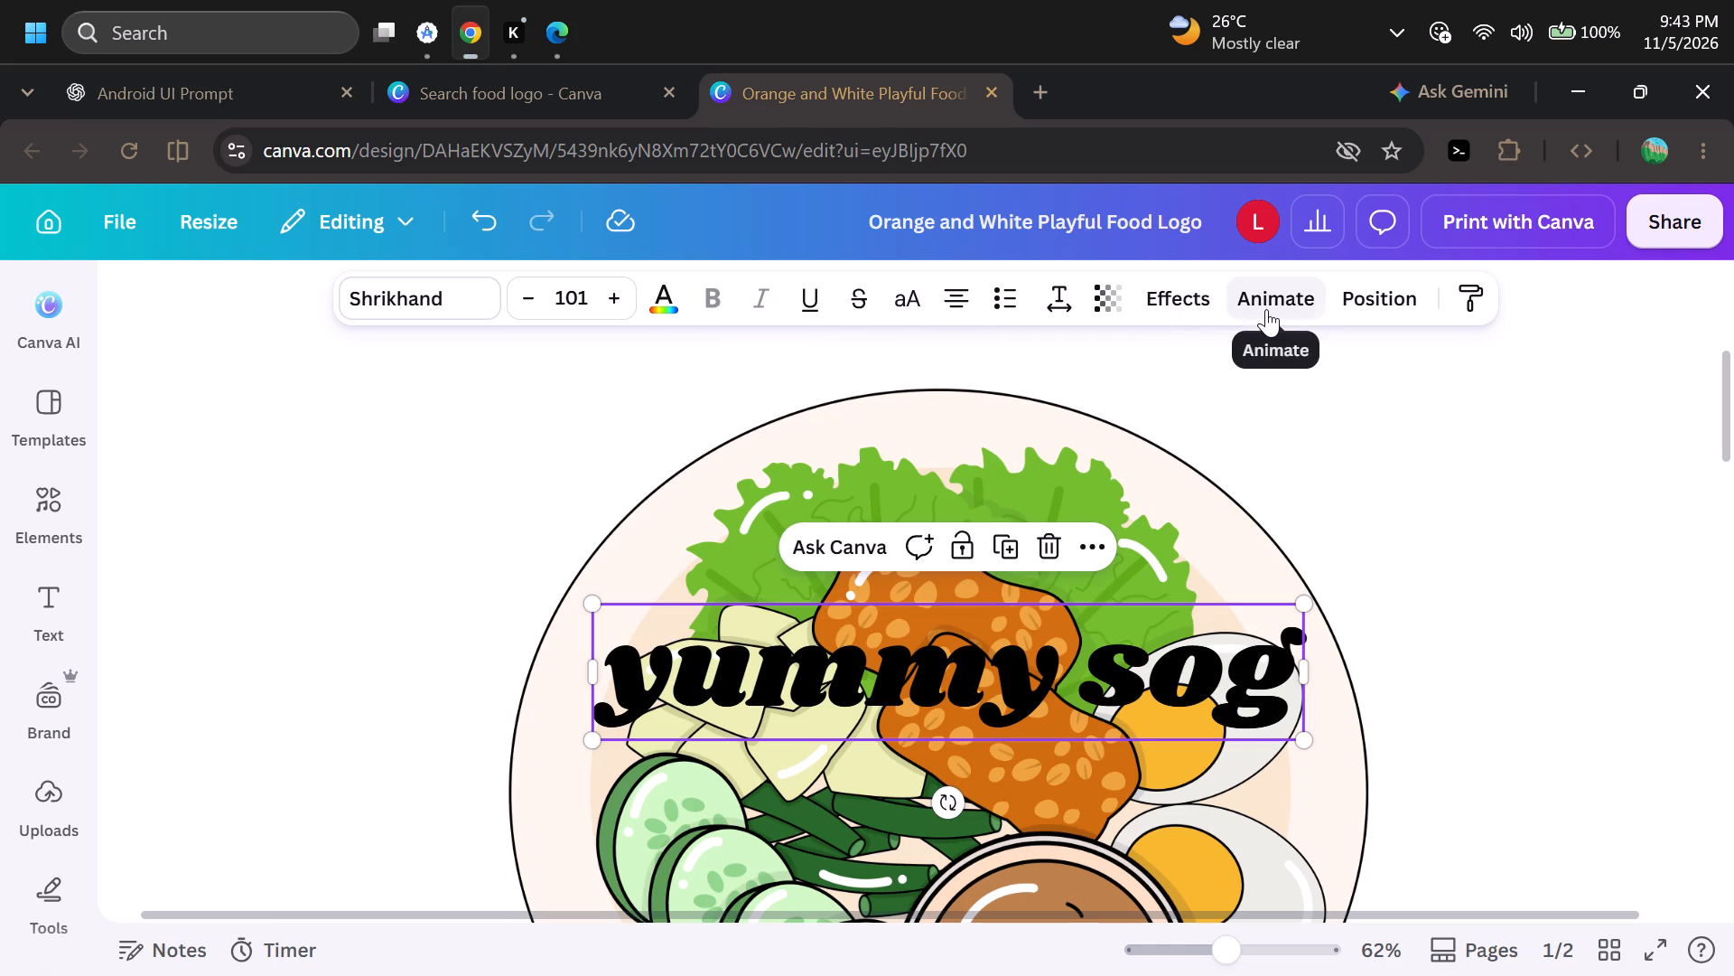
scroll(460, 729, down, 4)
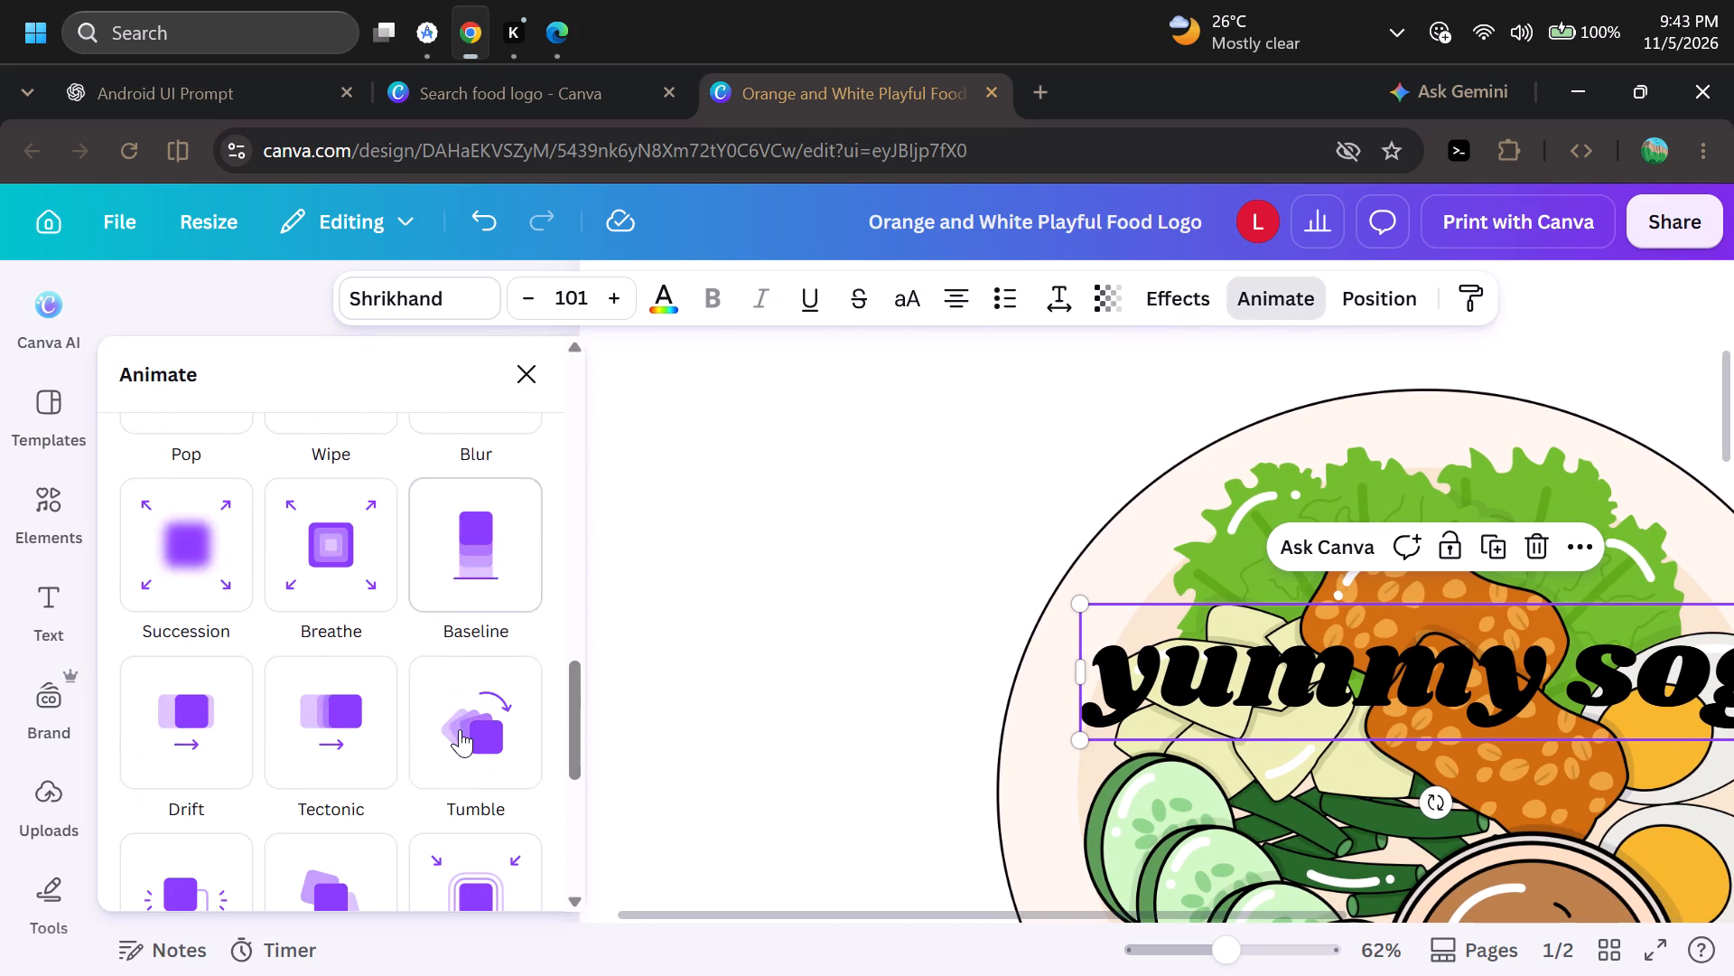
scroll(460, 729, down, 5)
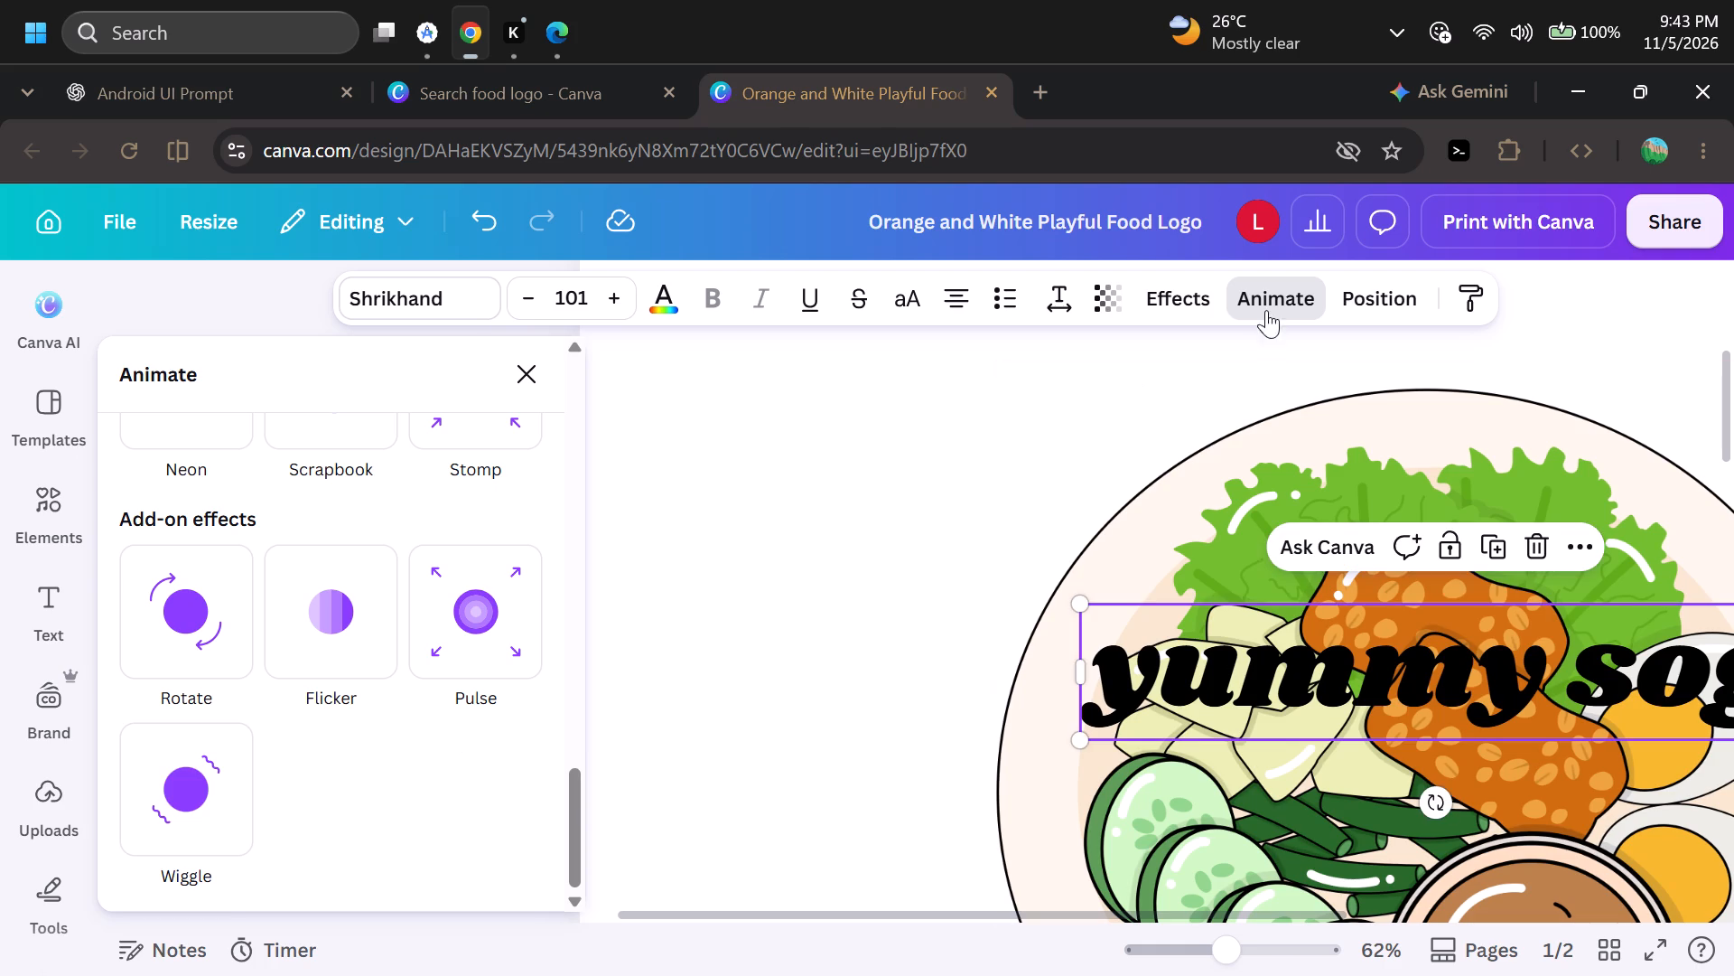
click(1198, 294)
scroll(405, 699, down, 4)
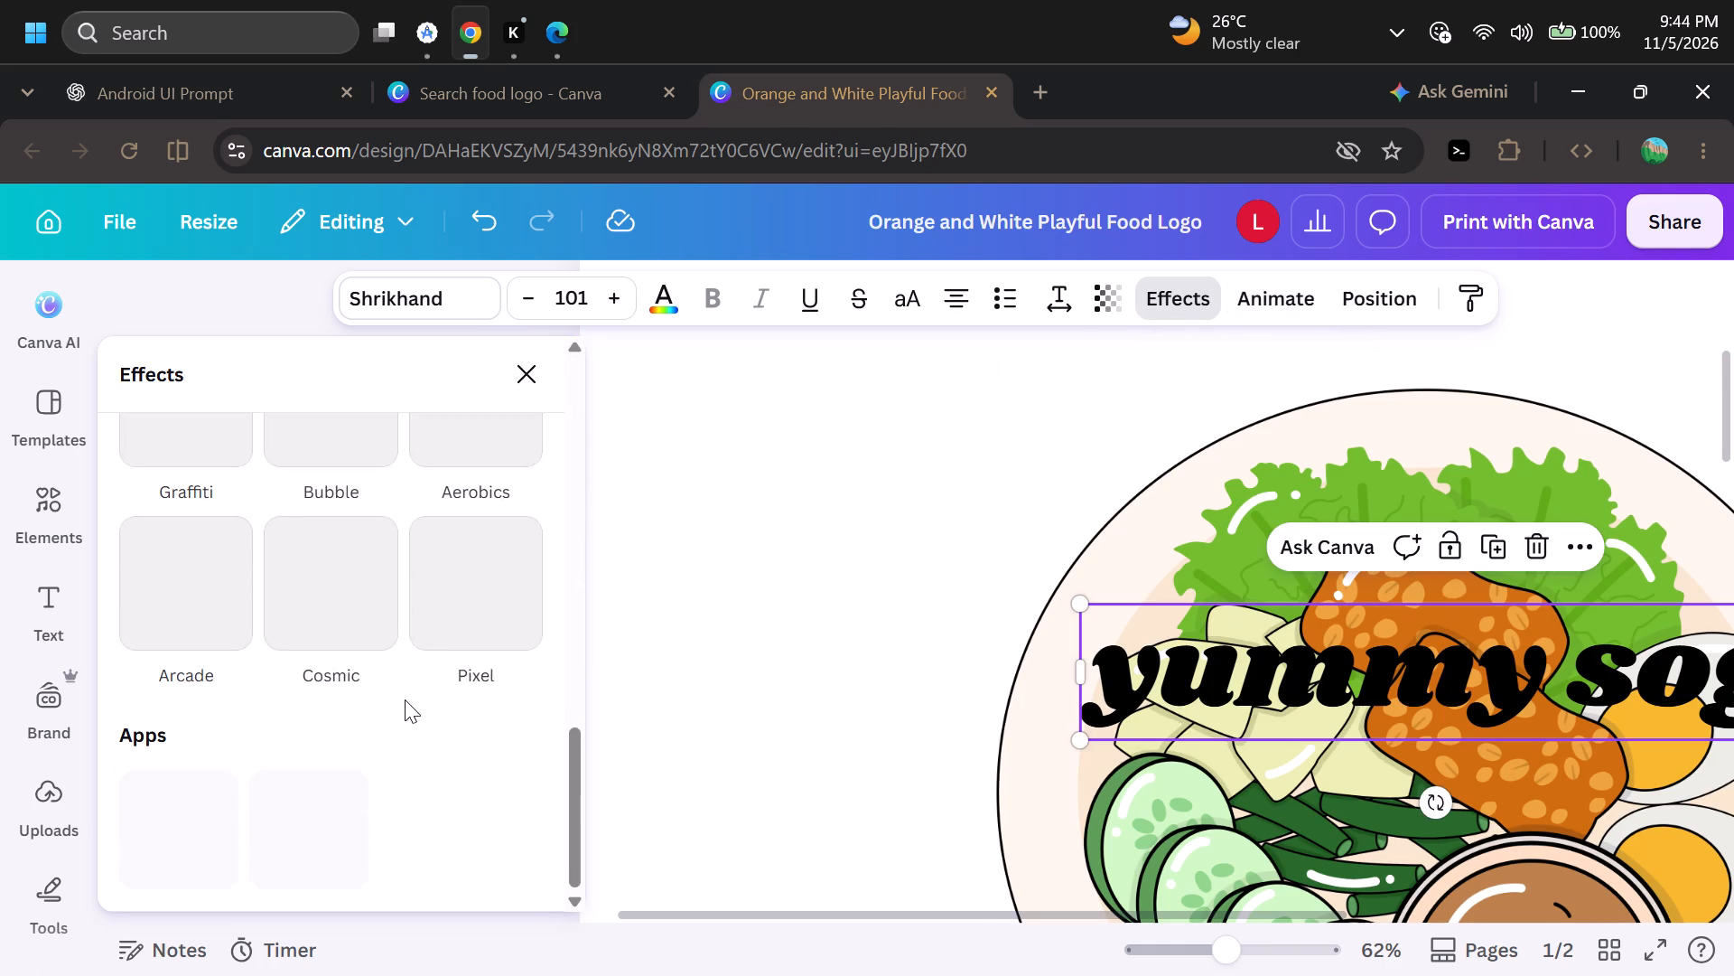
scroll(405, 699, up, 1)
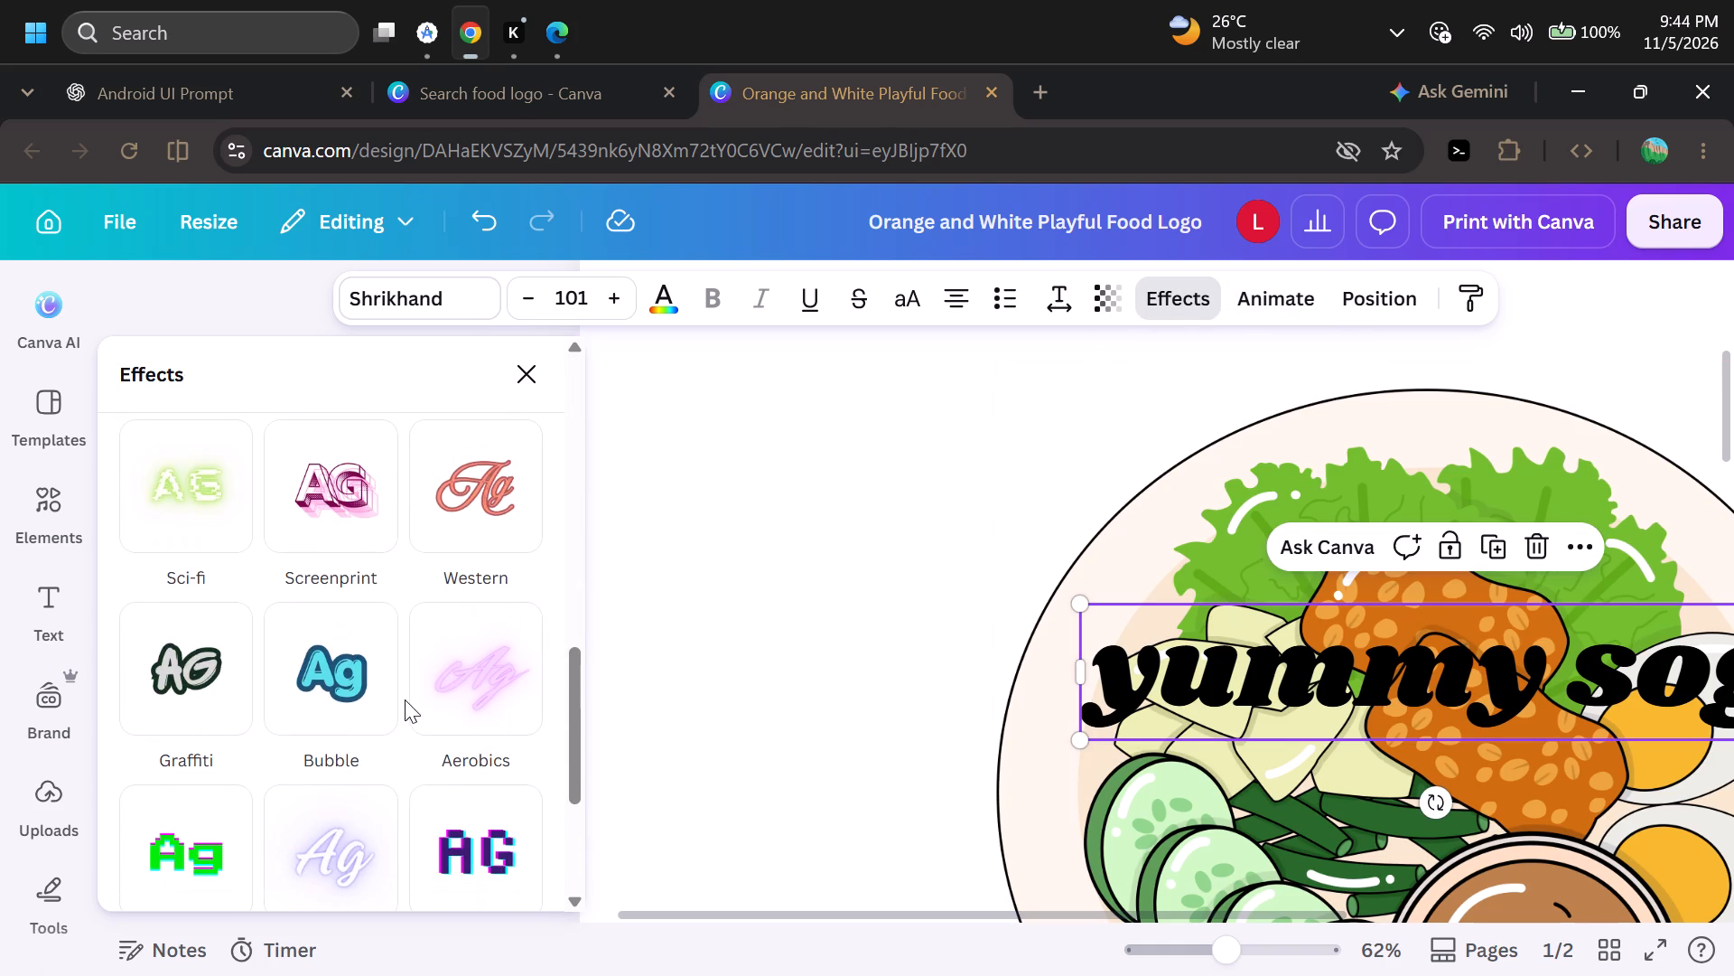
scroll(405, 699, up, 3)
scroll(323, 659, up, 2)
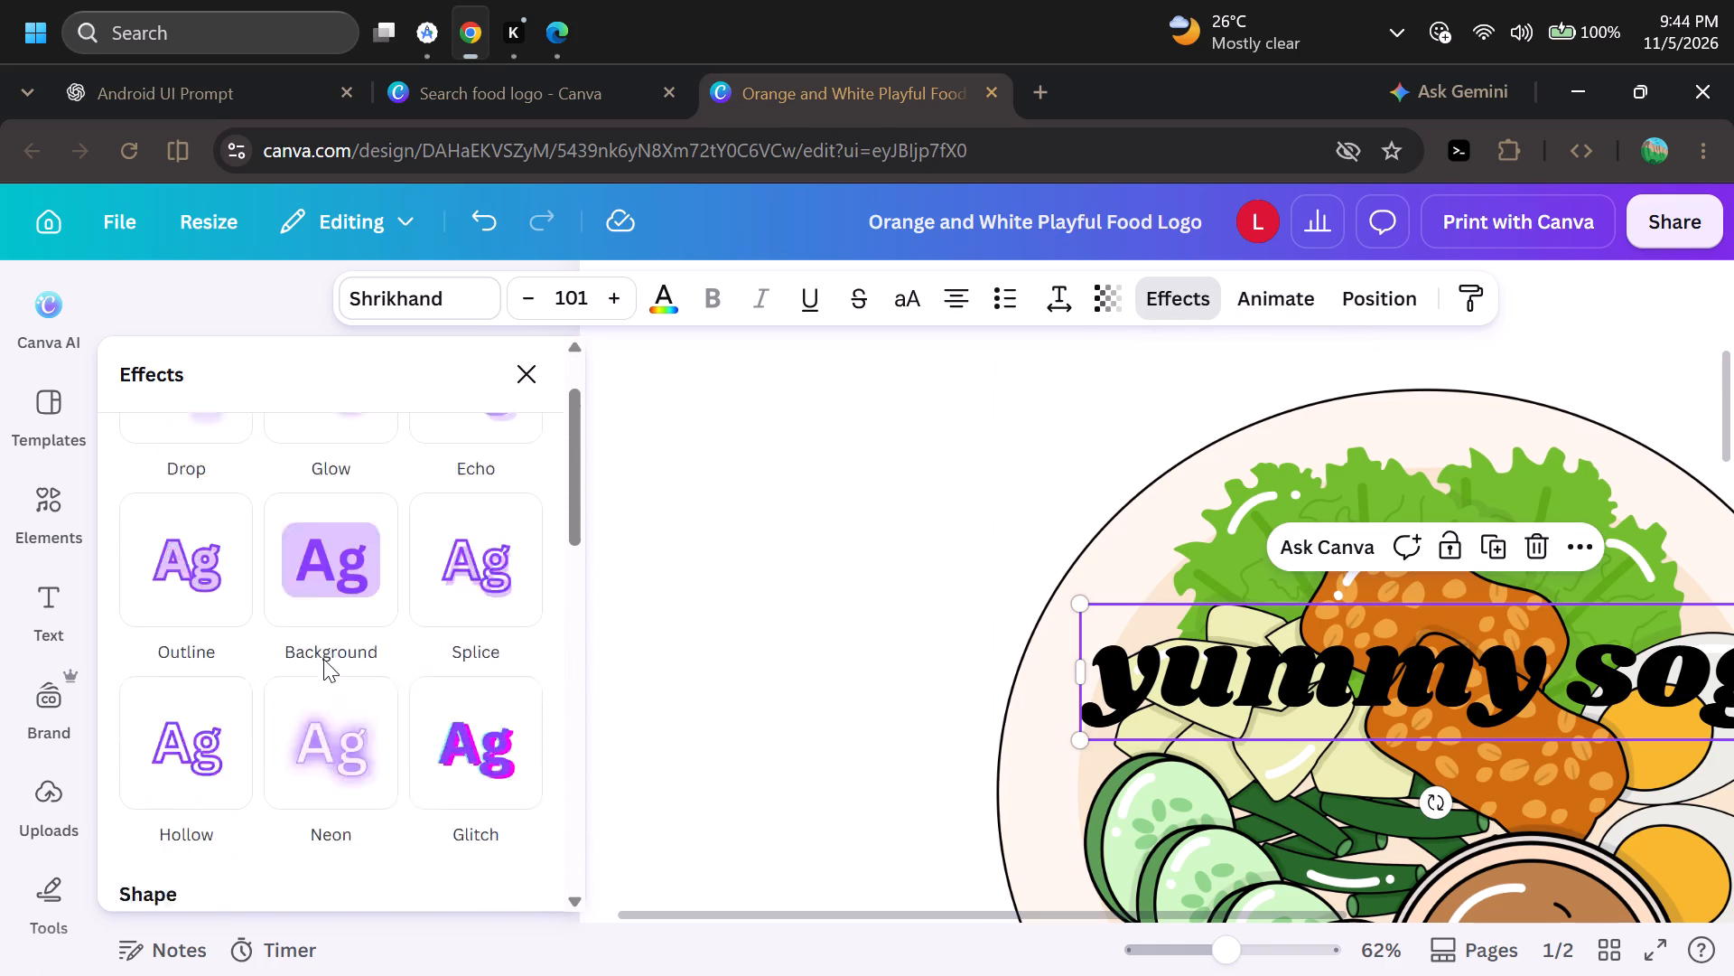
scroll(323, 659, up, 5)
scroll(323, 659, down, 7)
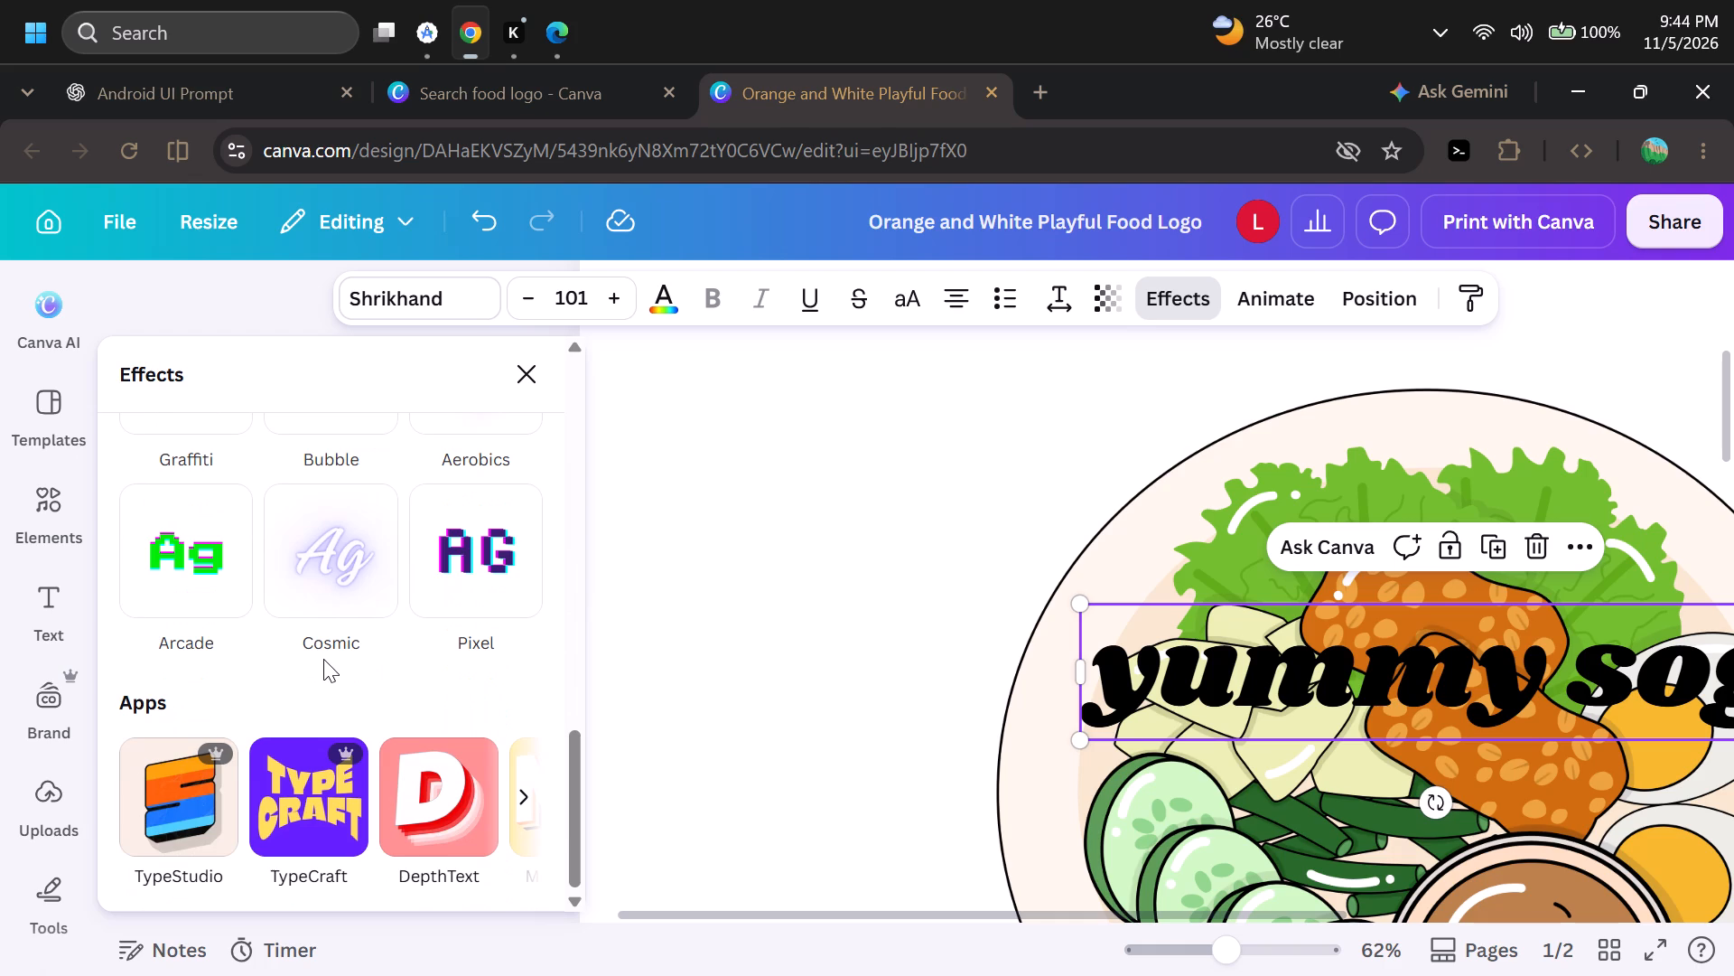
scroll(355, 759, left, 5)
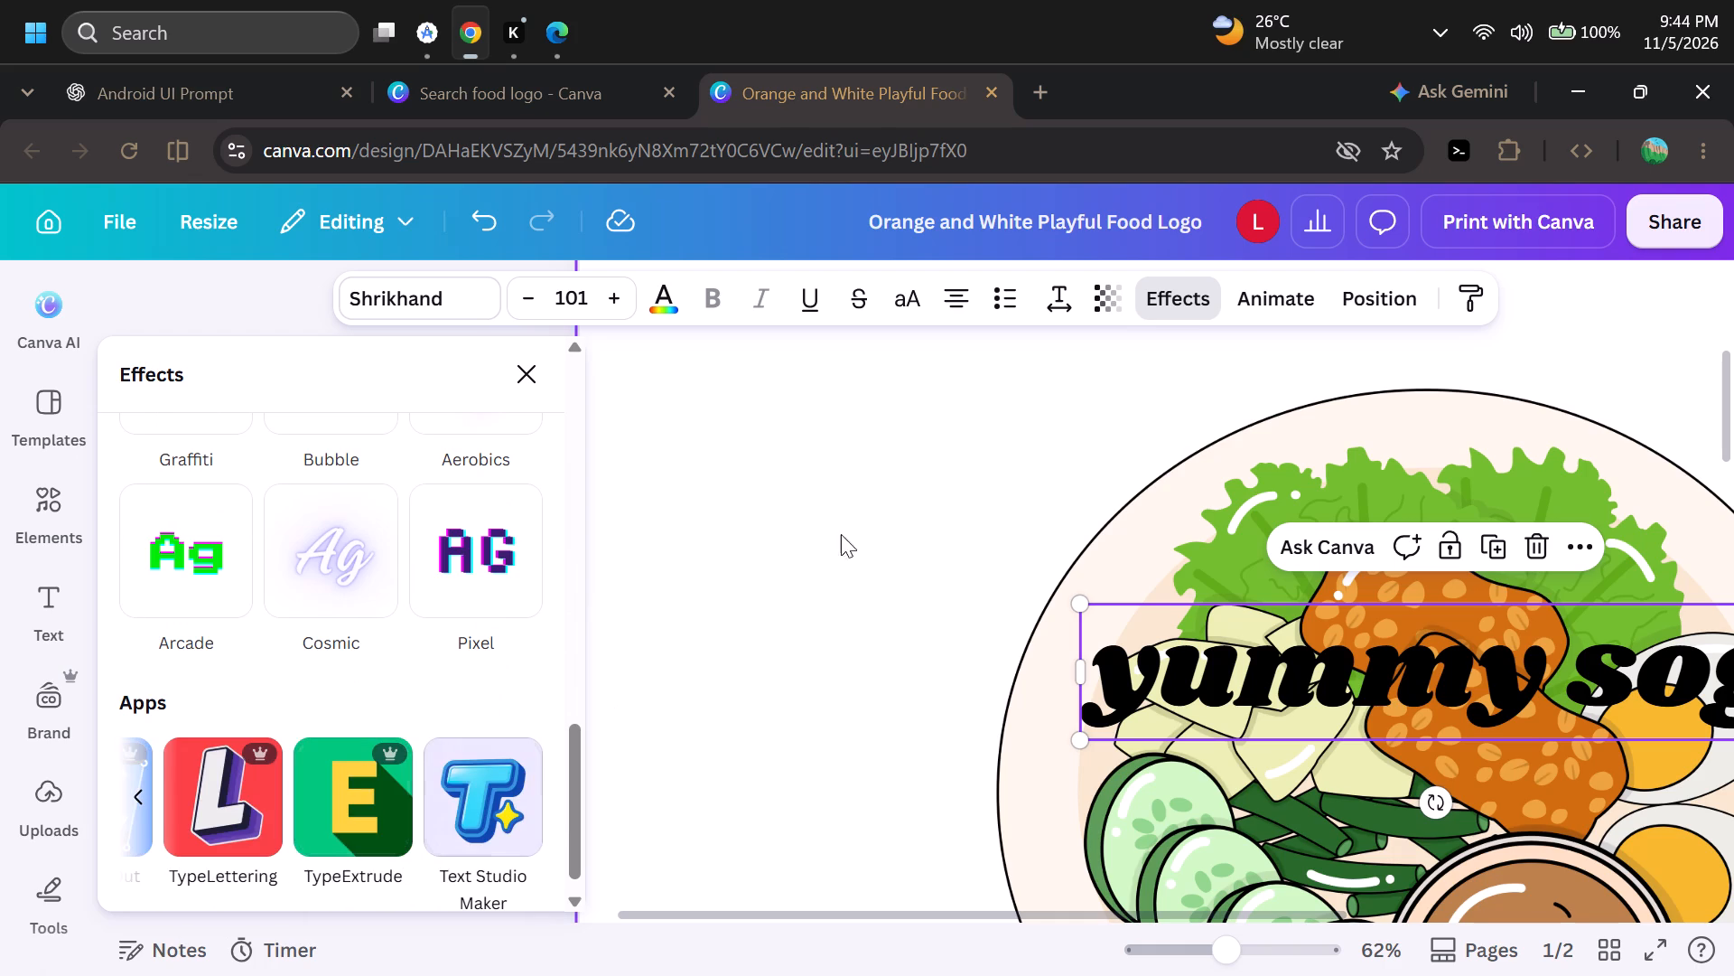
Open the page's background colour choices and start sampling a colour with the eyedropper.
click(891, 514)
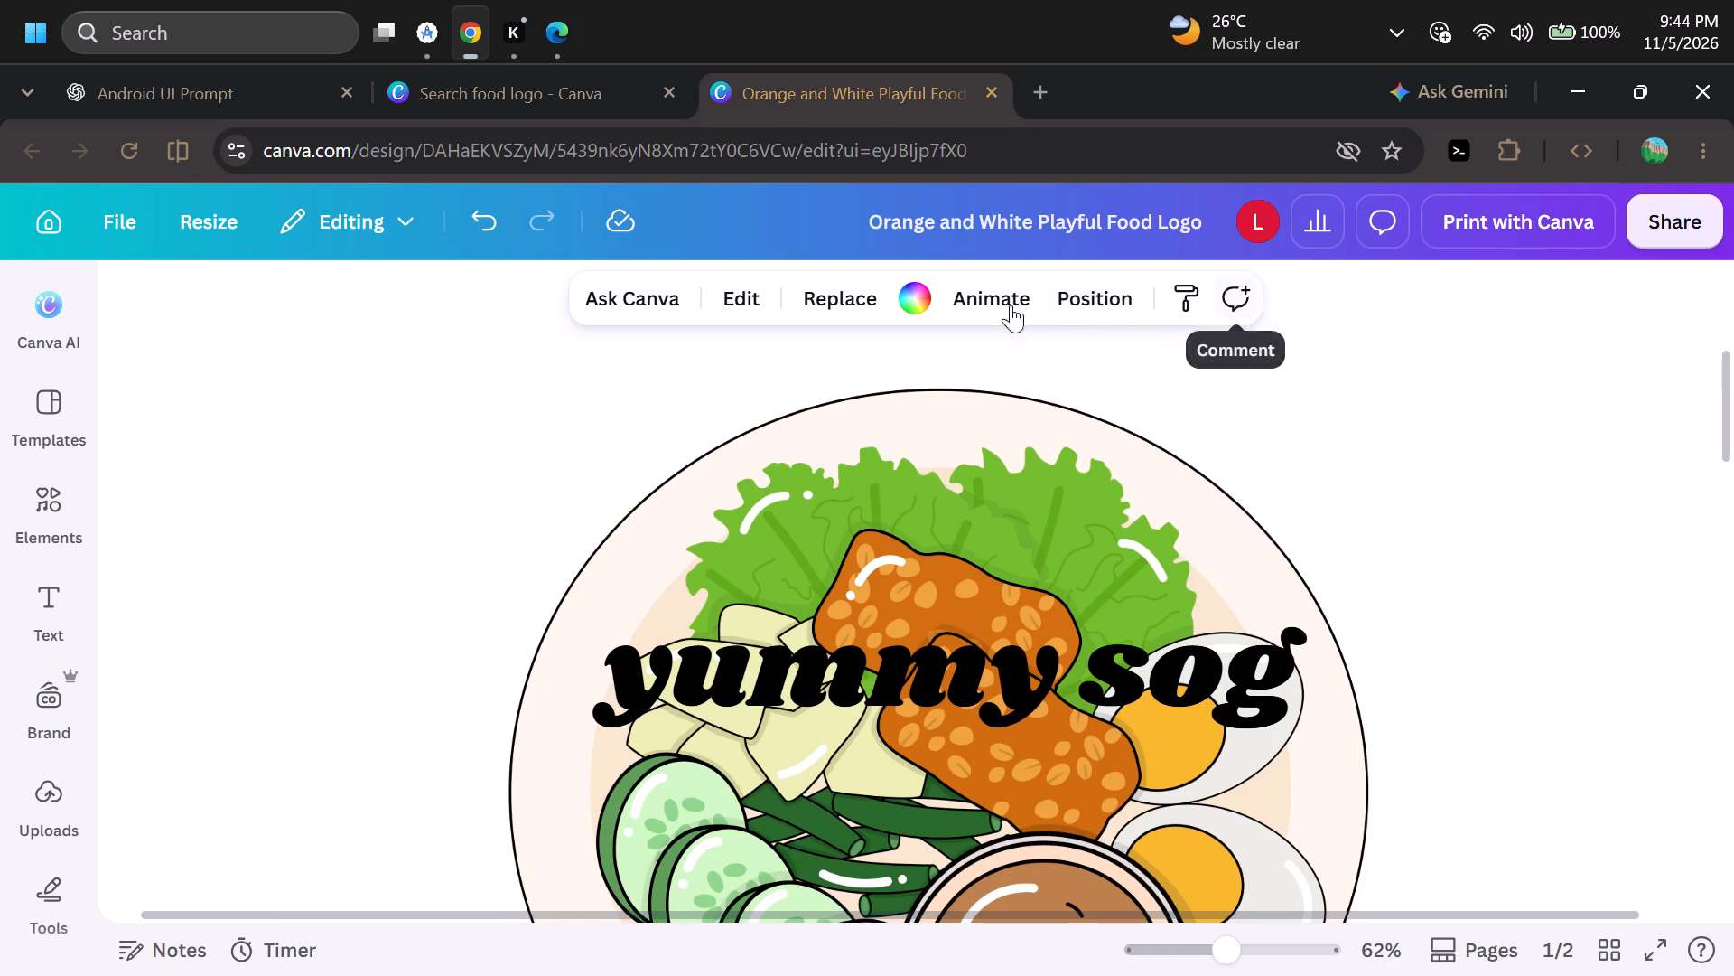
click(915, 303)
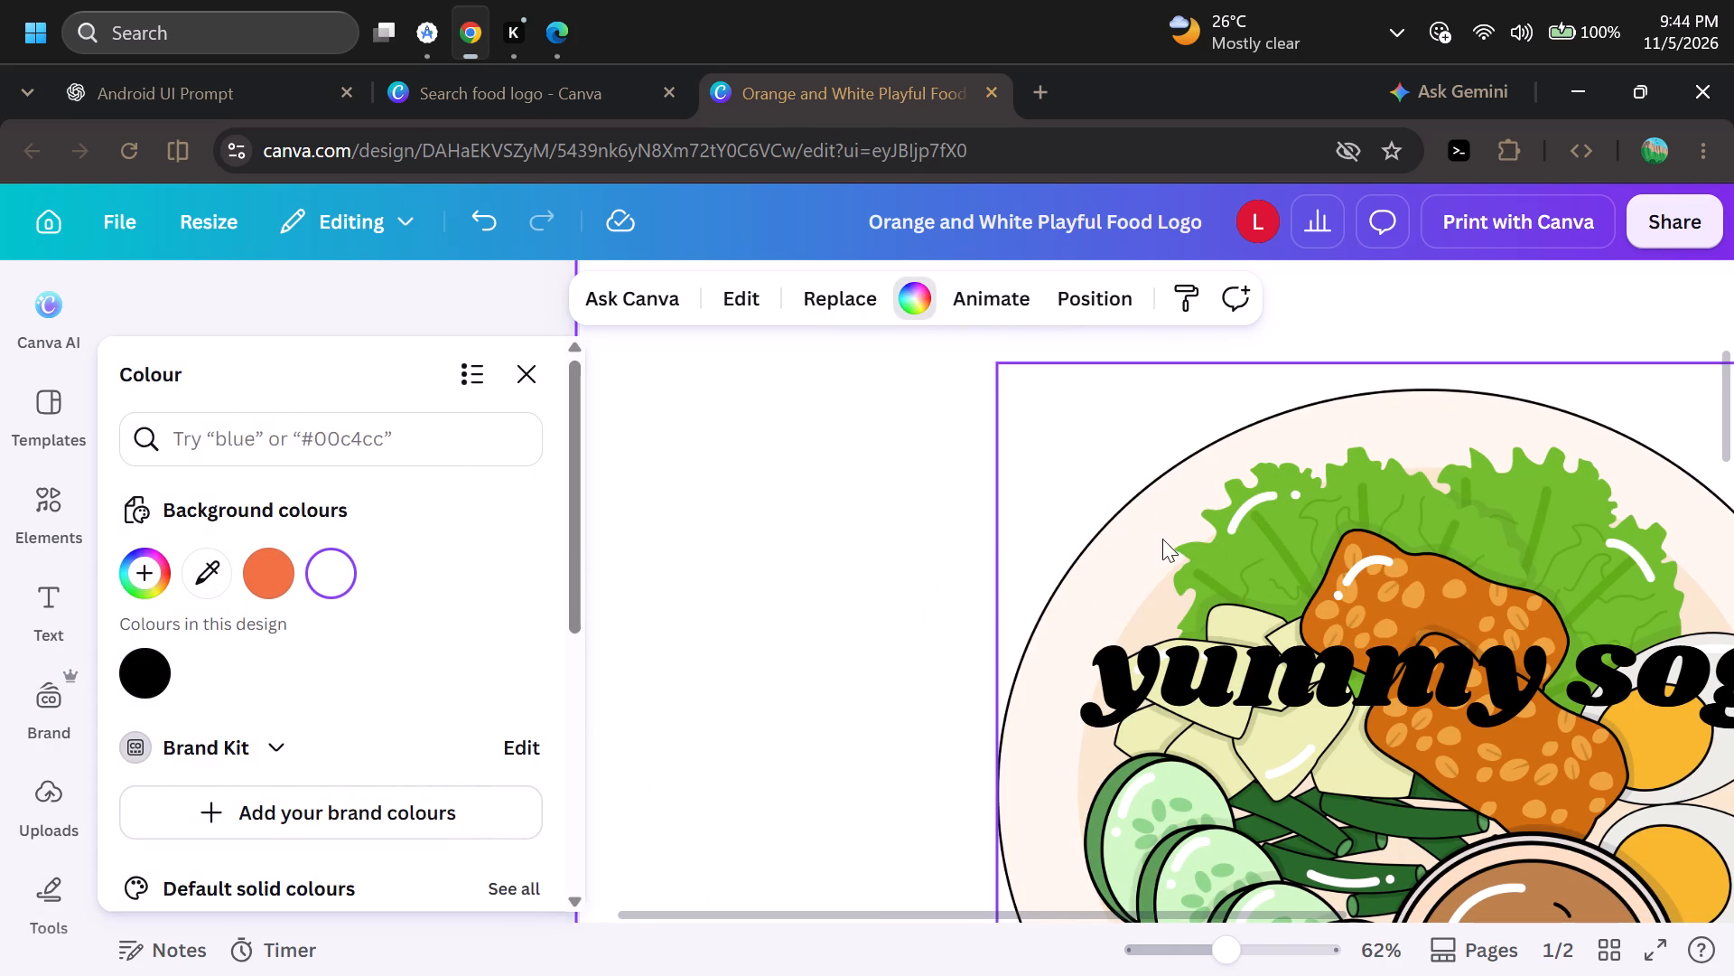
click(208, 564)
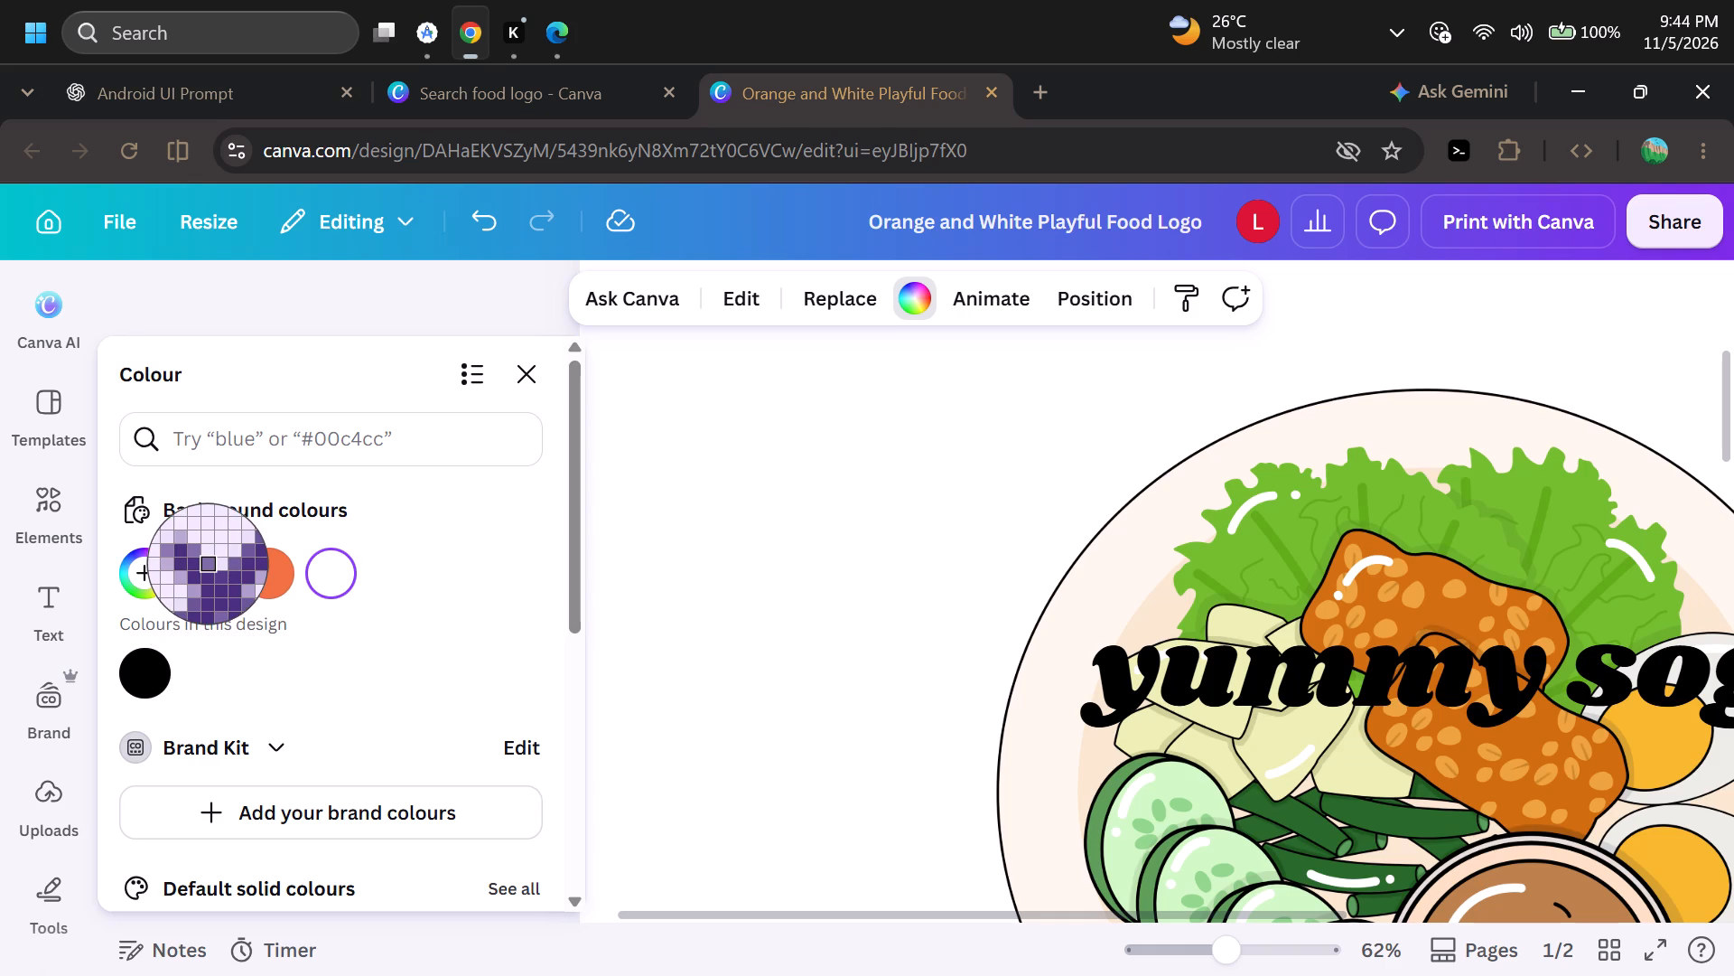
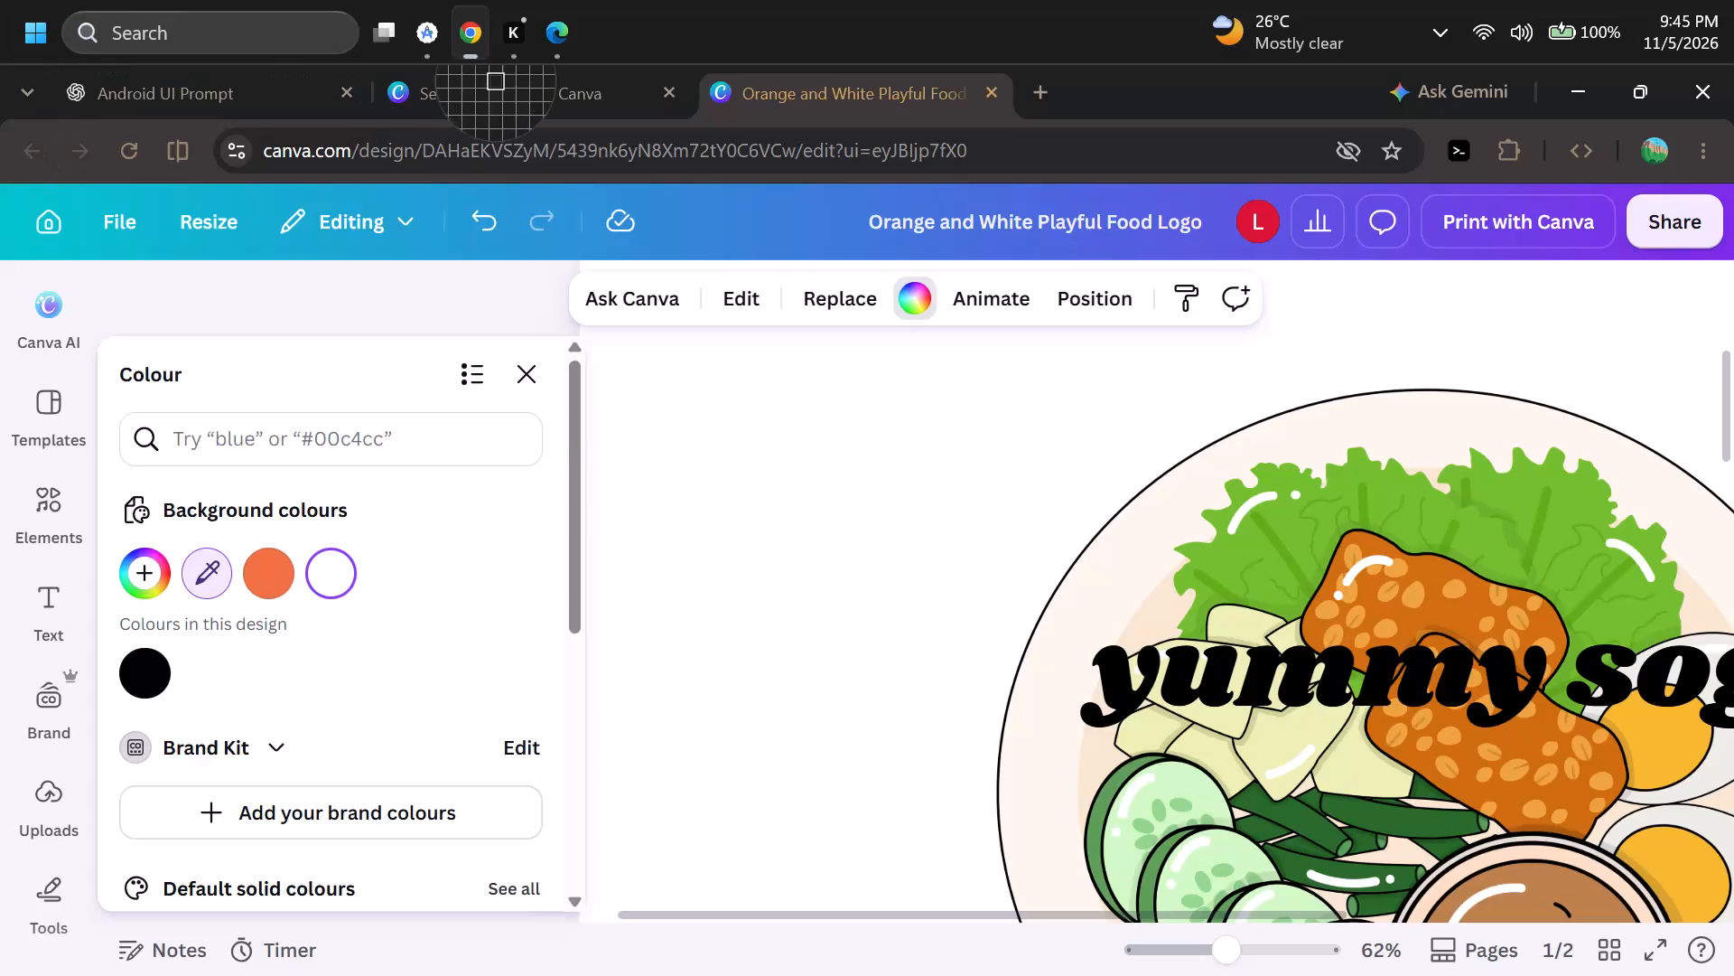
Sample the blank white area beside the plate illustration as the page's background colour.
click(1099, 501)
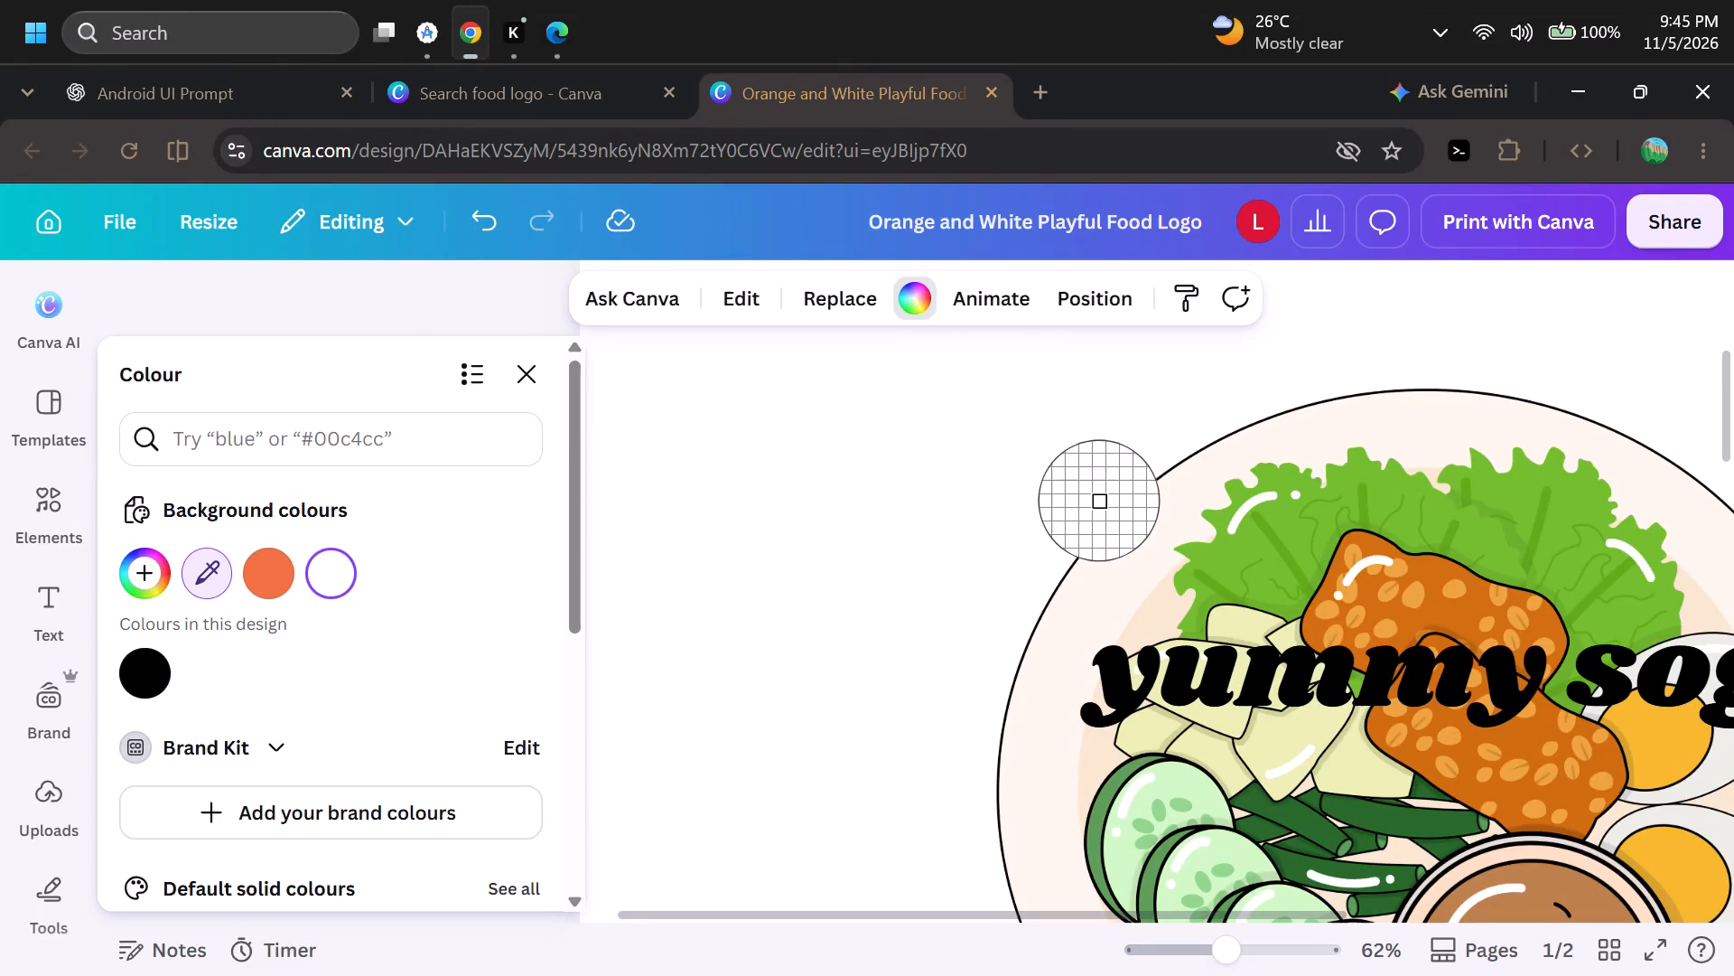
Open a new browser tab and enter "te" to bring up and choose a Telegram suggestion.
click(1051, 99)
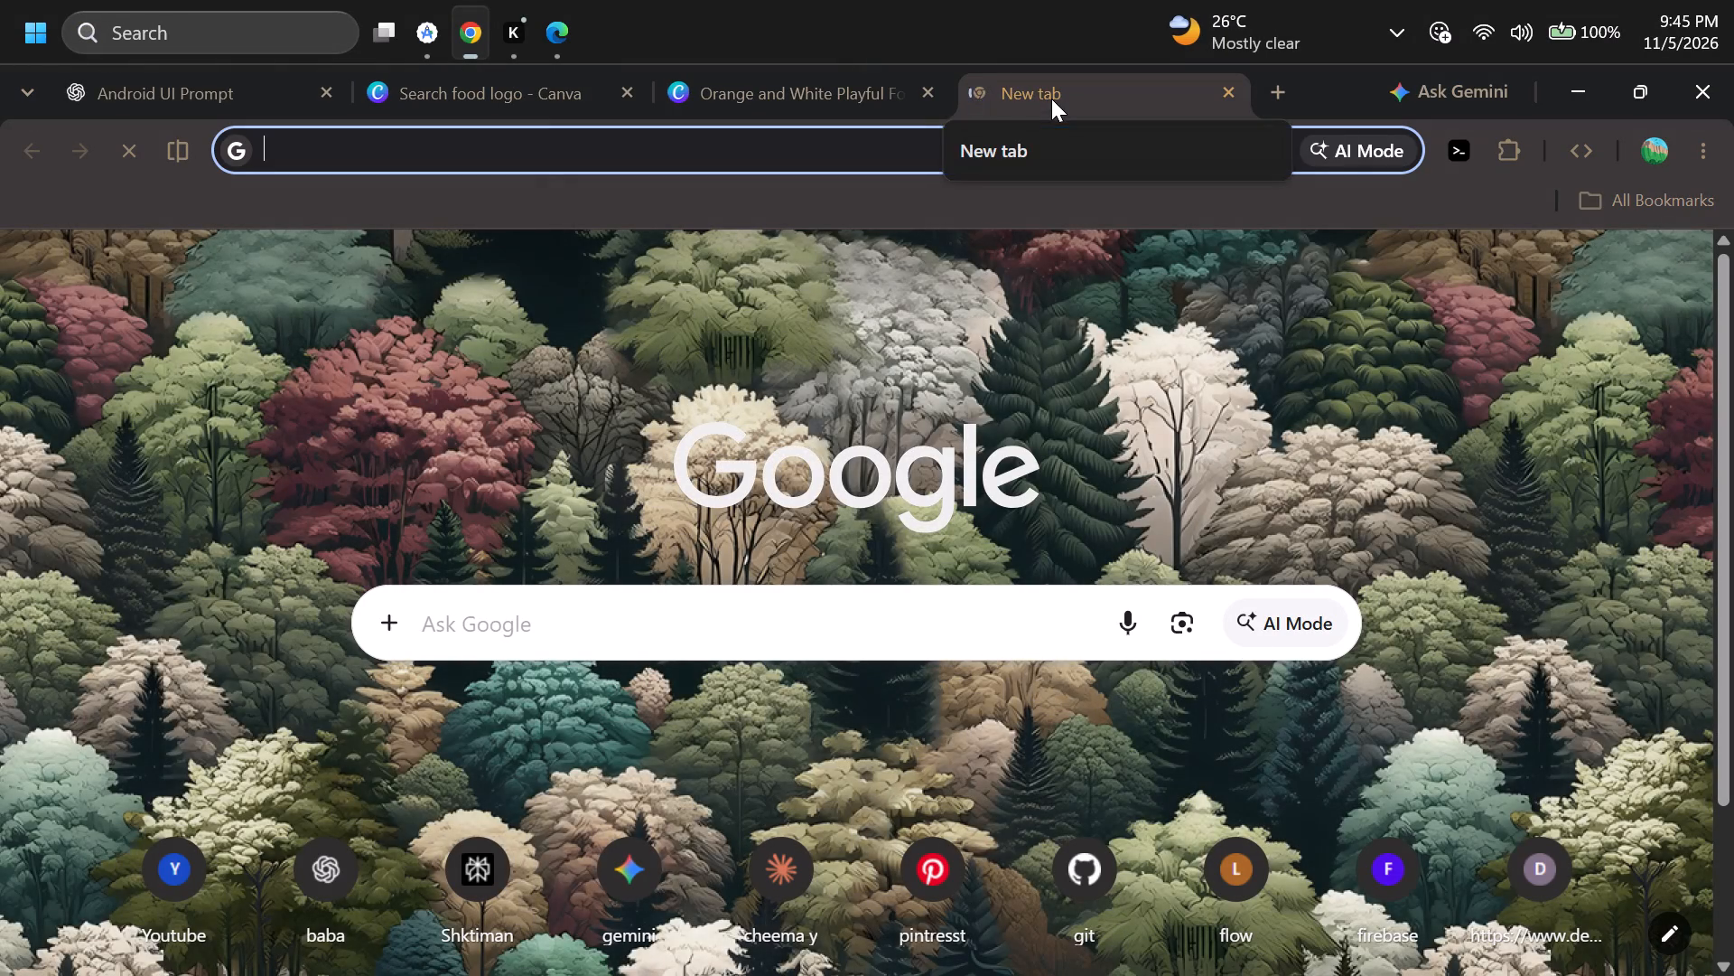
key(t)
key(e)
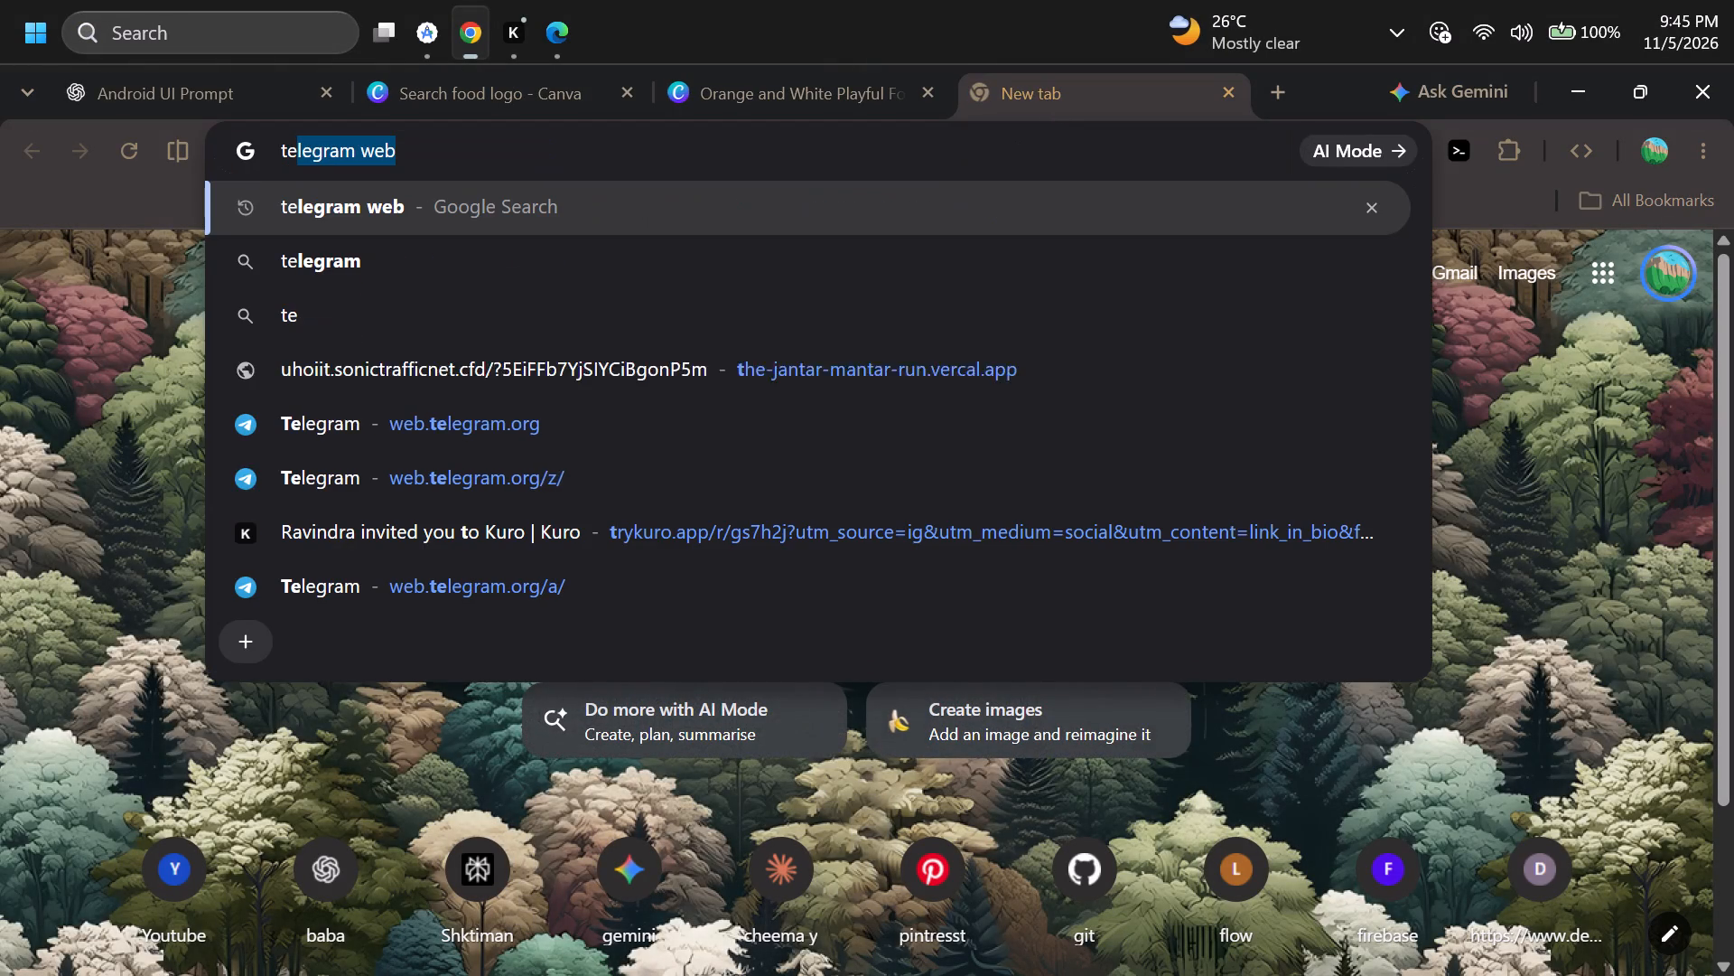
key(Down)
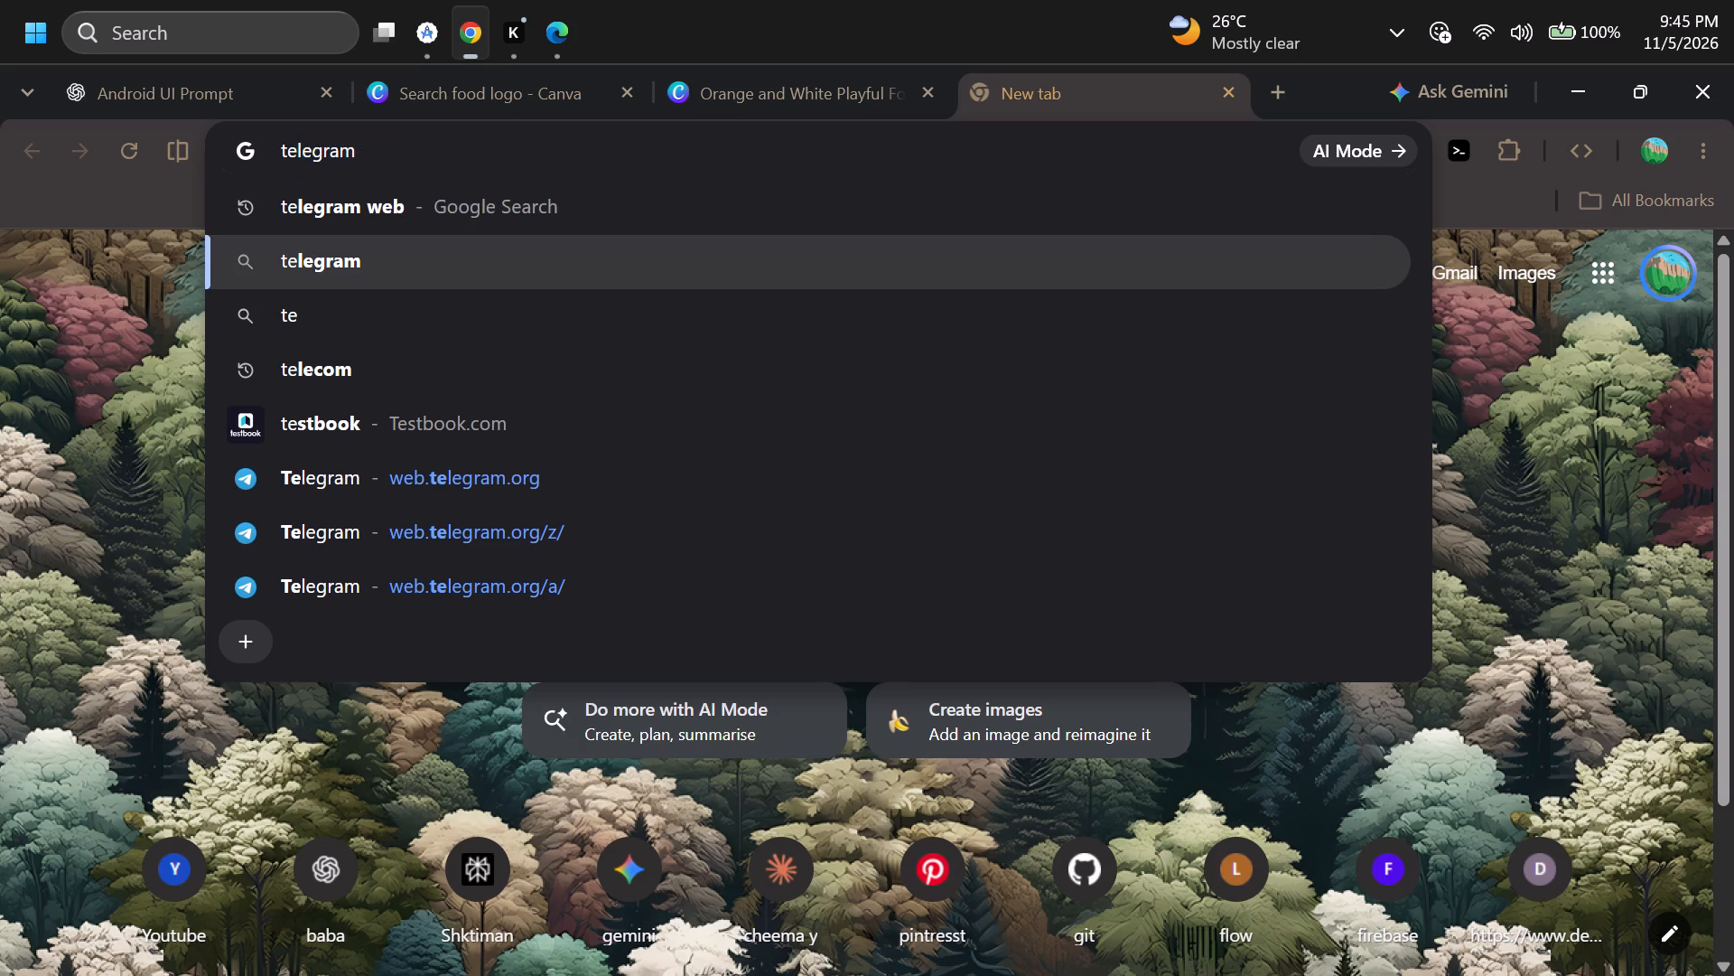
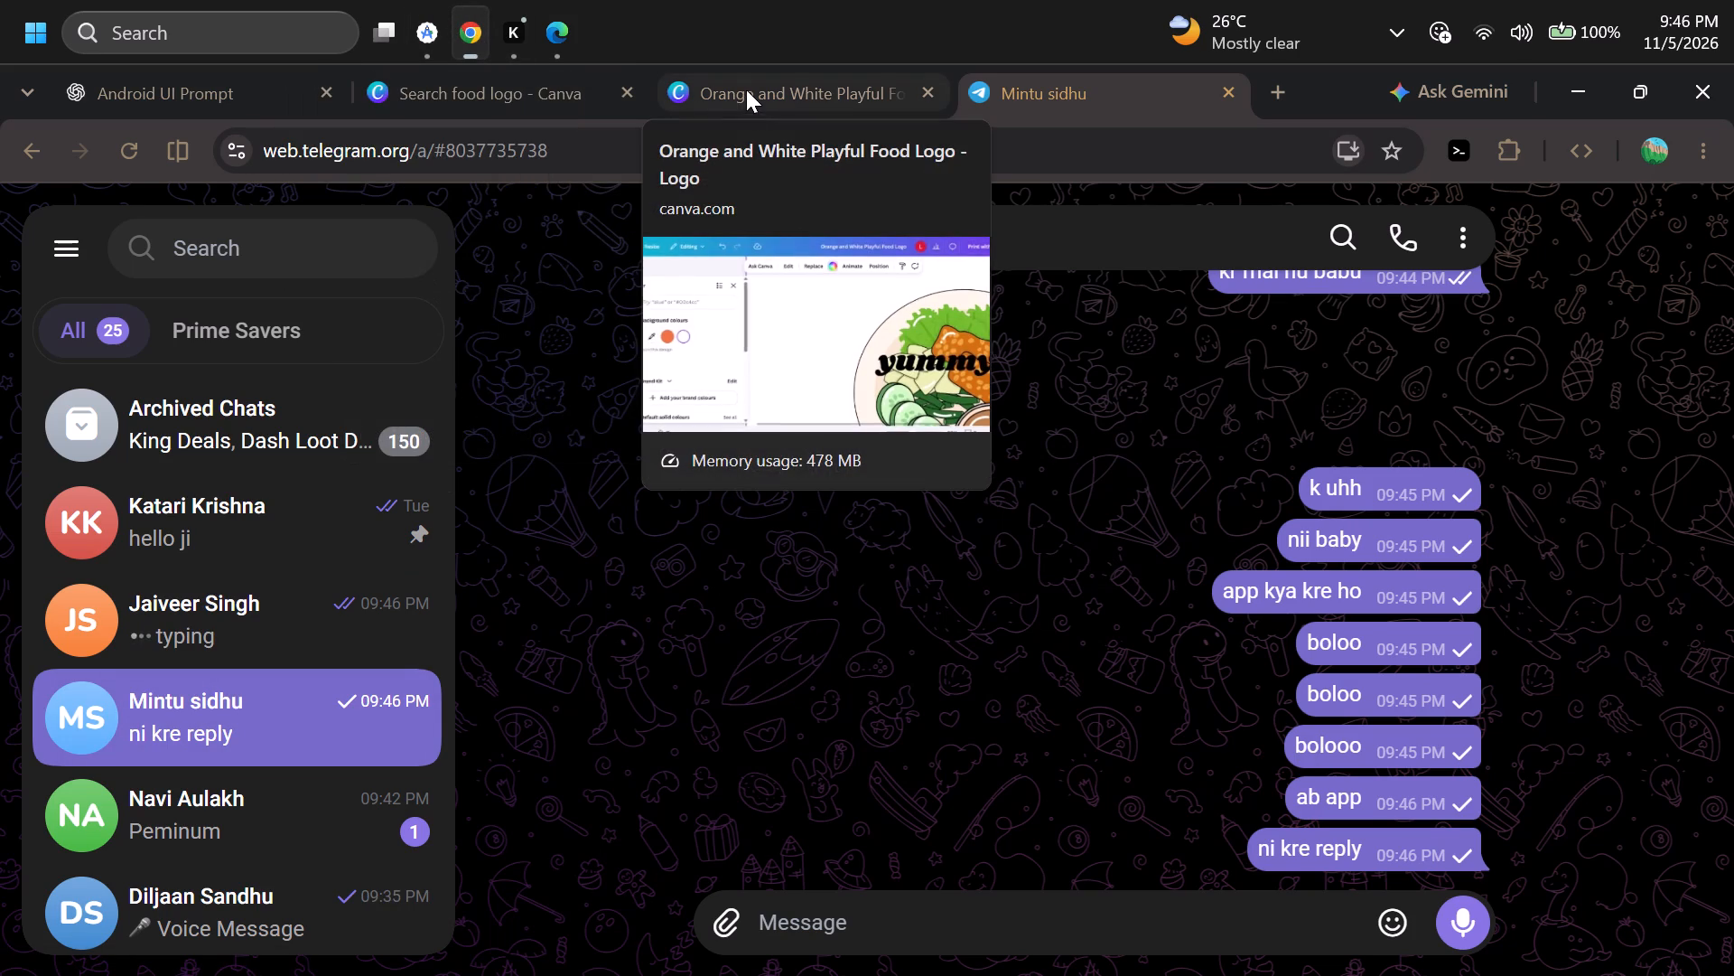
Switch back to the Canva food logo design and start sampling a page background colour with the eyedropper.
click(746, 89)
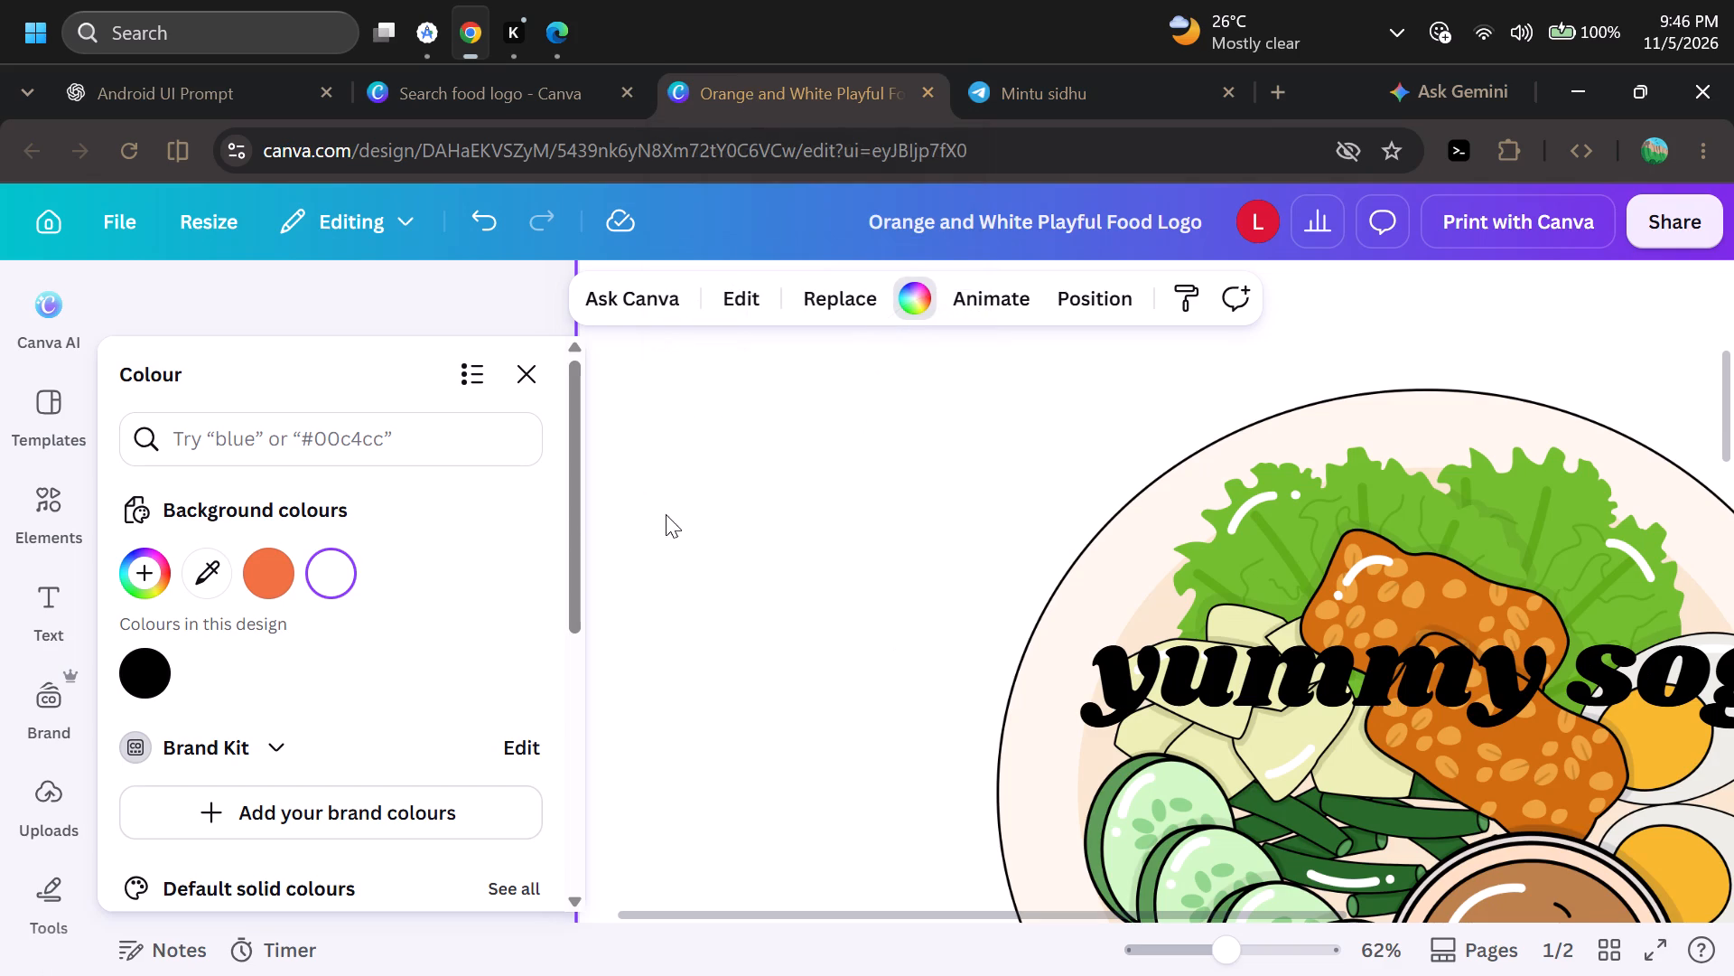
click(154, 565)
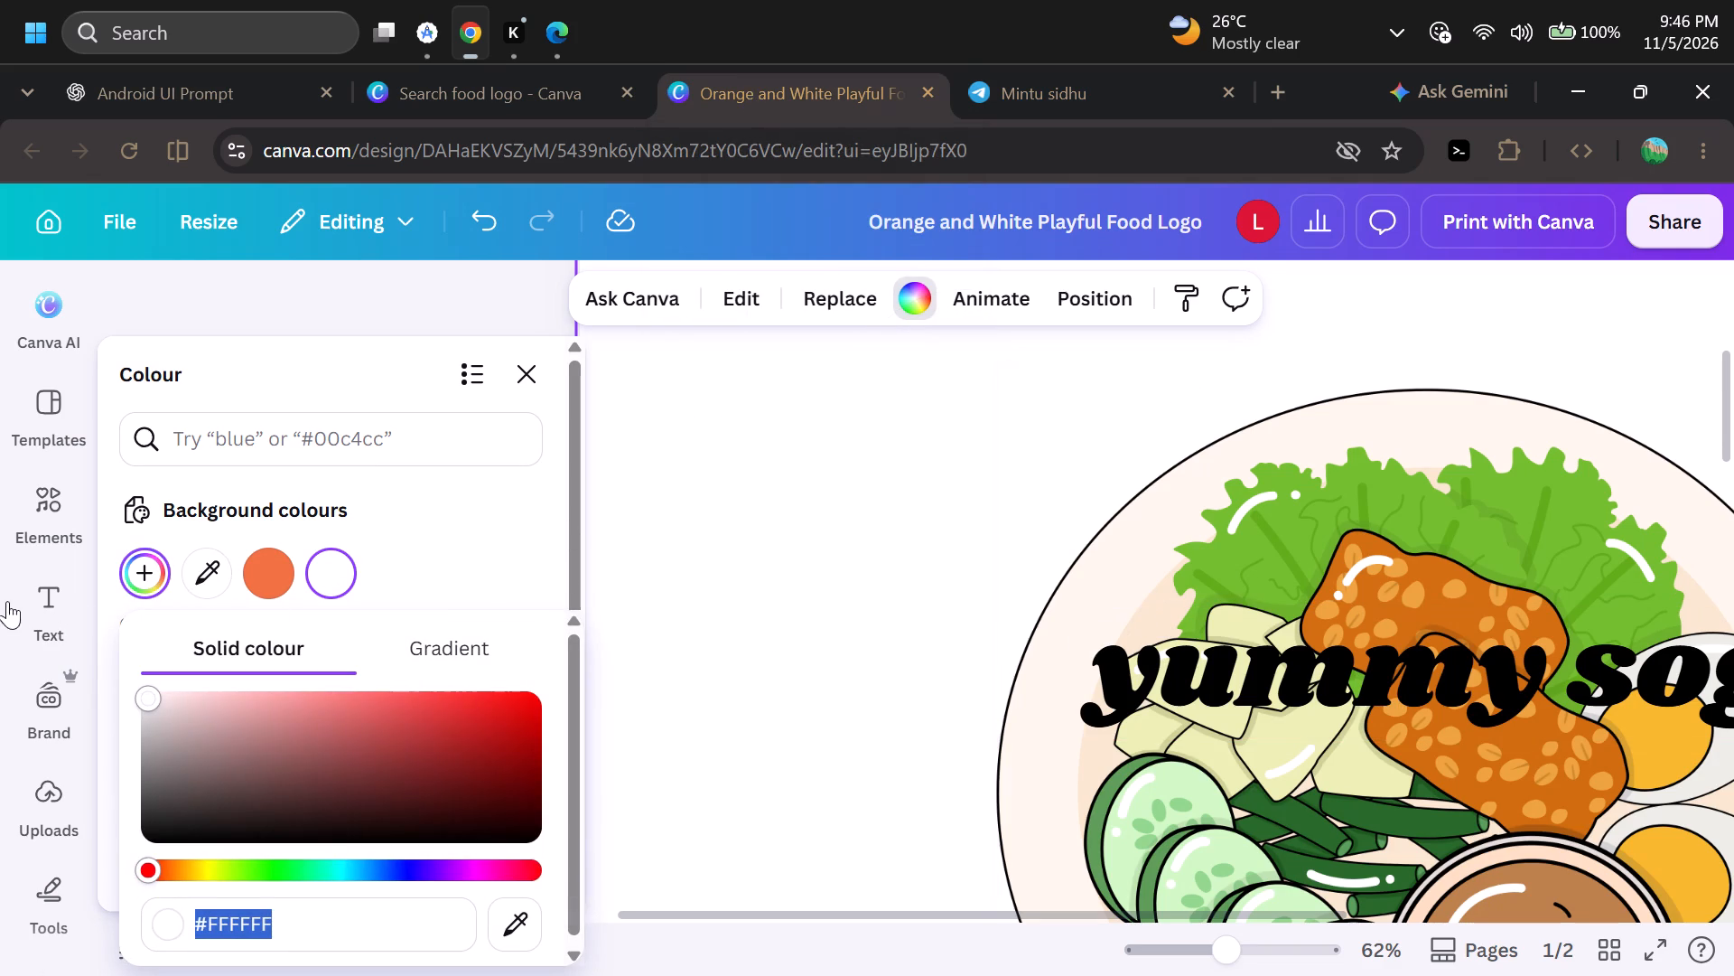
click(215, 564)
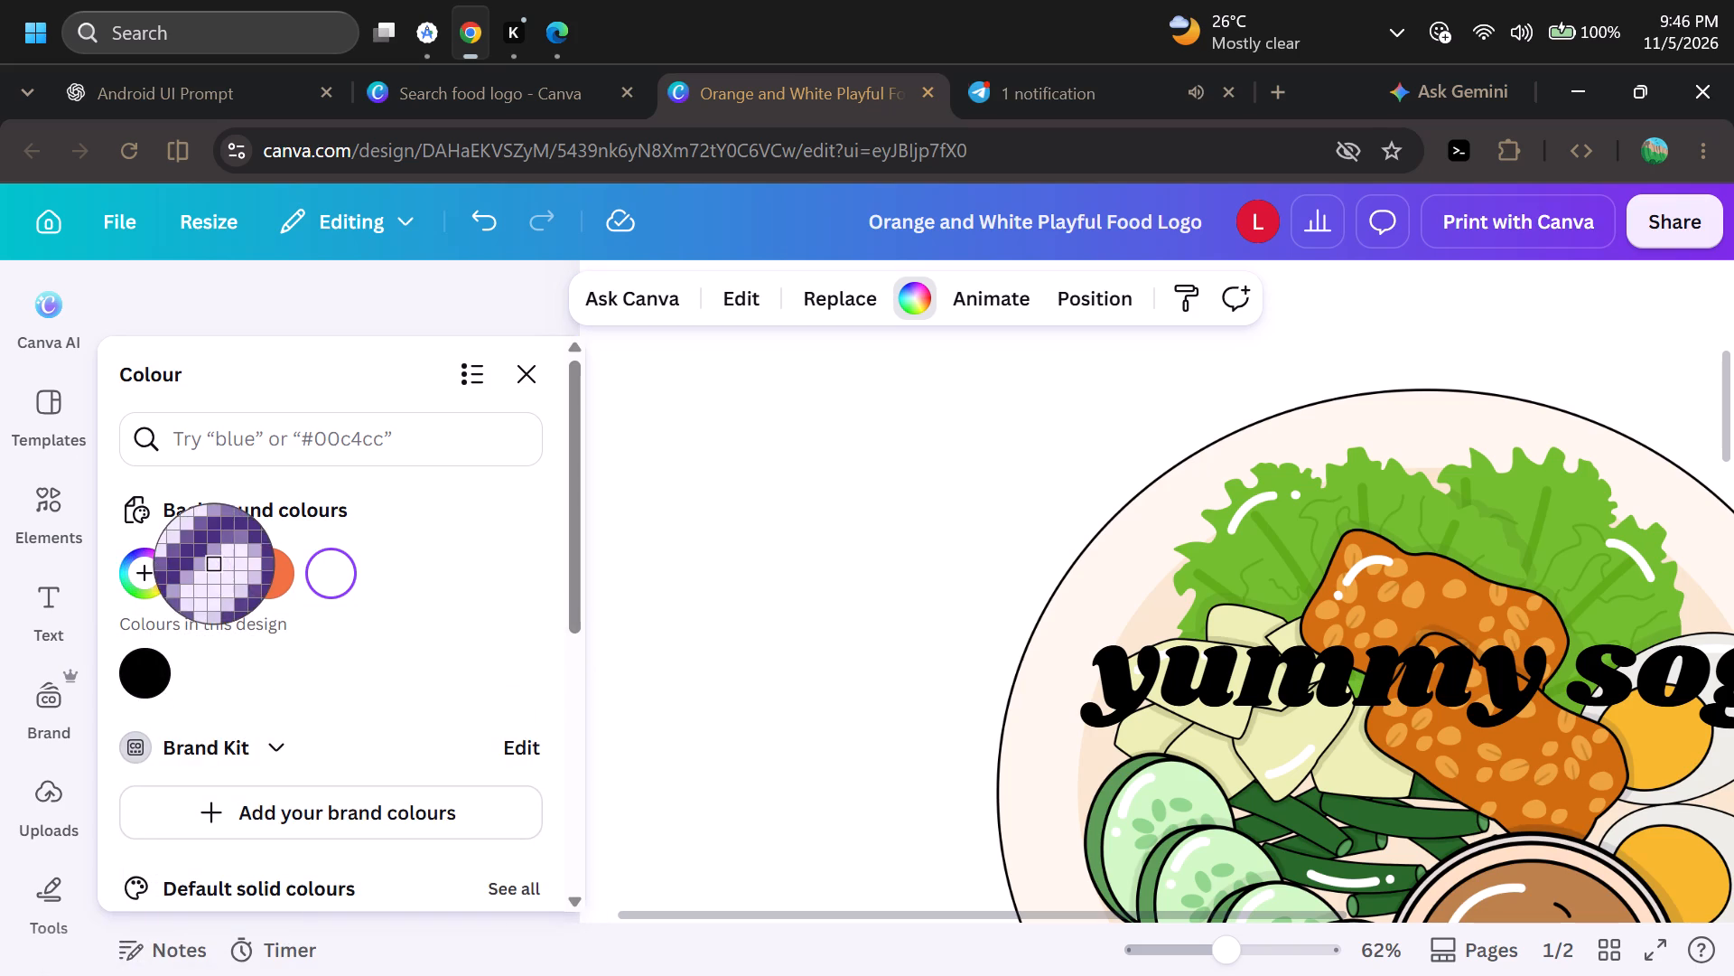
Set the page background to the cream colour sampled from the inner area of the plate.
drag(215, 564, 1109, 704)
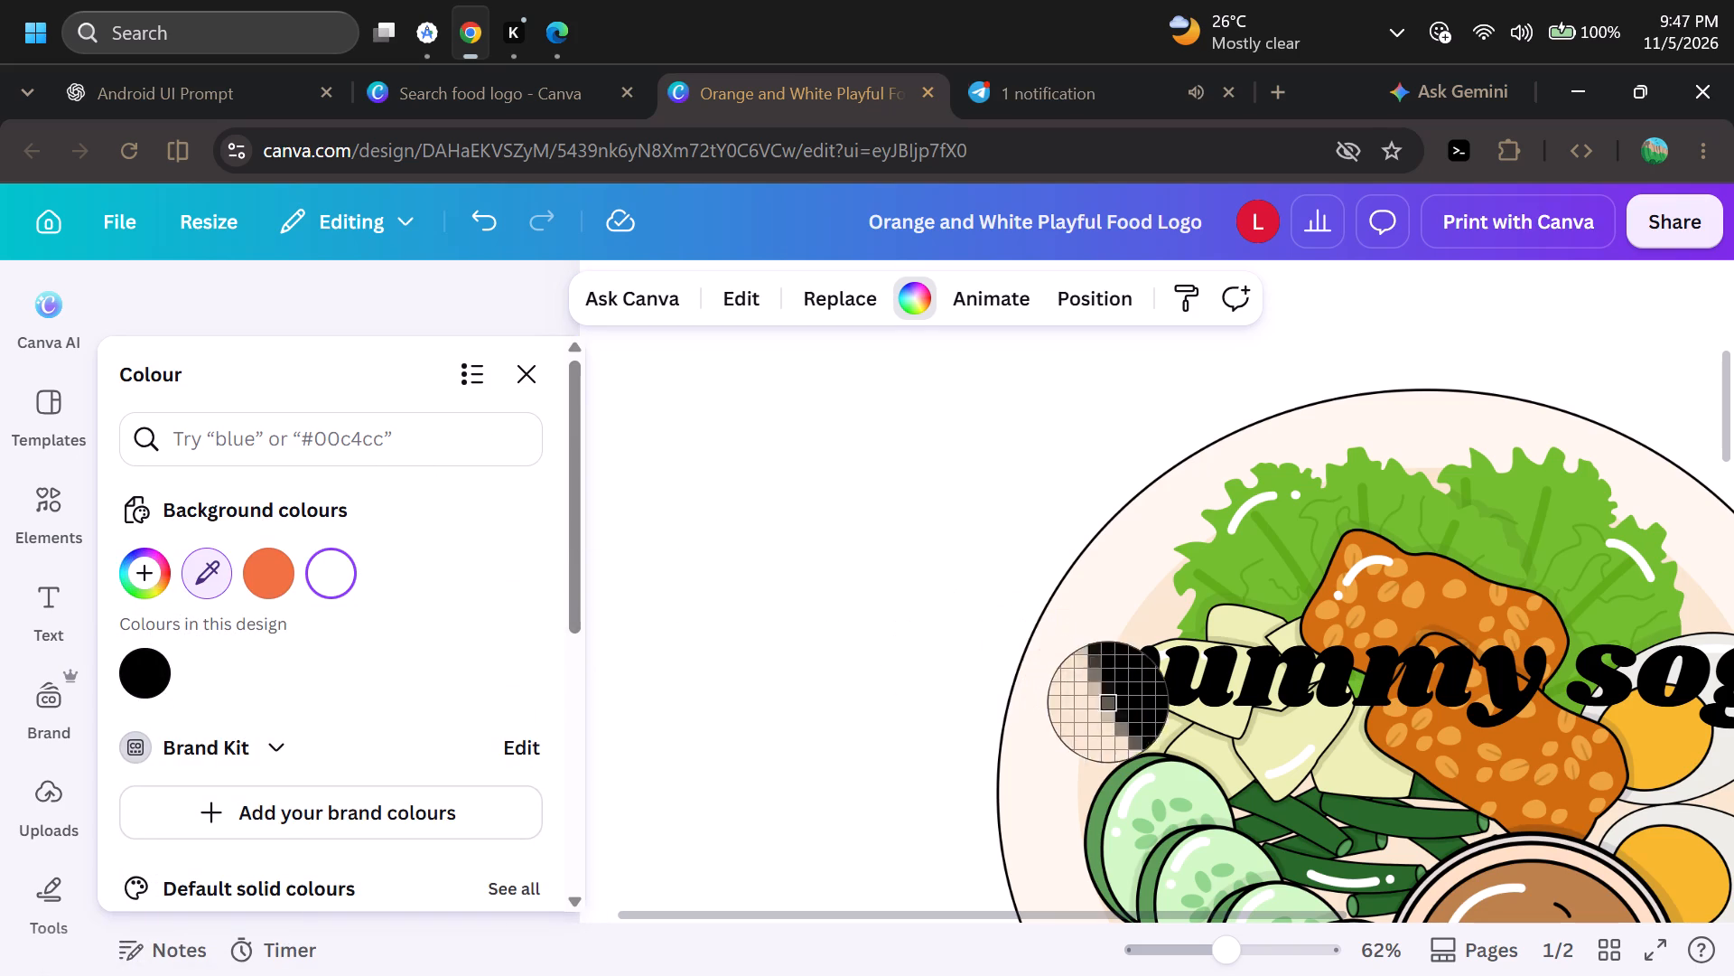
drag(1109, 704, 1115, 746)
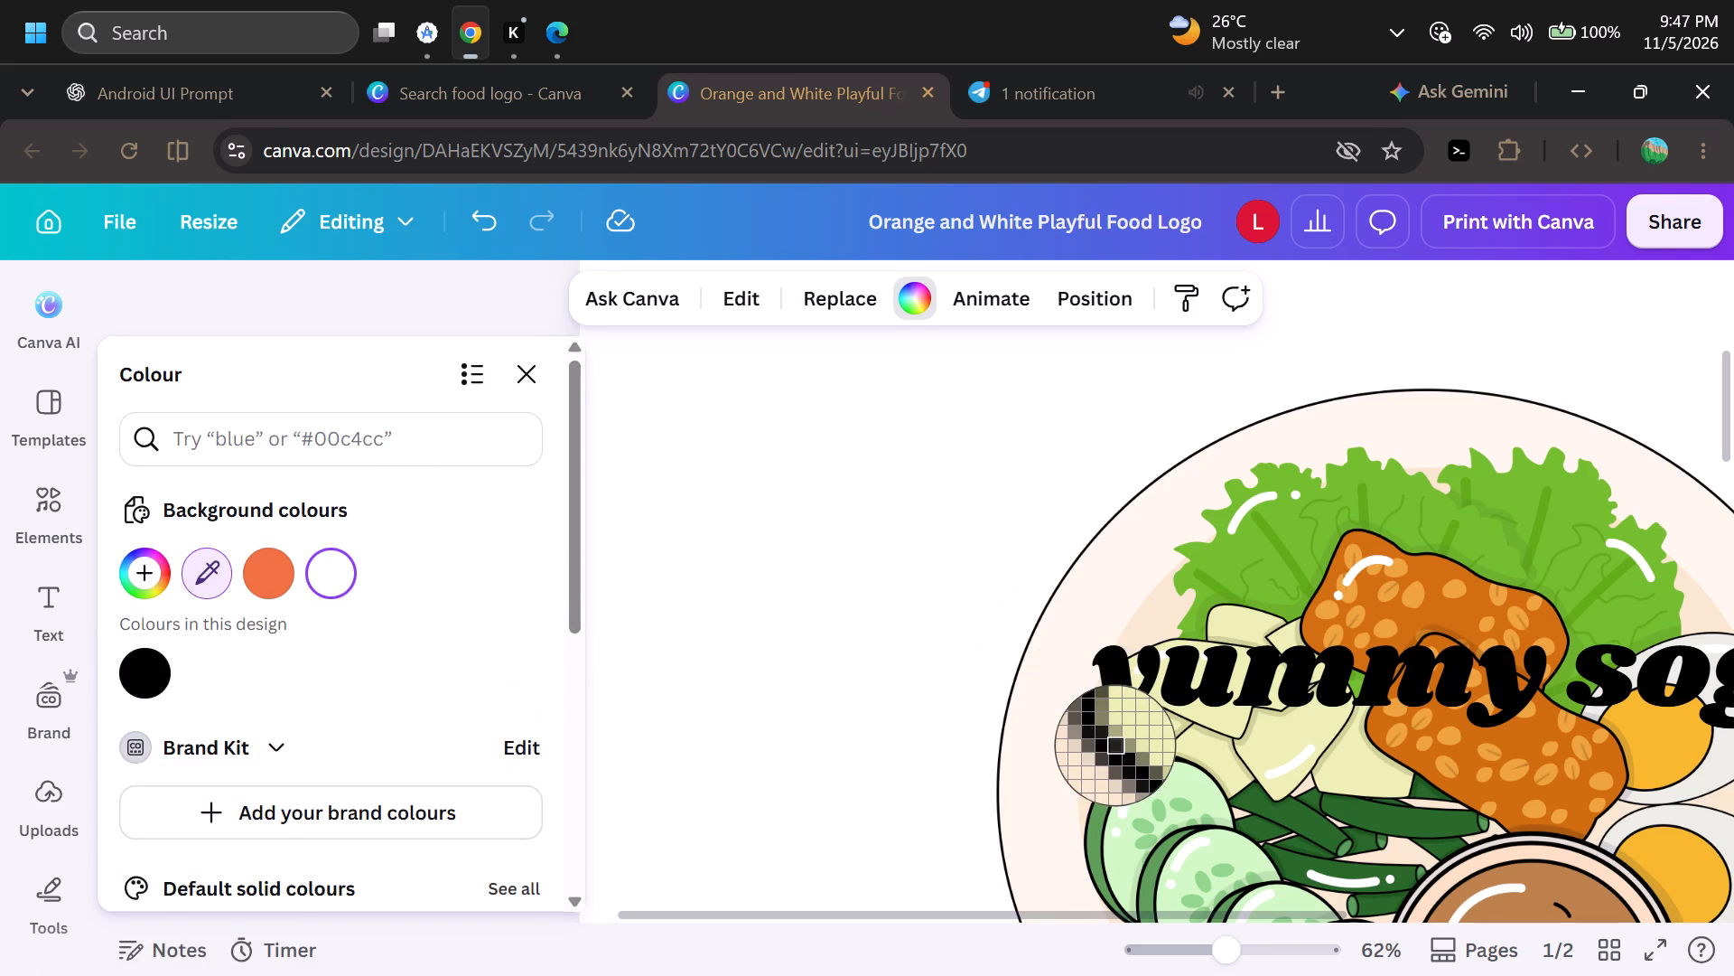
drag(1115, 746, 1106, 750)
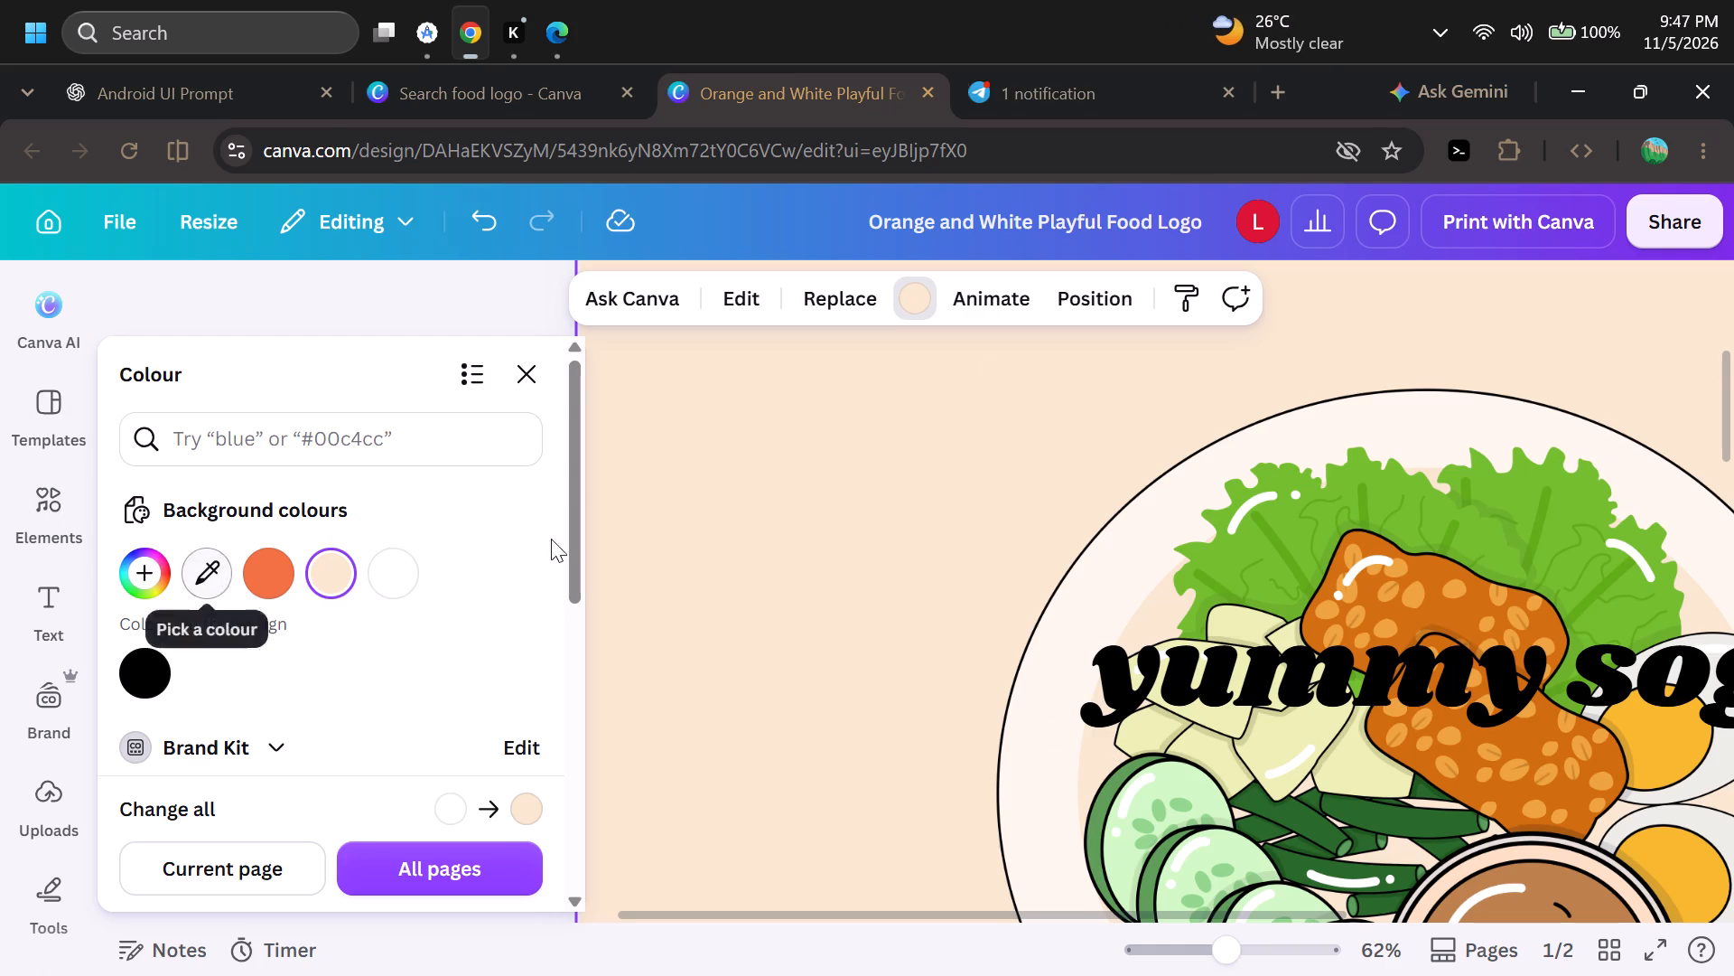
Recolour the whole "yummy sog" text with the cream colour sampled from the plate's inner area, then deselect it.
double_click(1273, 641)
double_click(1273, 641)
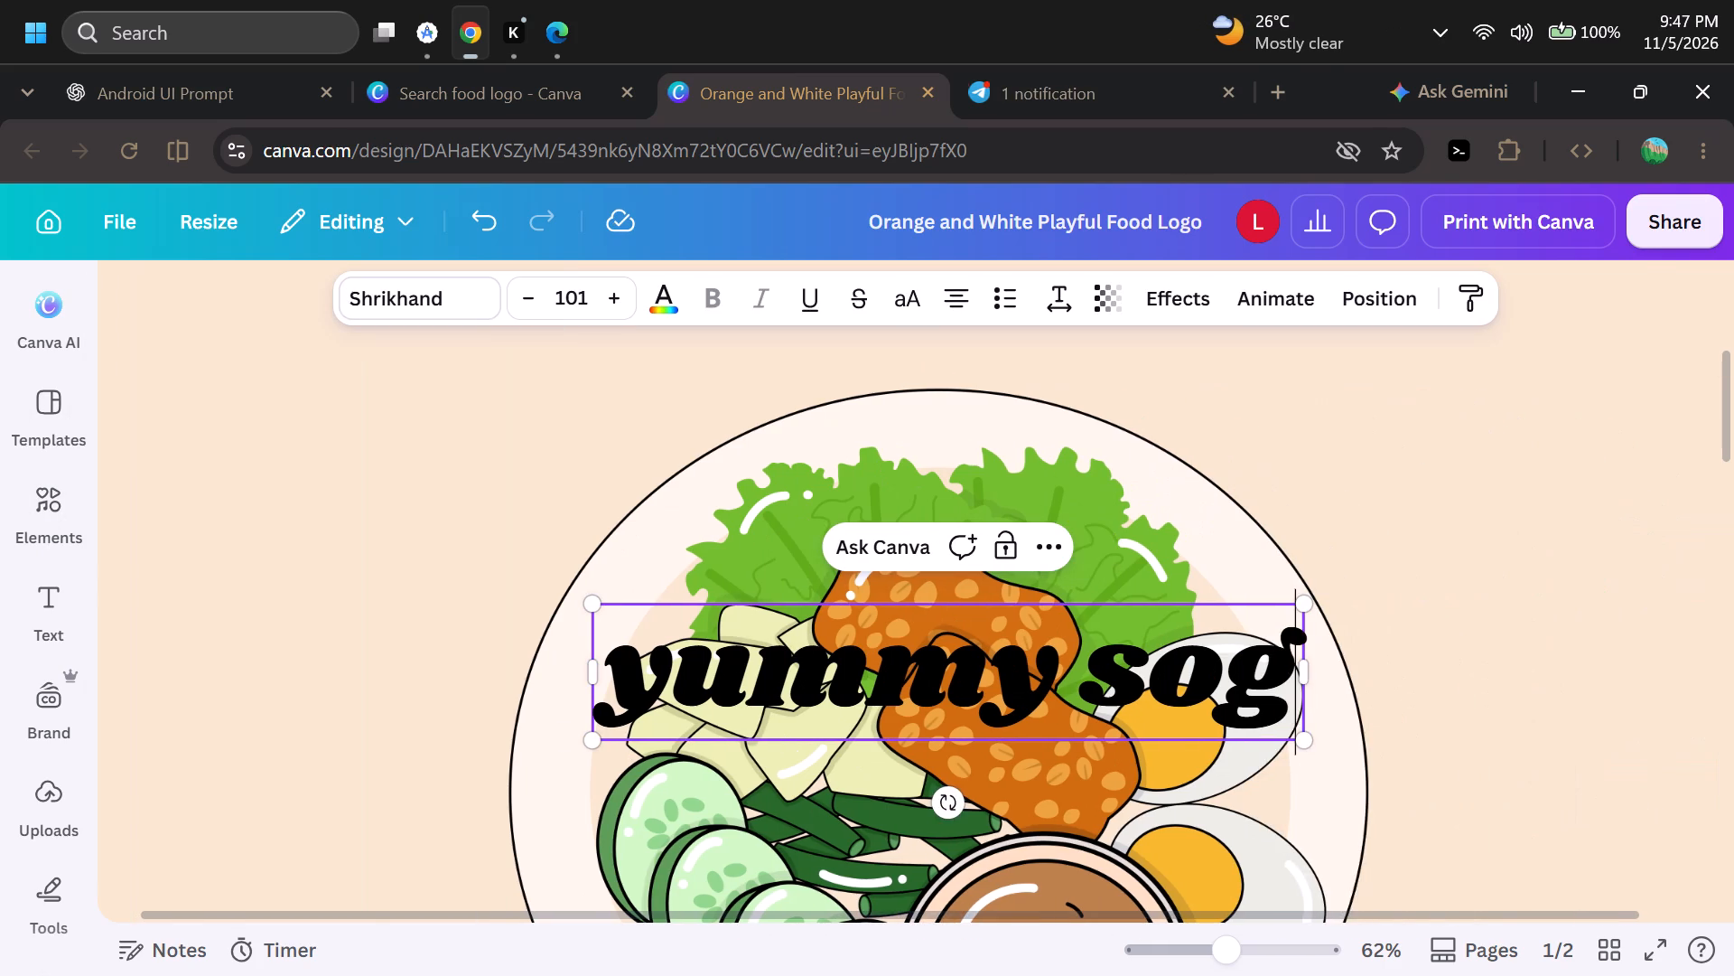
triple_click(982, 690)
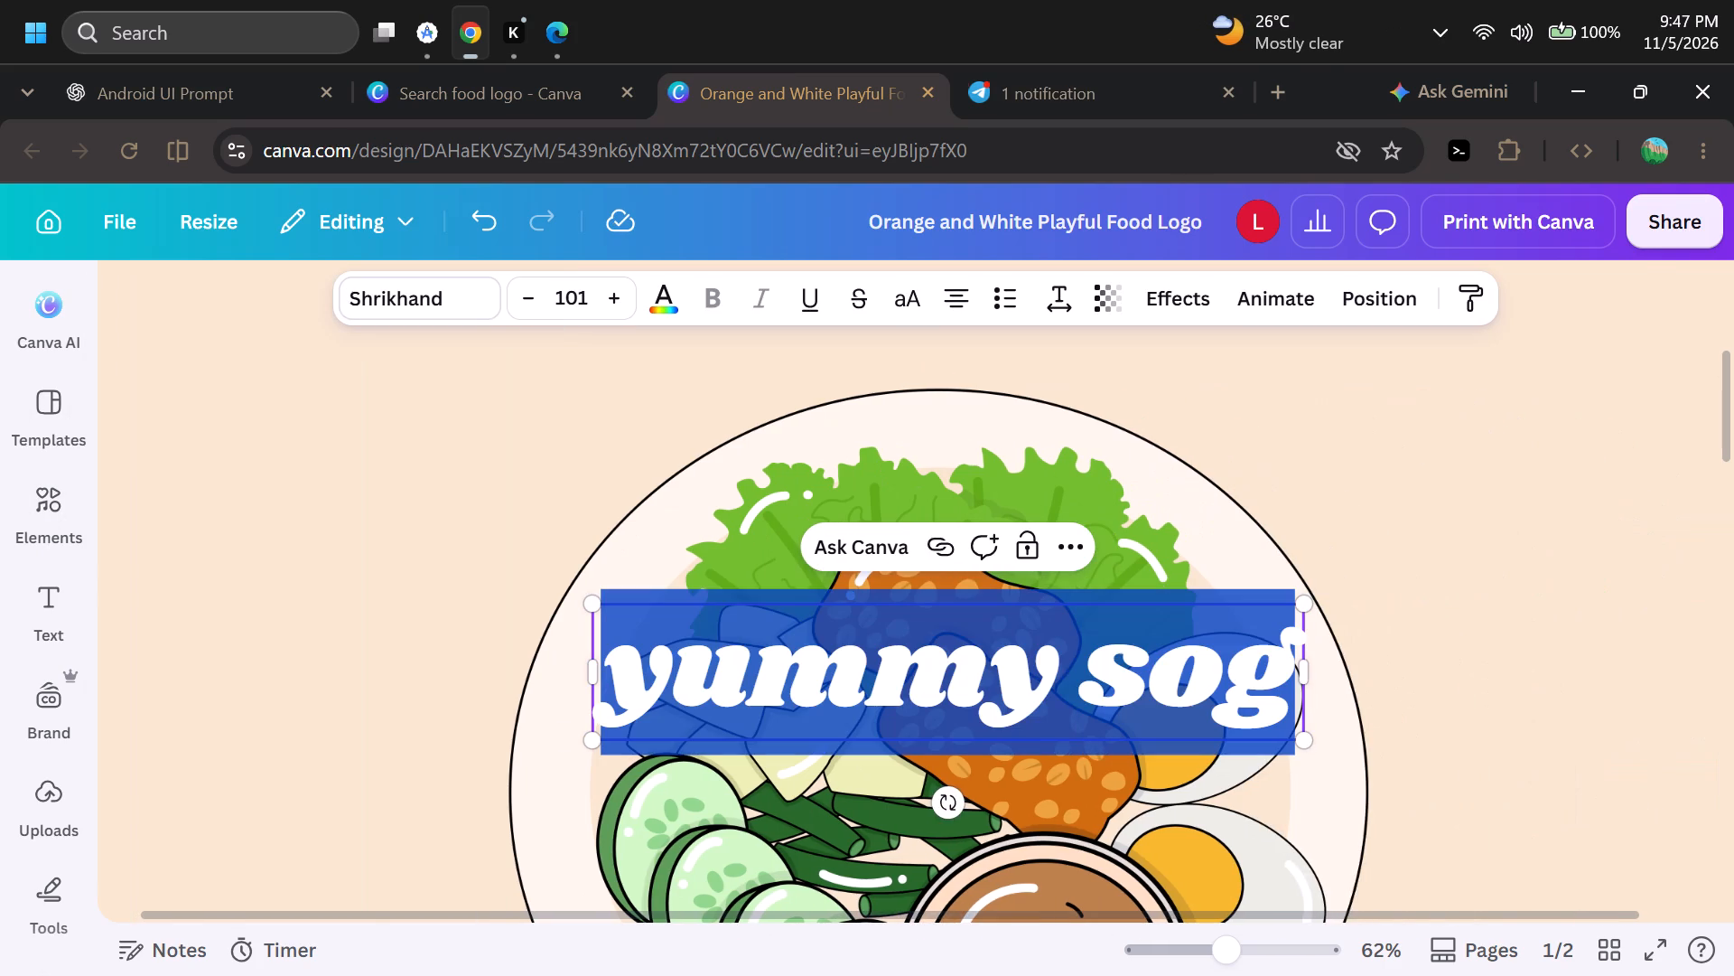
click(677, 291)
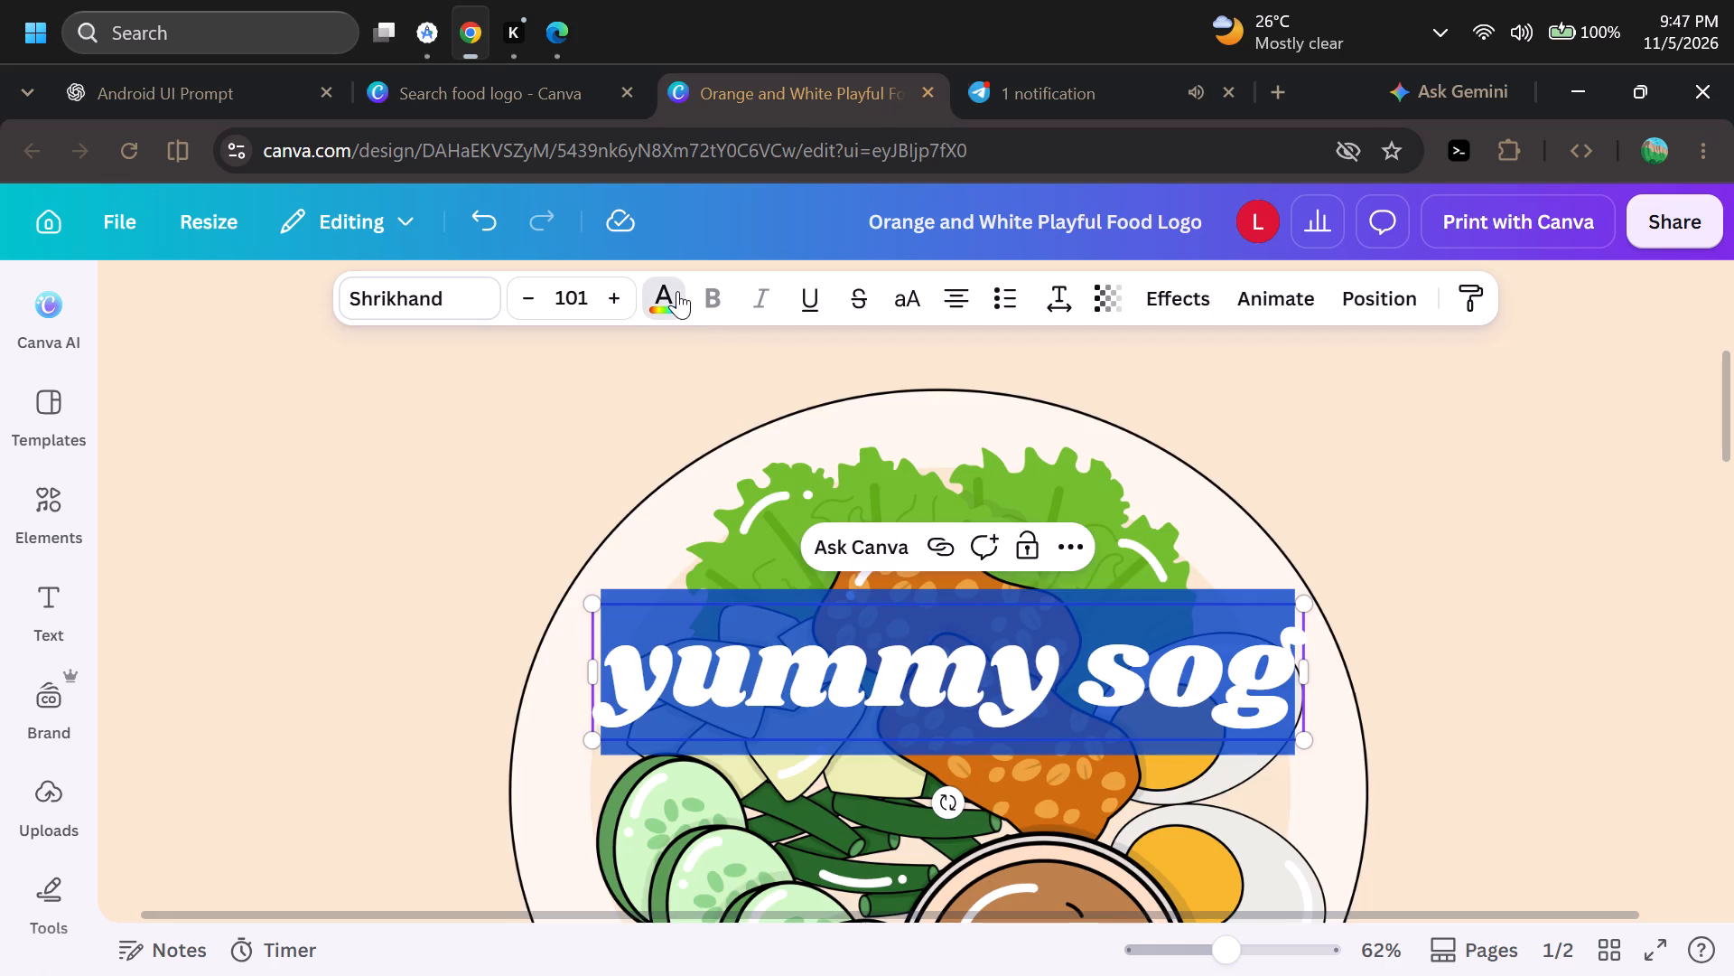
click(208, 583)
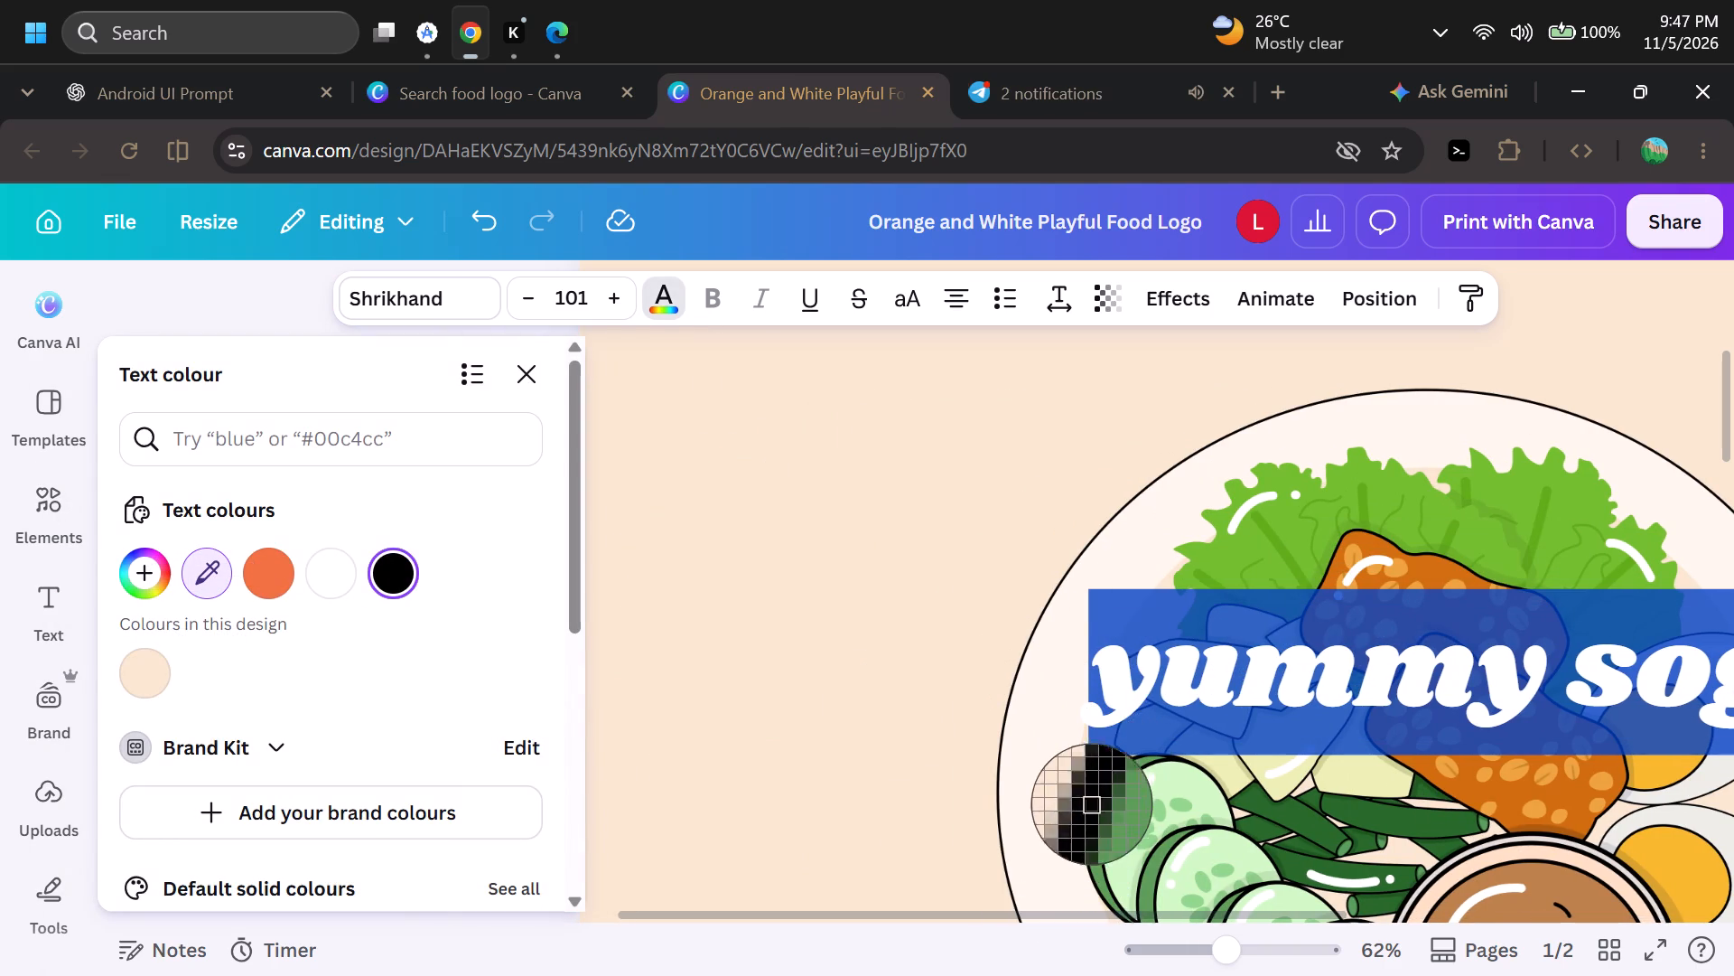
click(1097, 778)
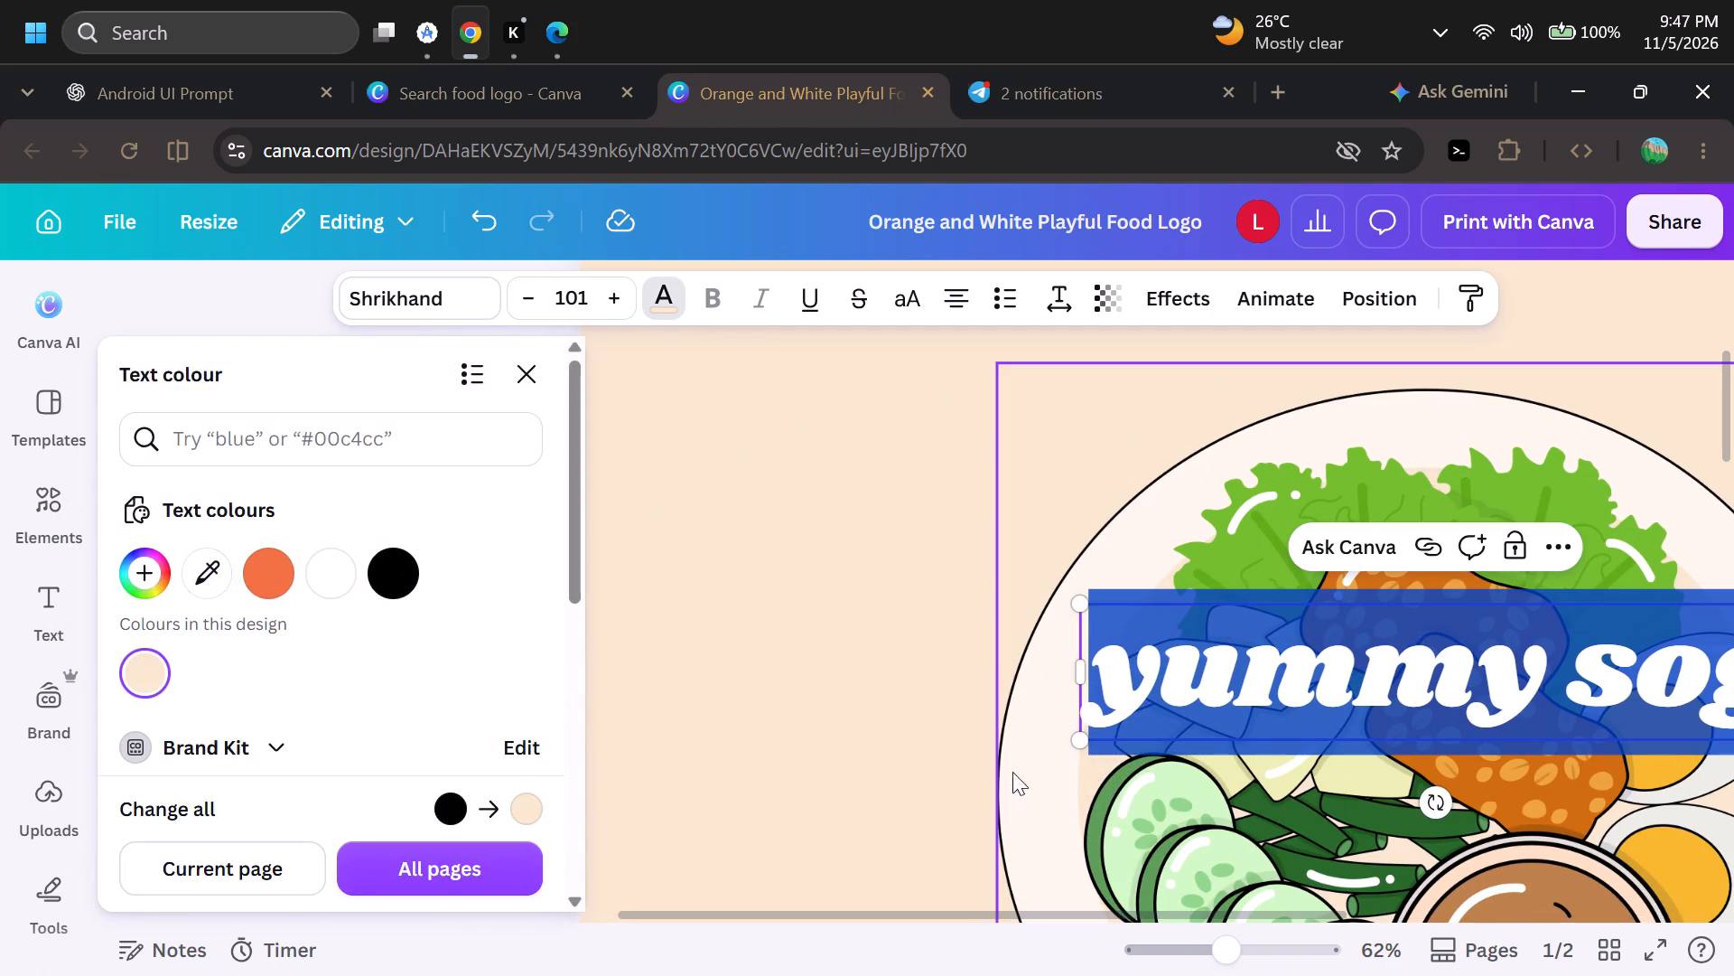
click(888, 746)
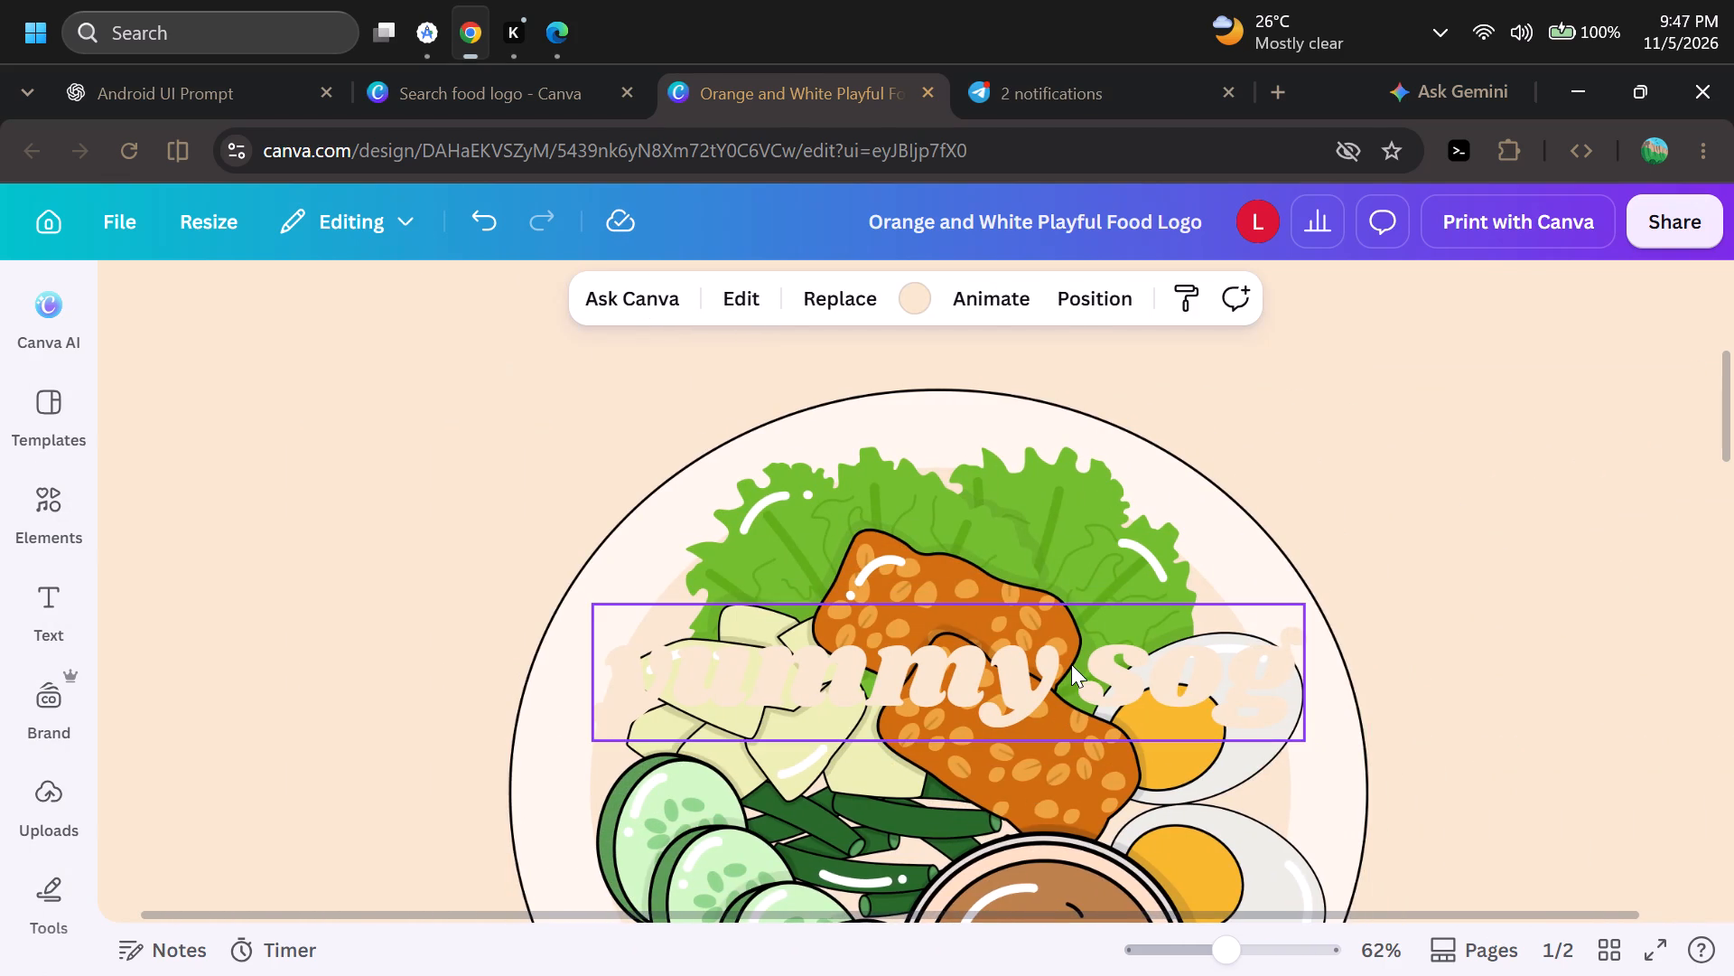
Move the "yummy sog" text slightly lower across the food plate.
drag(1072, 664, 1070, 746)
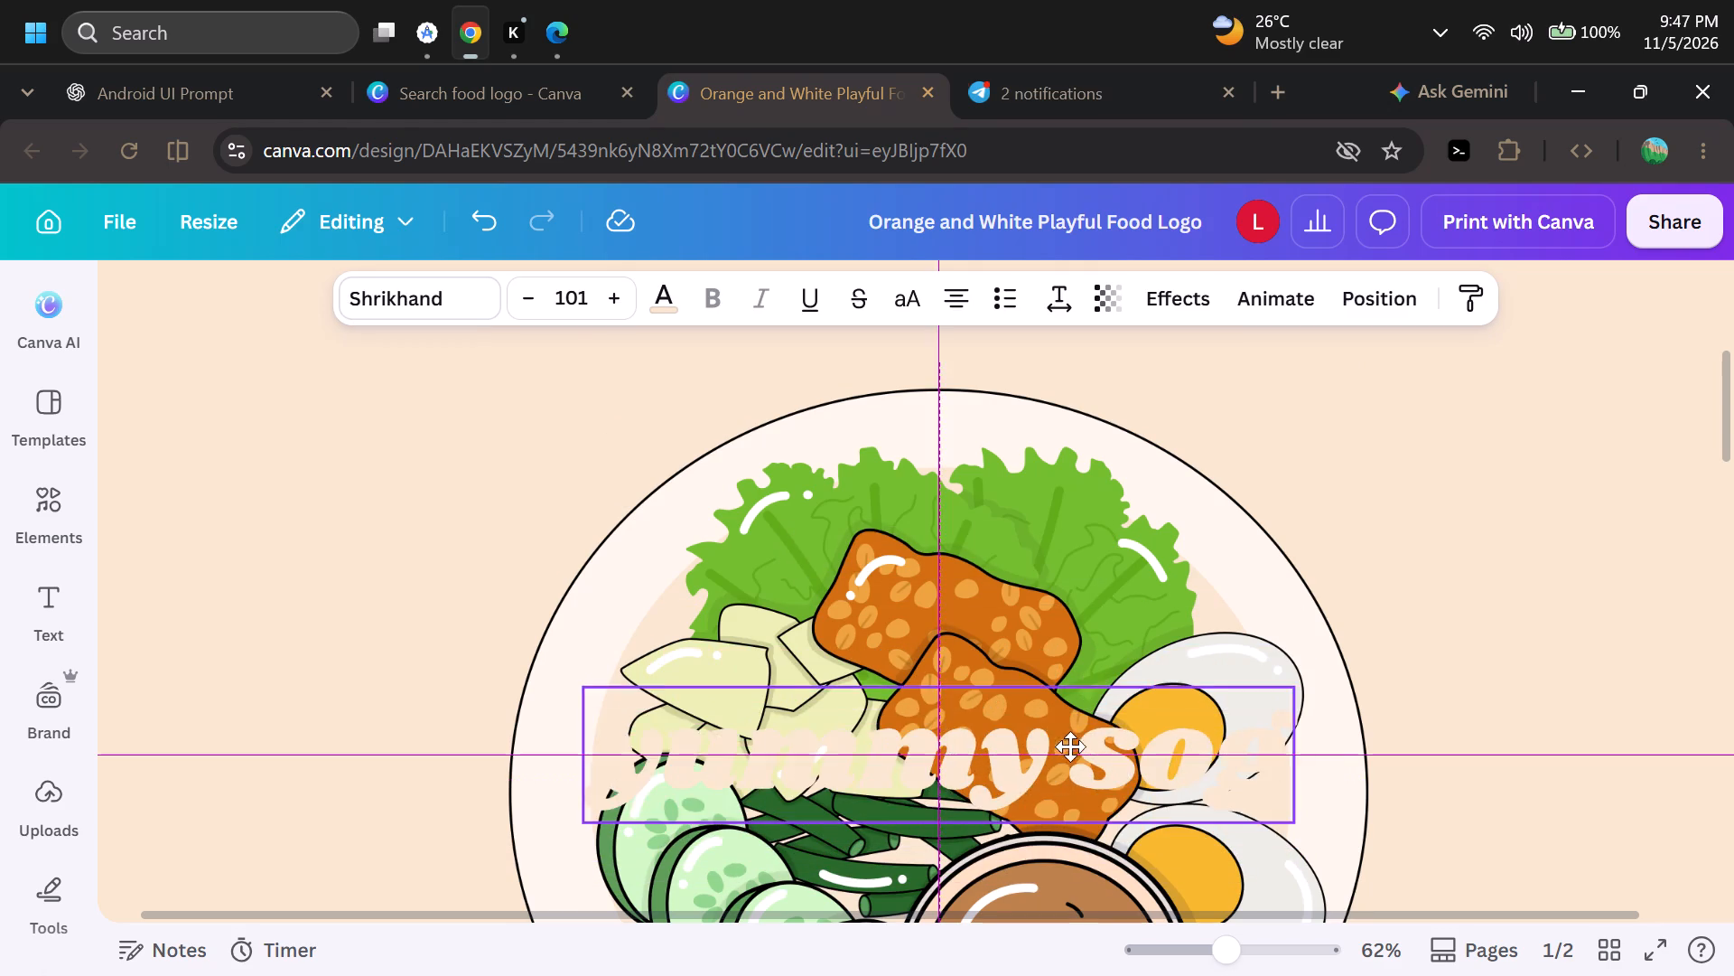
drag(1070, 746, 1082, 704)
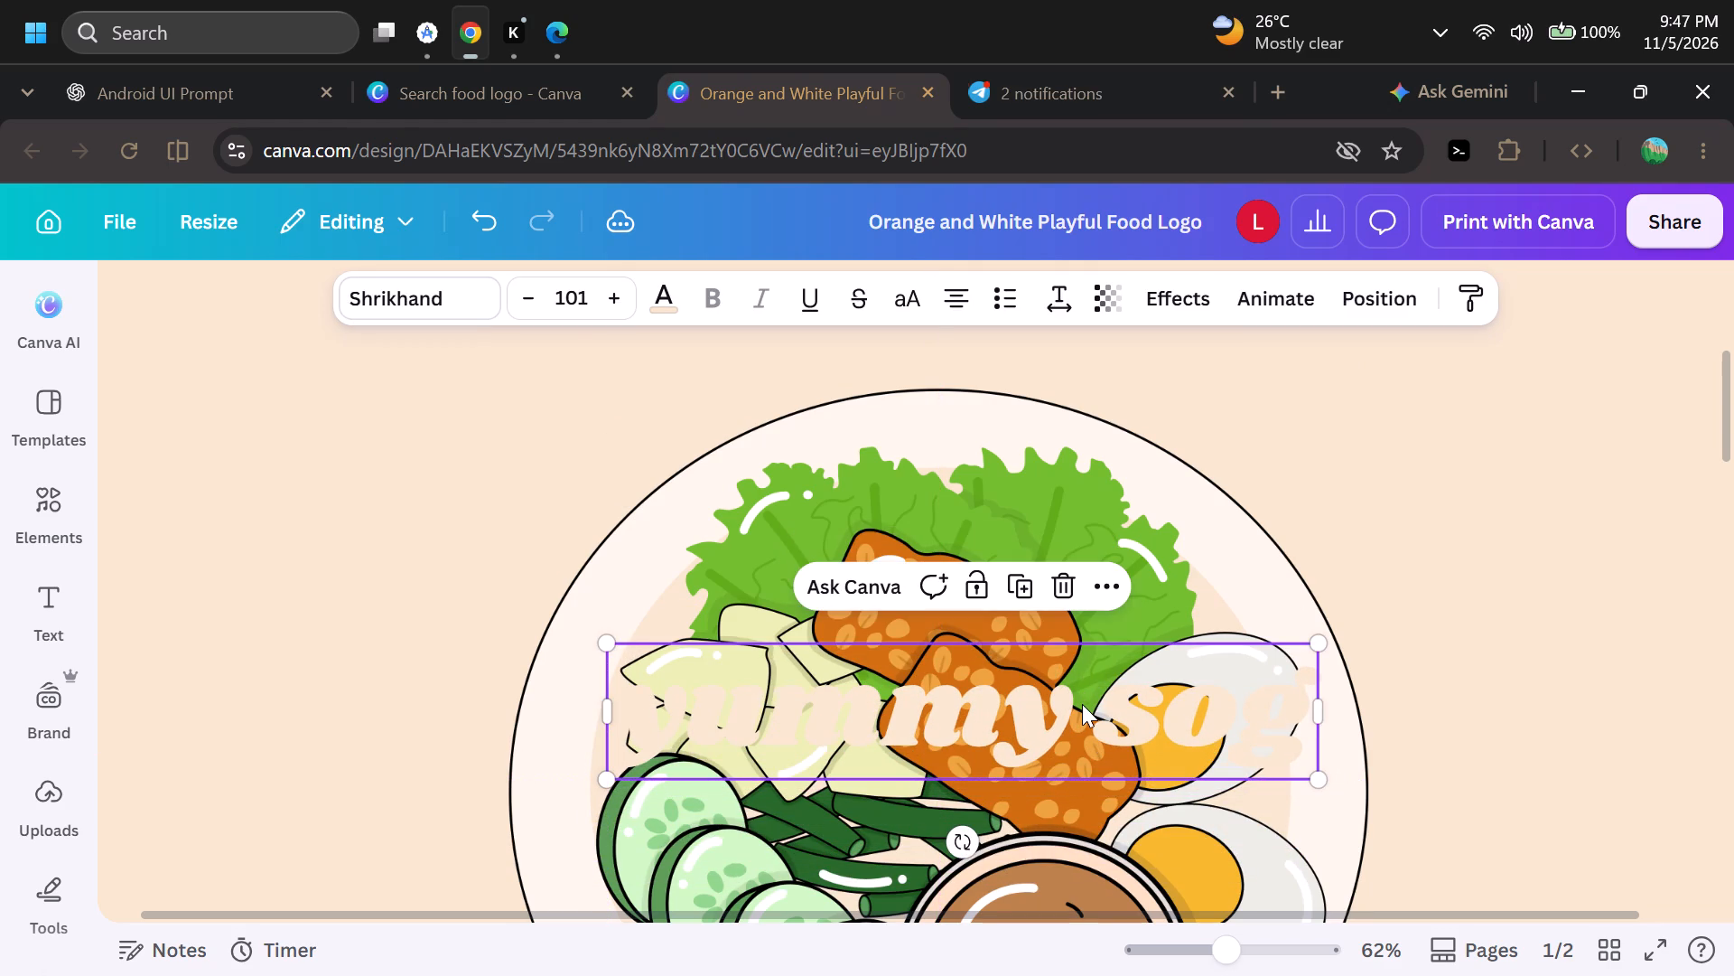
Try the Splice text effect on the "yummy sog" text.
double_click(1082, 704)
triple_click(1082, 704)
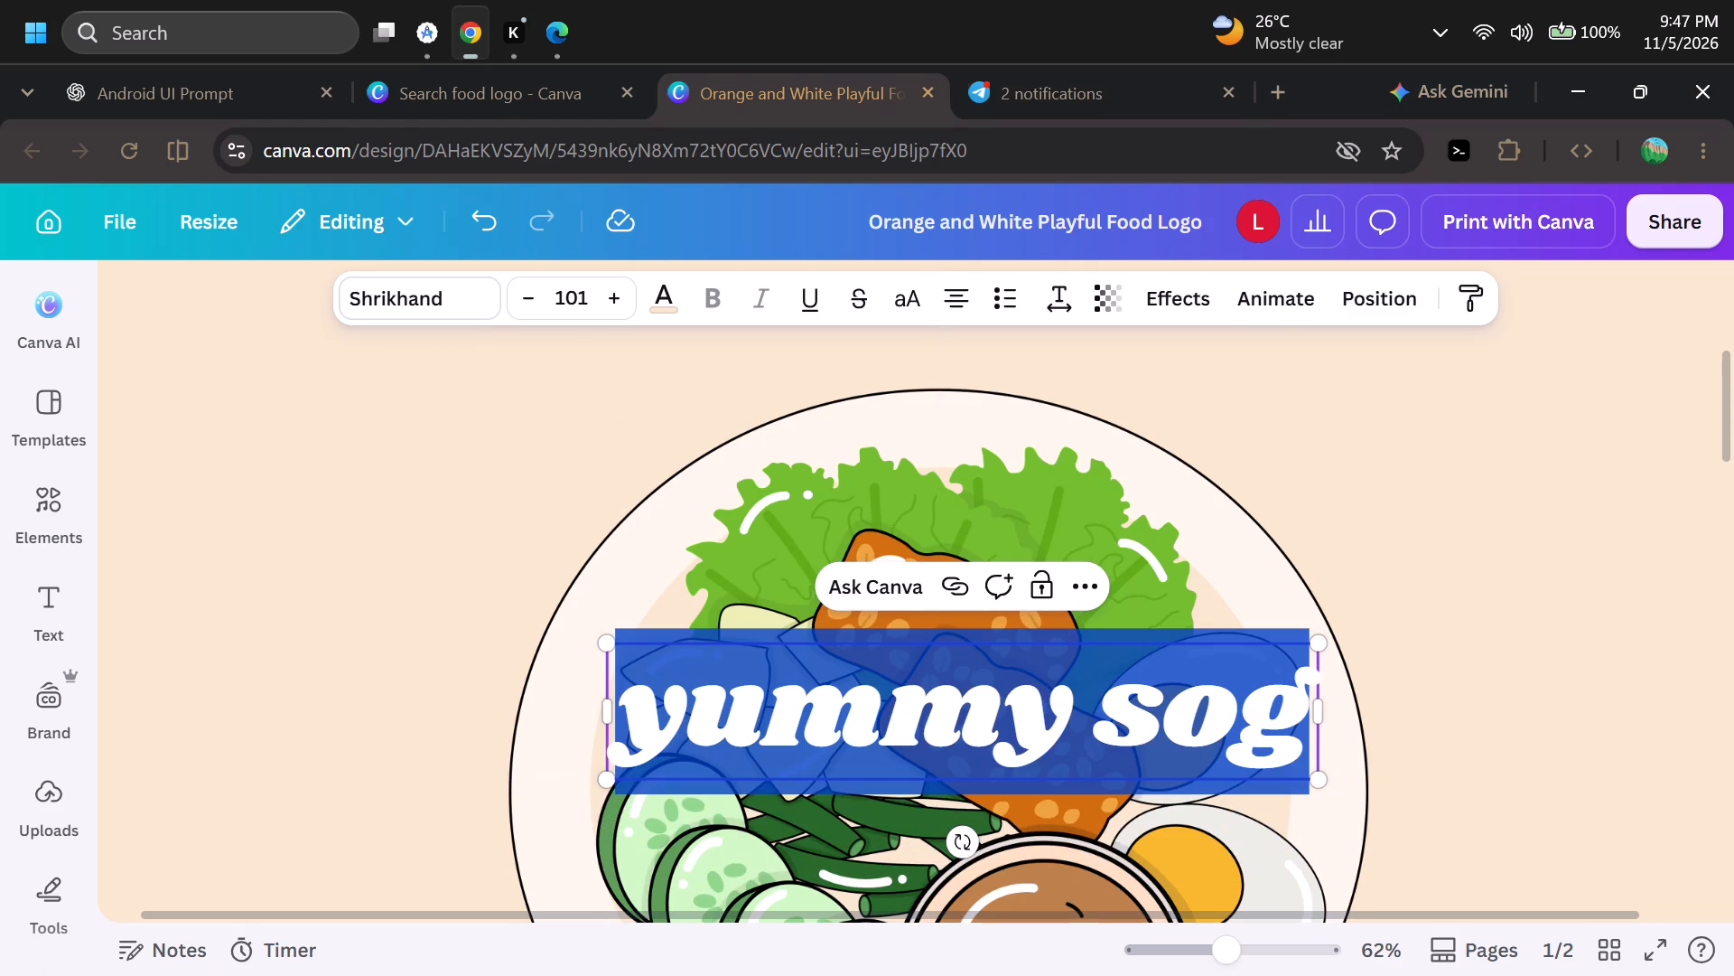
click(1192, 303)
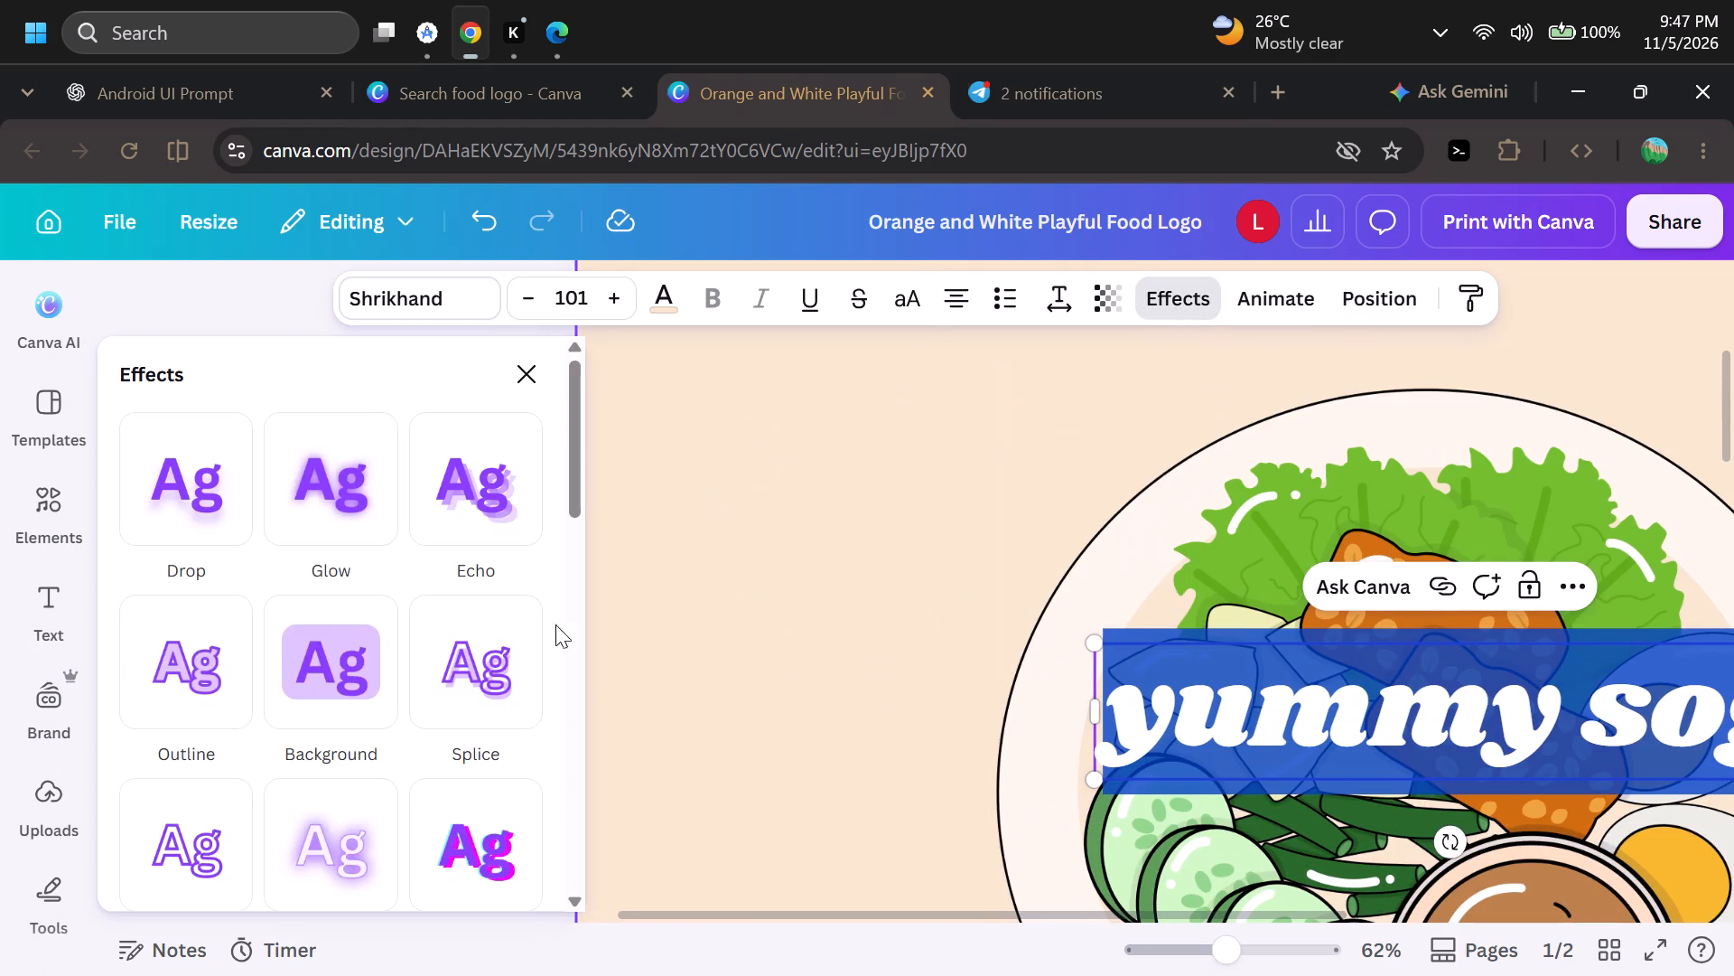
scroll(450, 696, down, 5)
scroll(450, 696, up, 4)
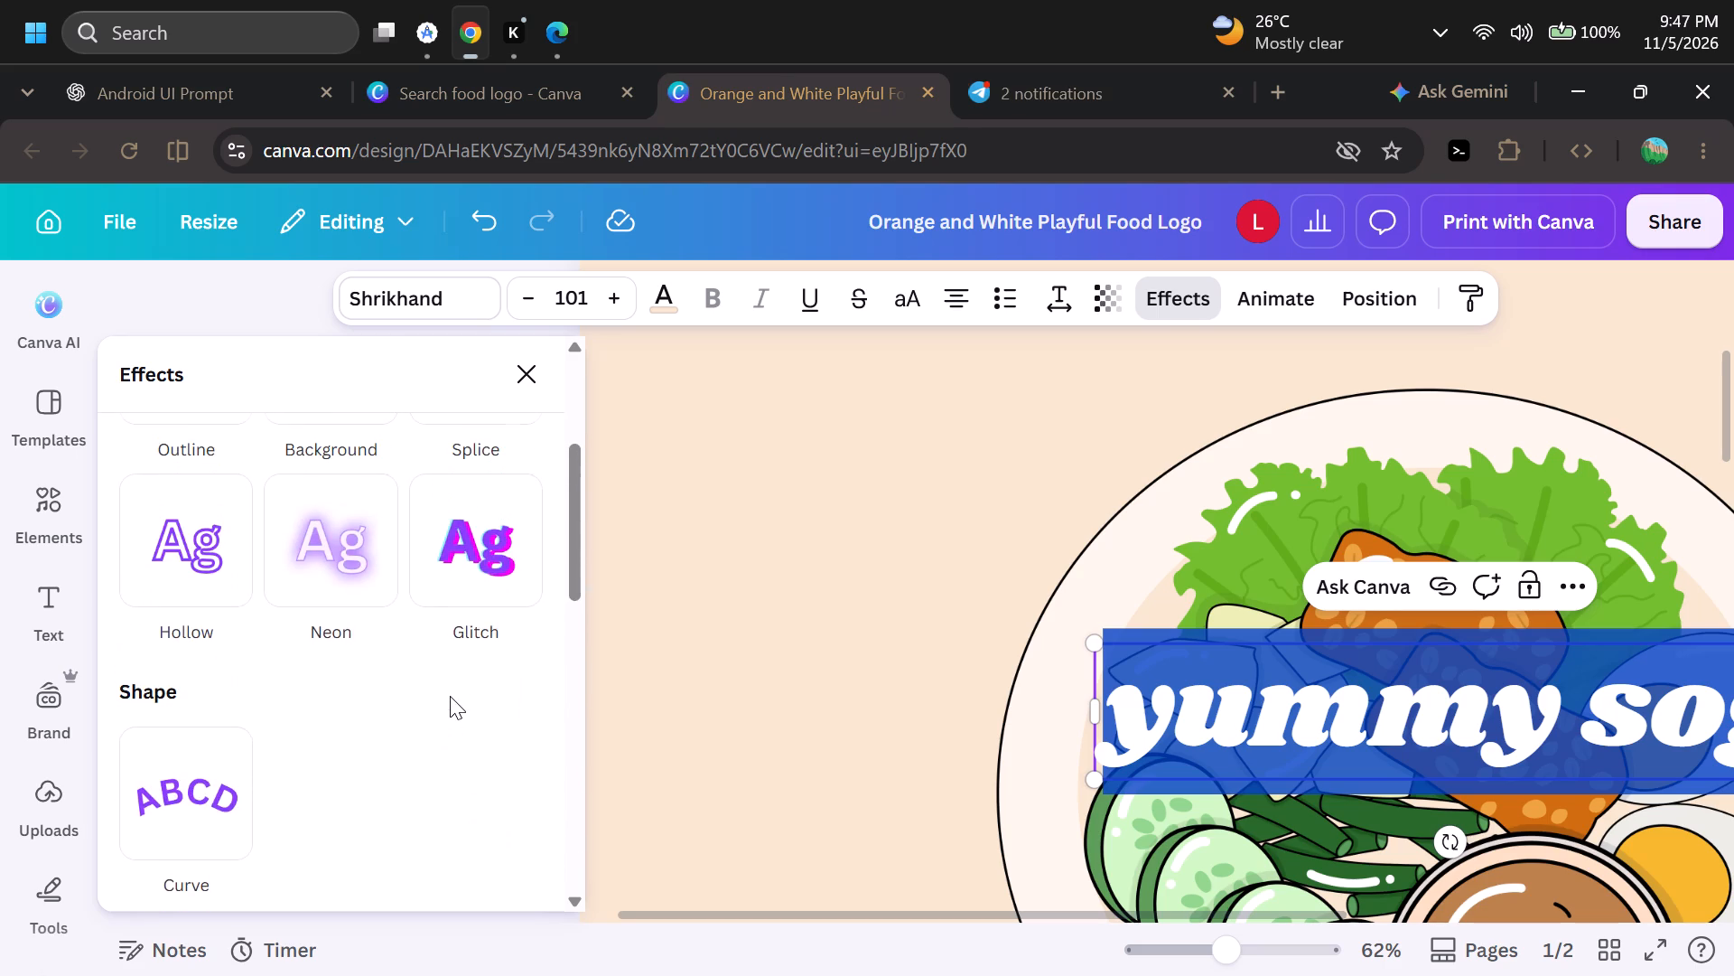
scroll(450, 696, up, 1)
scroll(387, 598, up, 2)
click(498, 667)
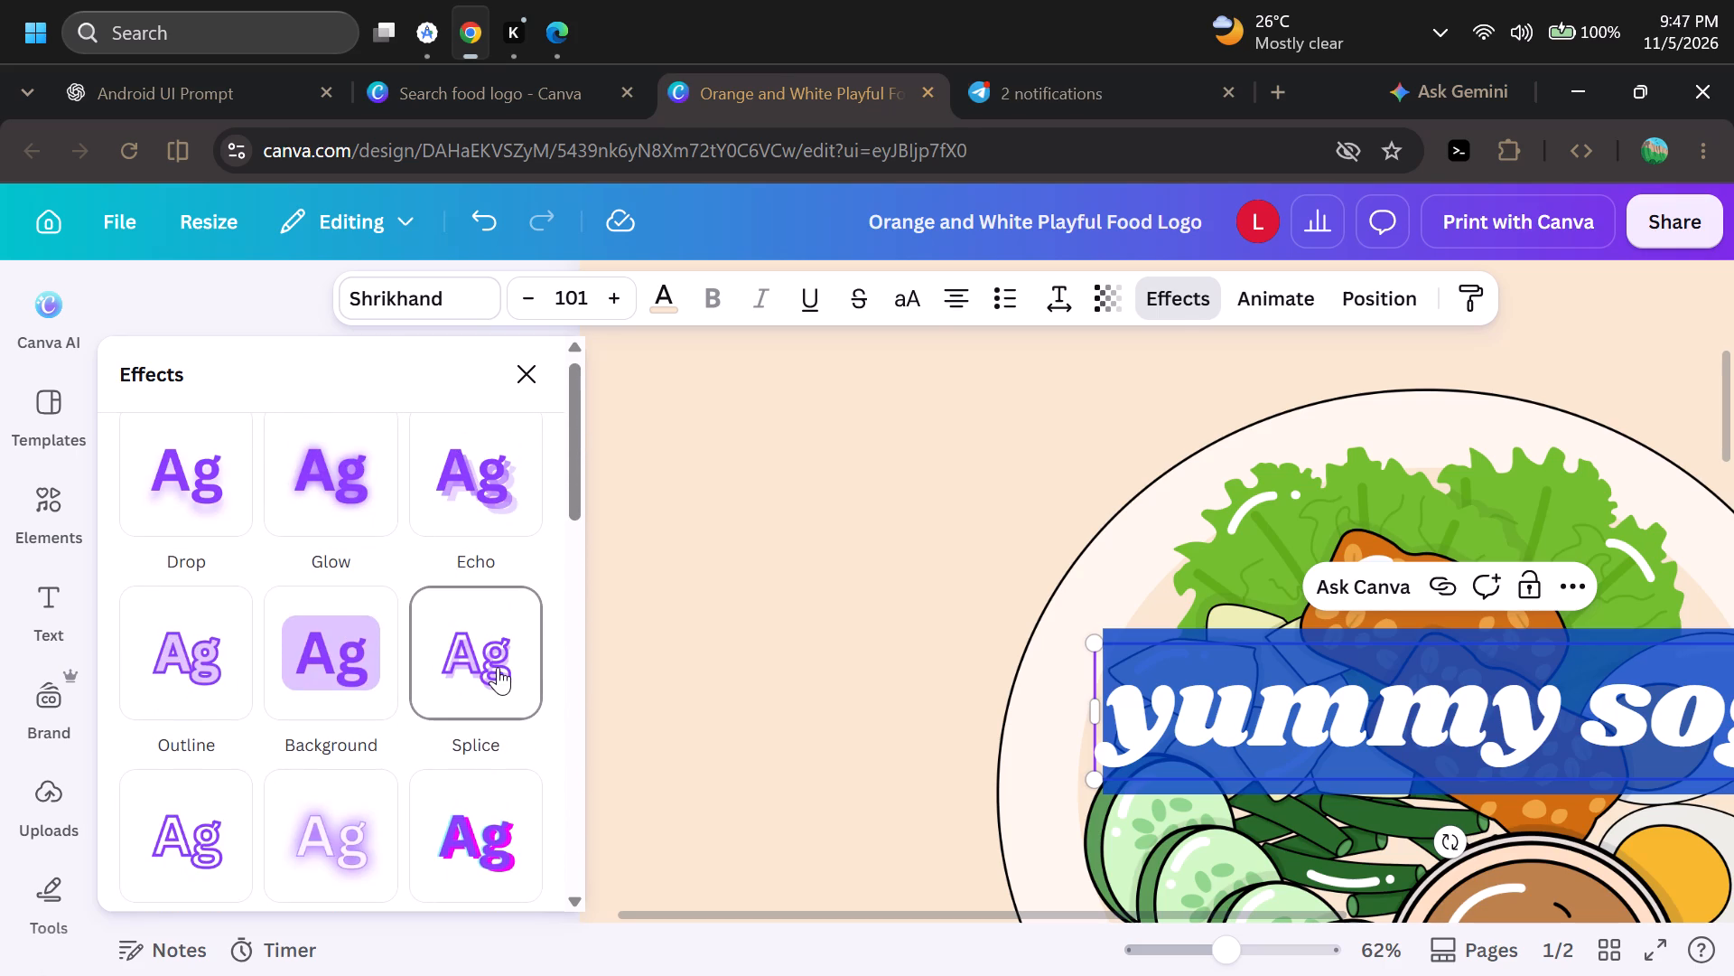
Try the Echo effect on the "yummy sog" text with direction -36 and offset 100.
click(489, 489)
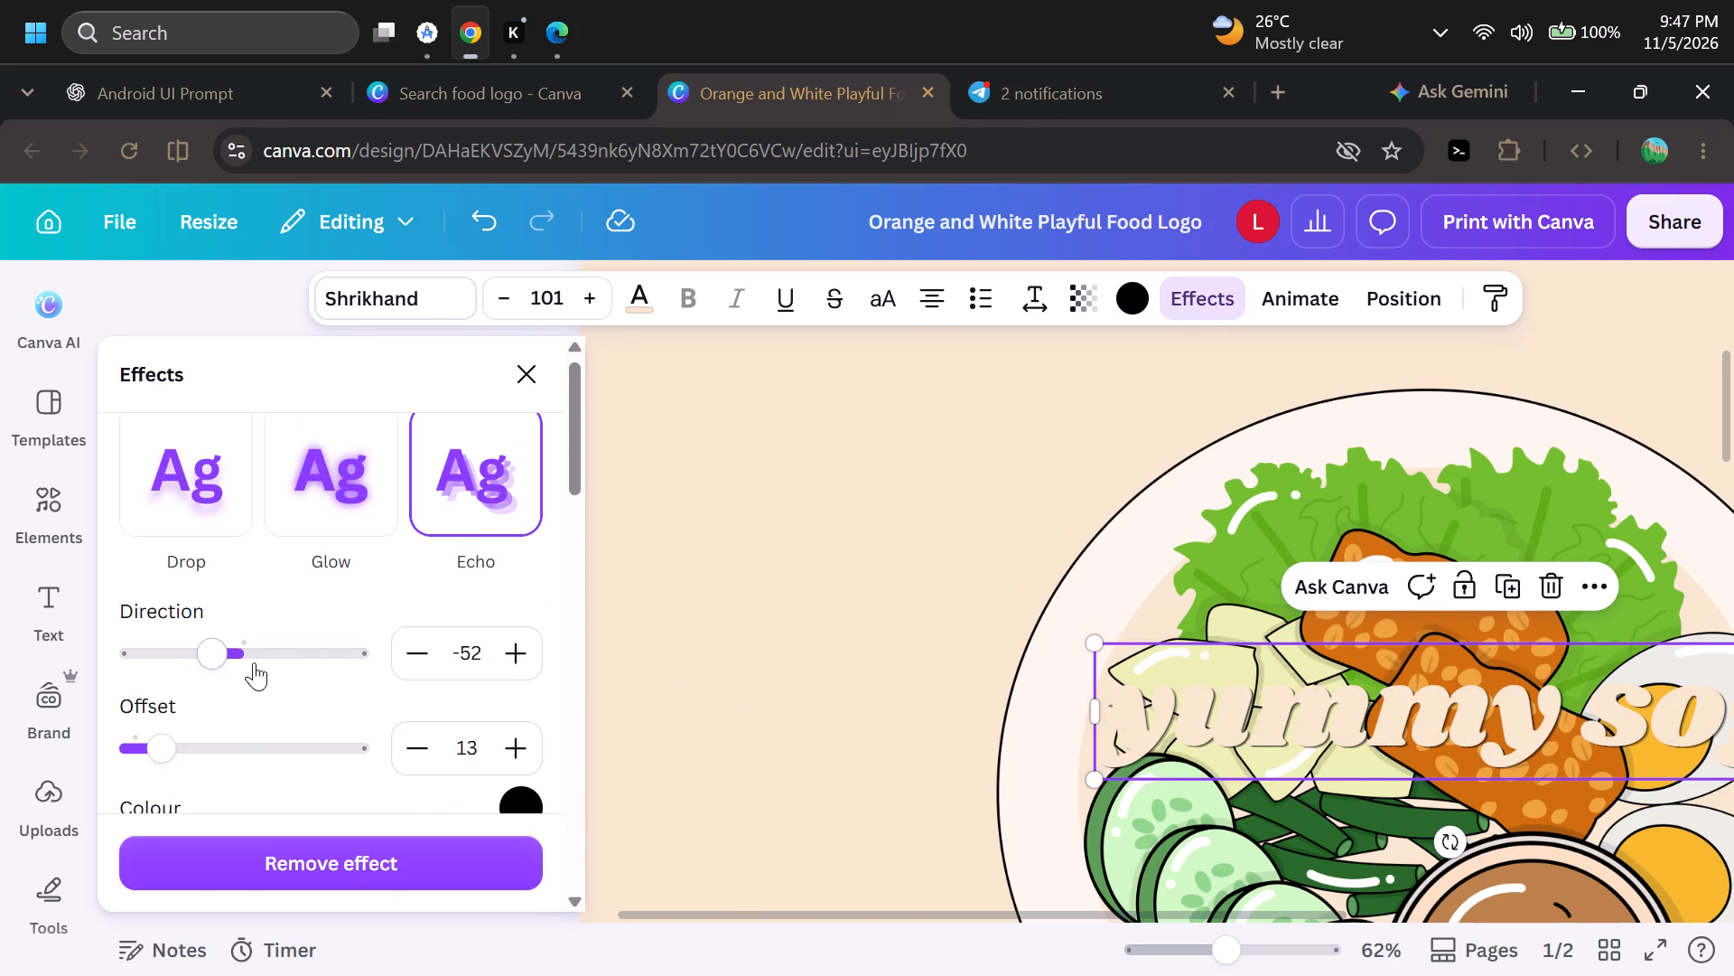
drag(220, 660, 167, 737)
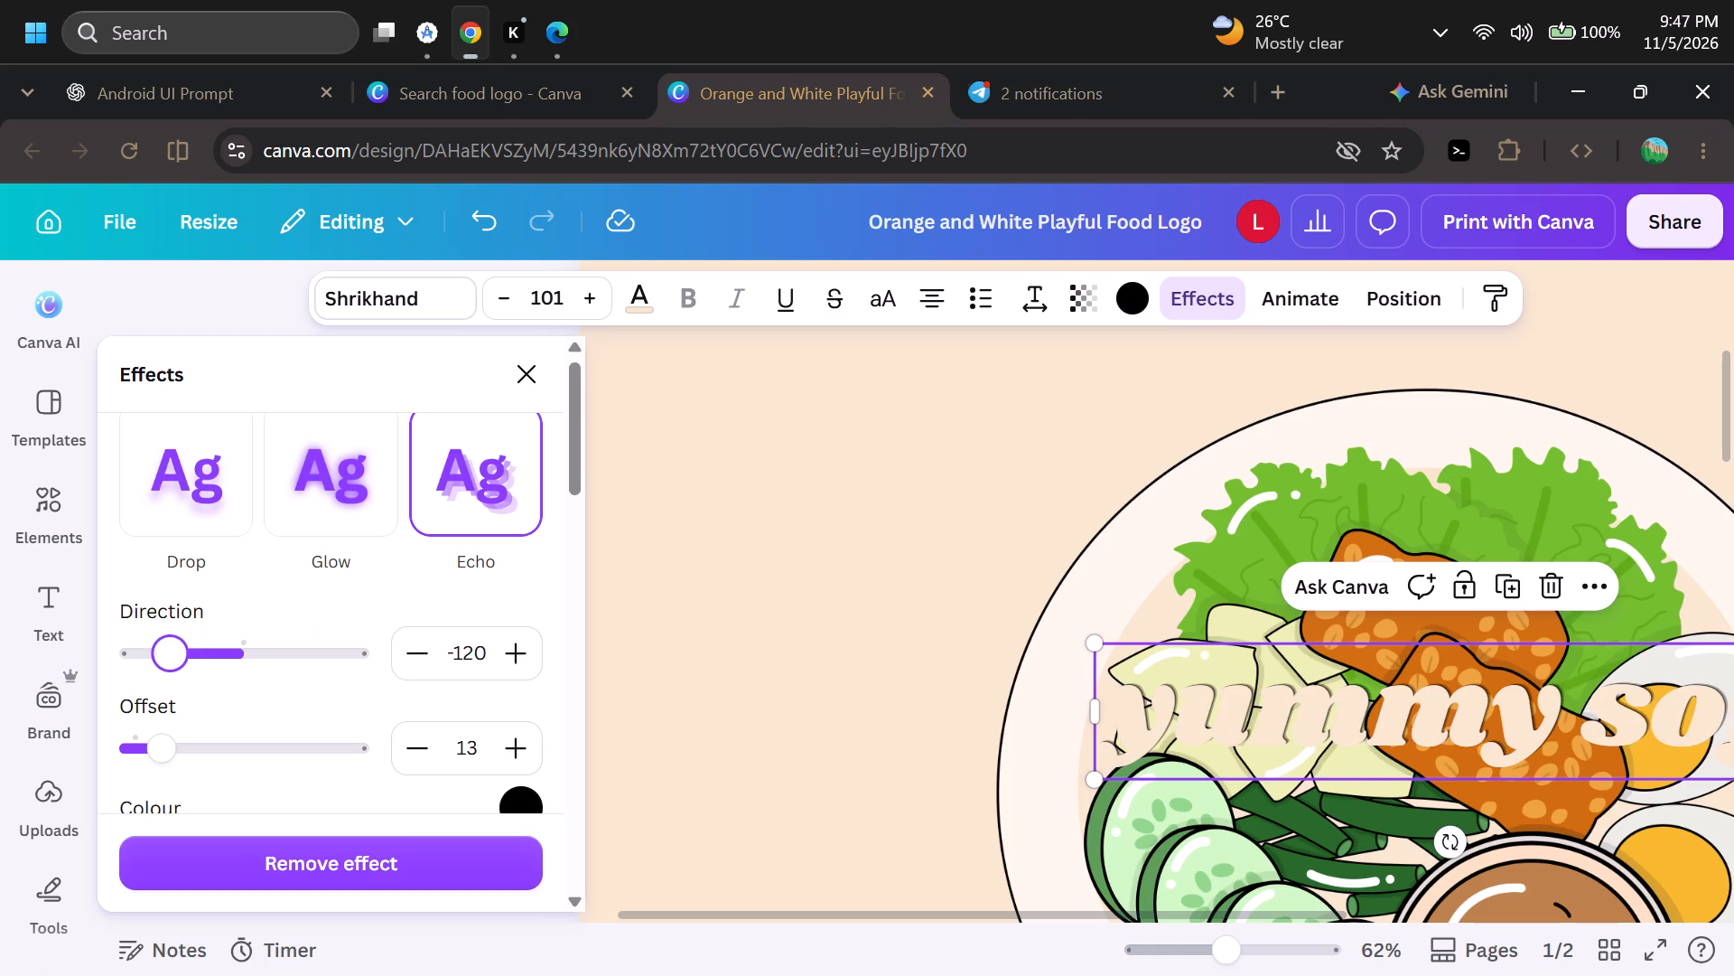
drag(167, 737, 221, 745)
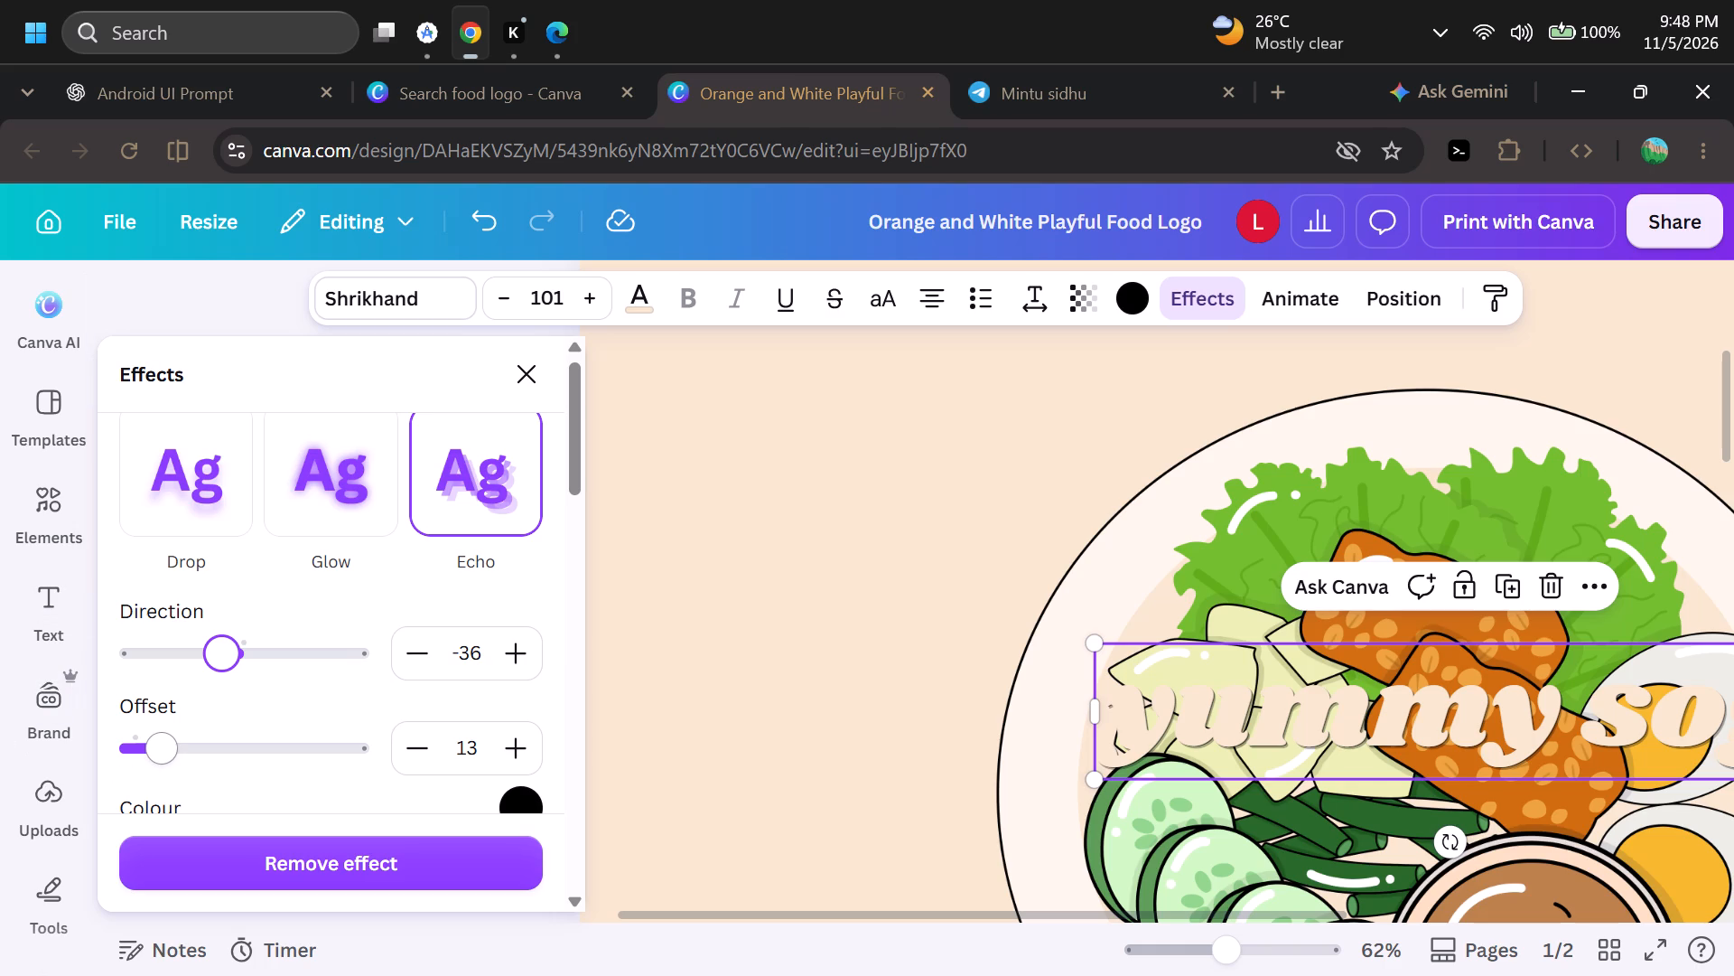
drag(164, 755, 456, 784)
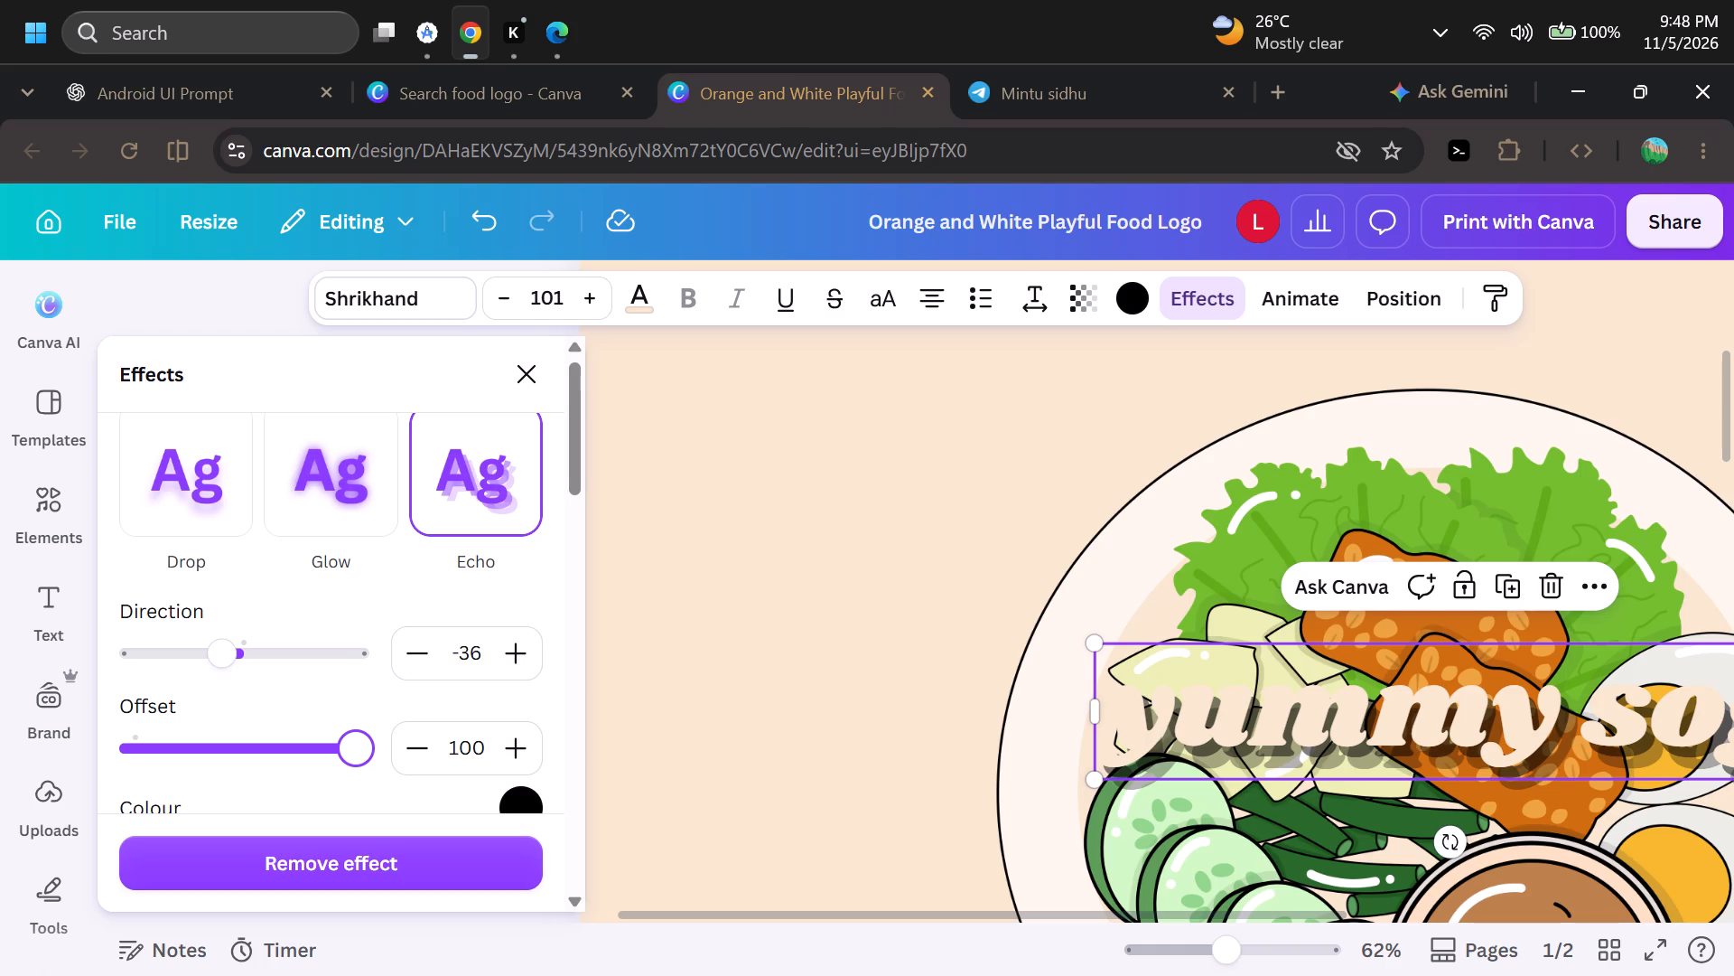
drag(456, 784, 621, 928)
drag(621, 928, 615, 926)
Apply the Outline effect to the "yummy sog" text with a thickness of 72.
scroll(399, 746, down, 2)
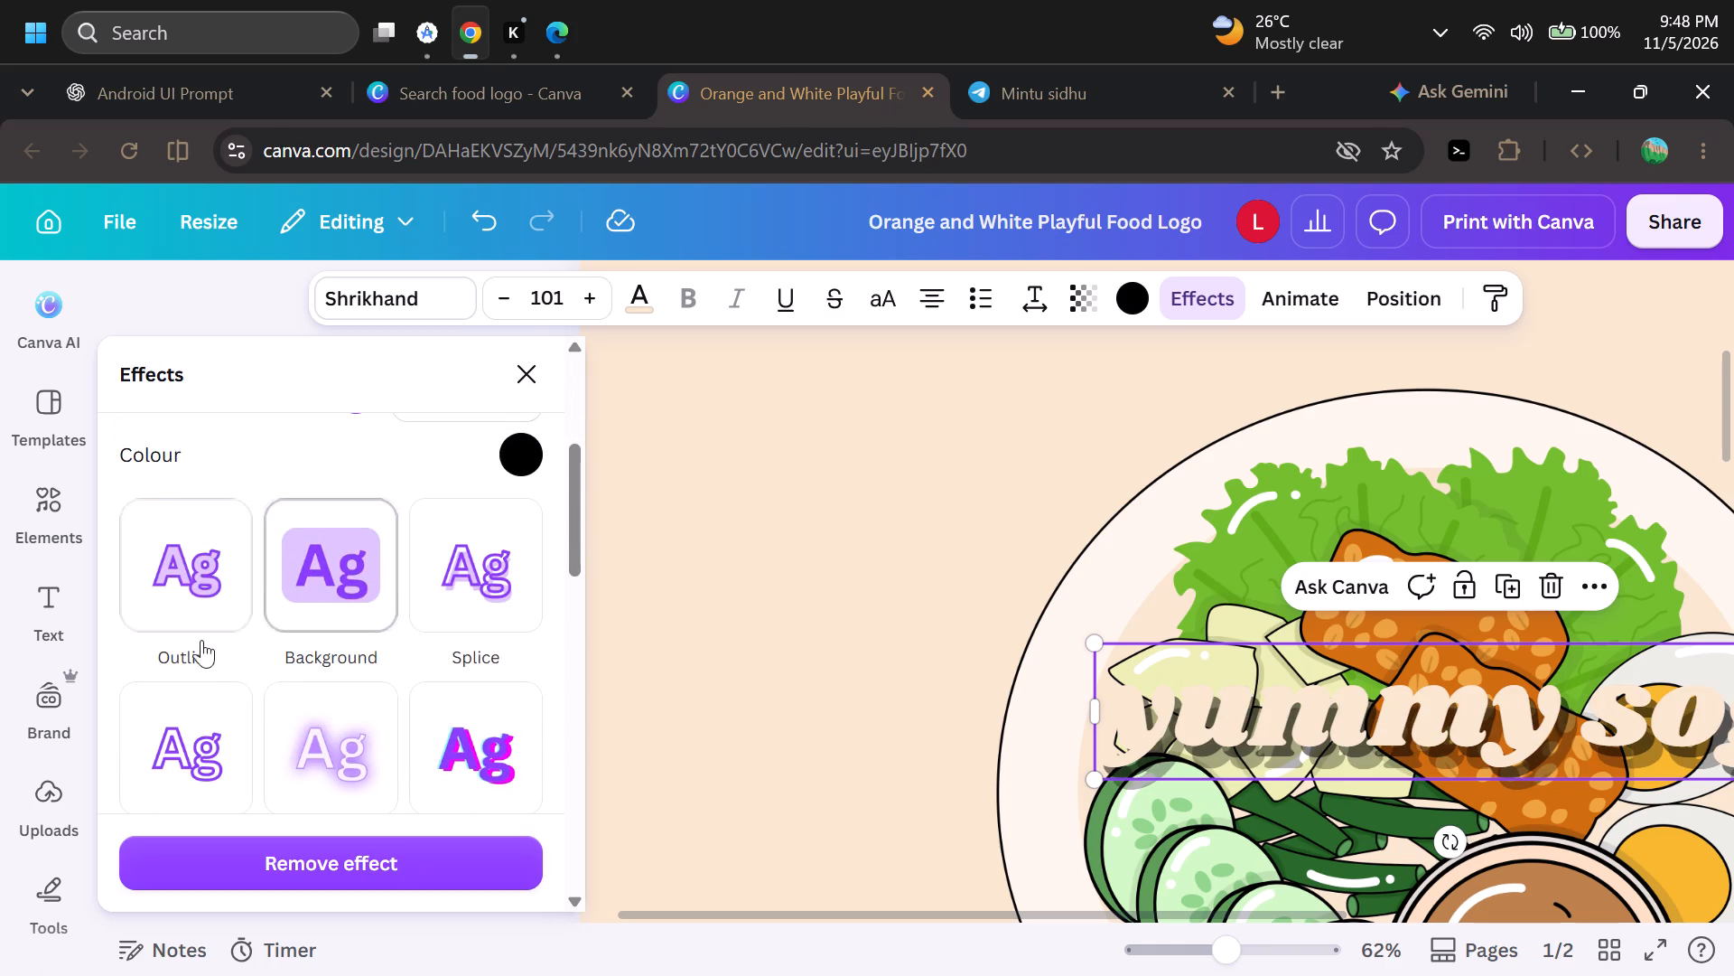
click(179, 613)
scroll(288, 560, up, 1)
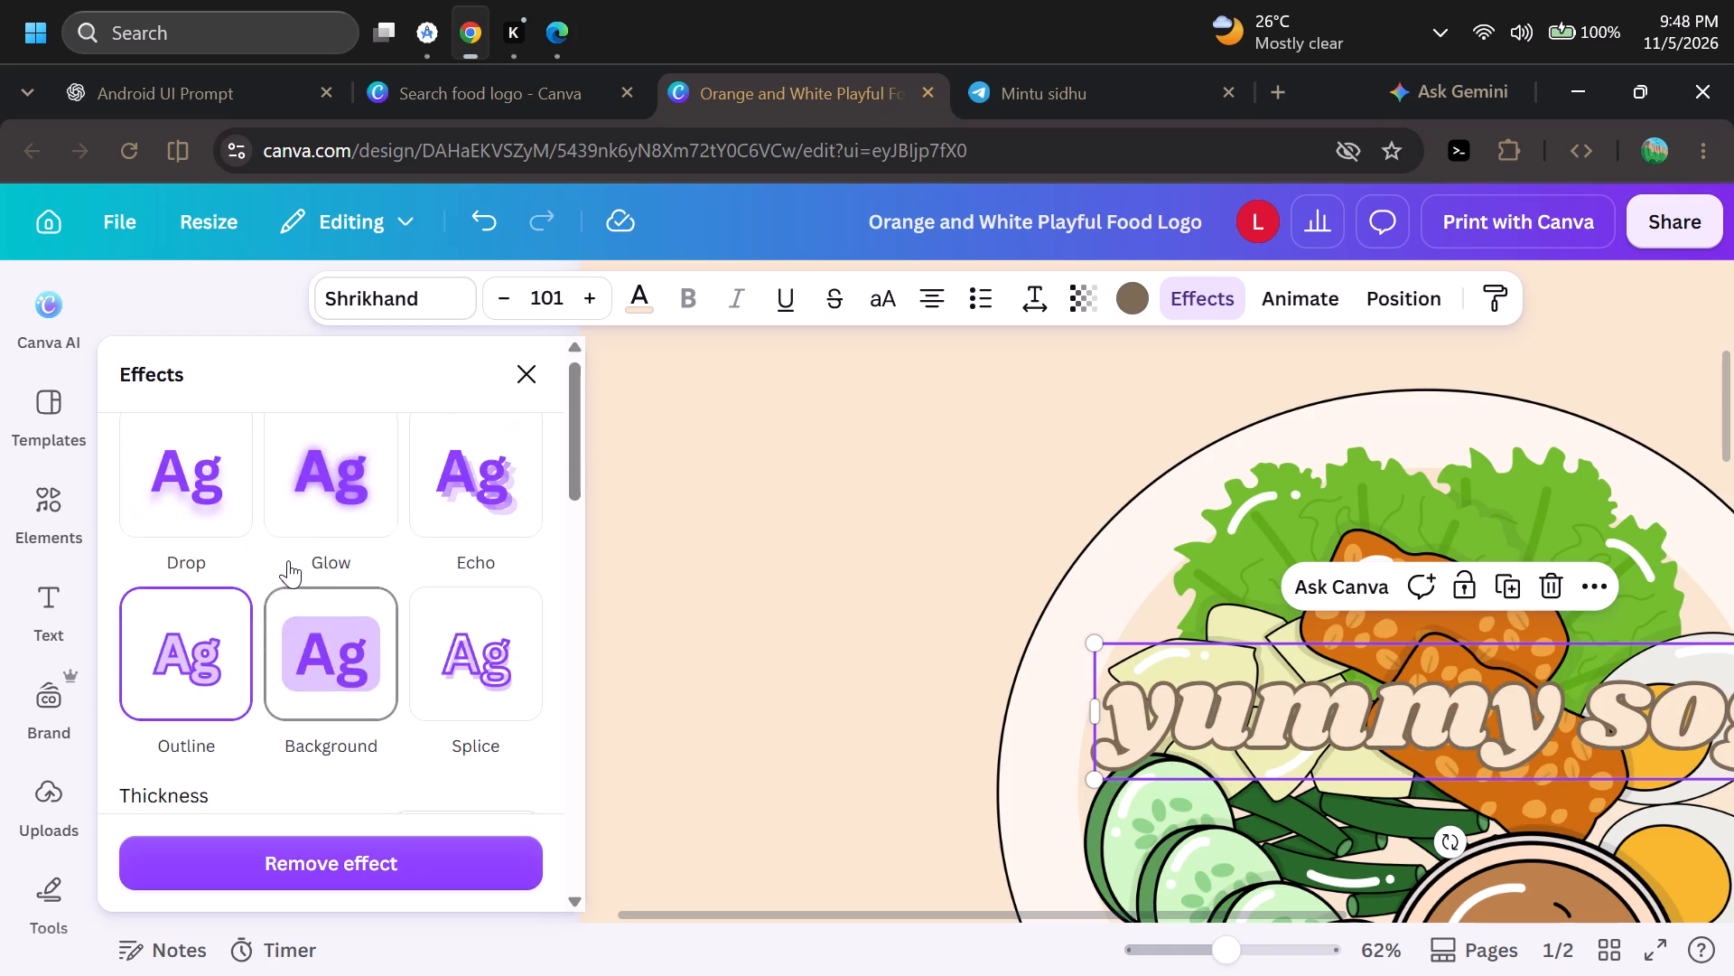
scroll(288, 560, up, 1)
scroll(288, 560, down, 1)
drag(189, 704, 353, 699)
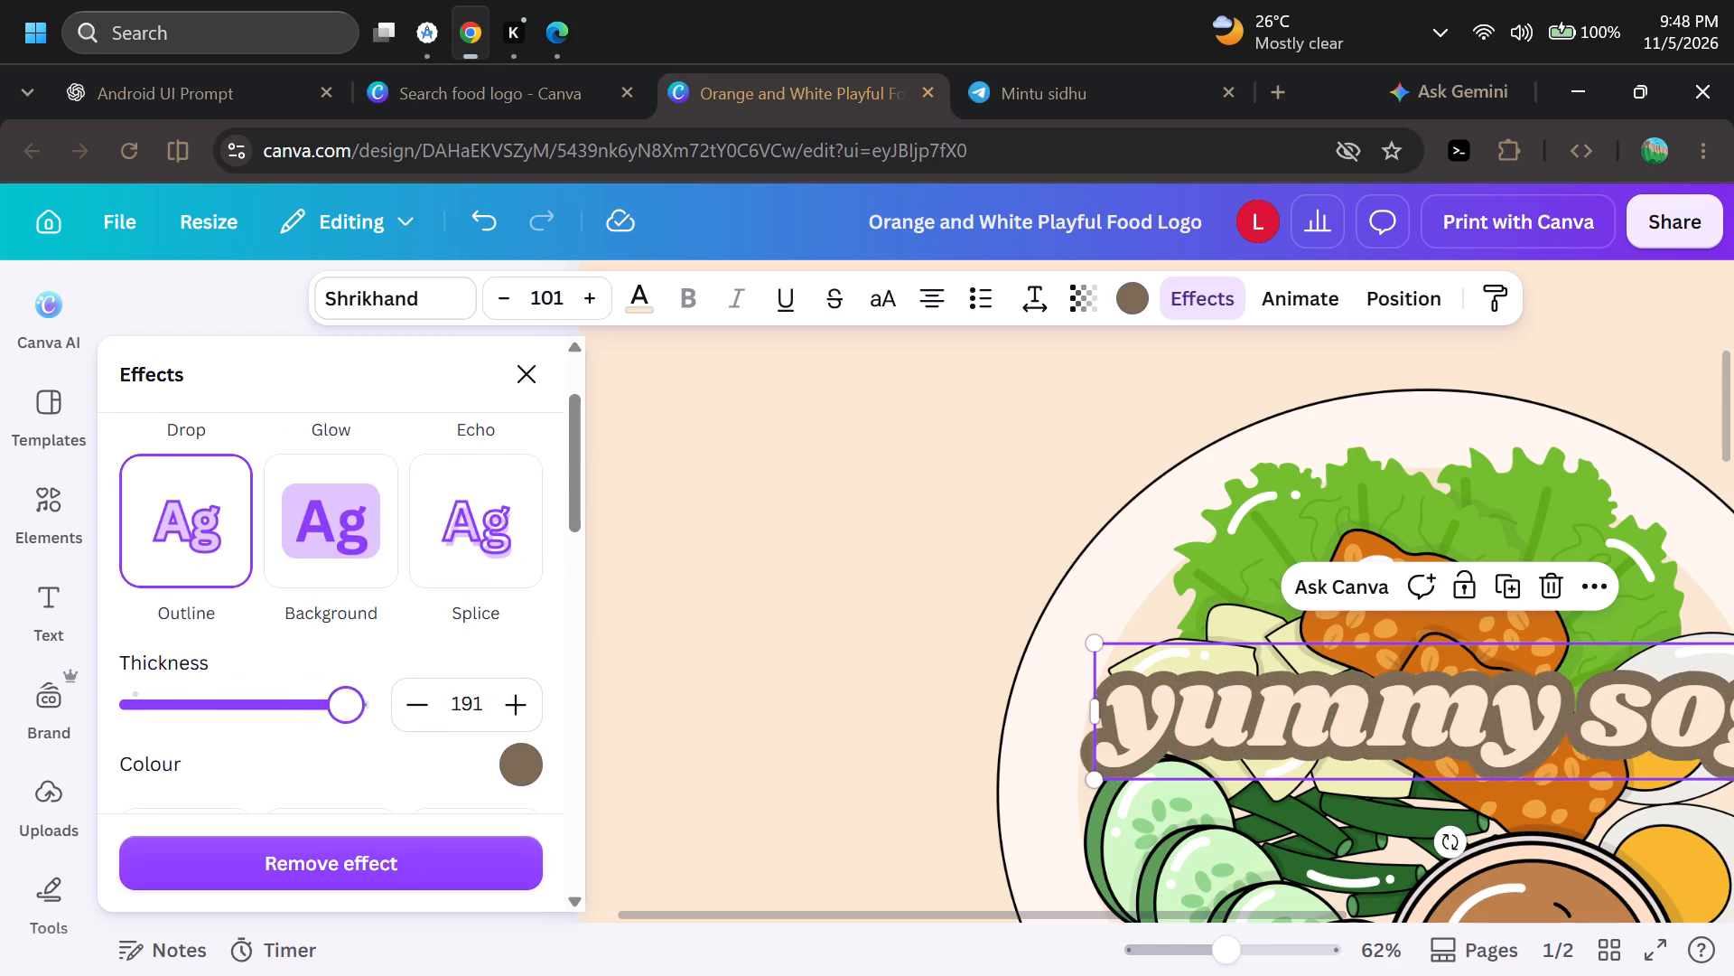
drag(353, 699, 235, 821)
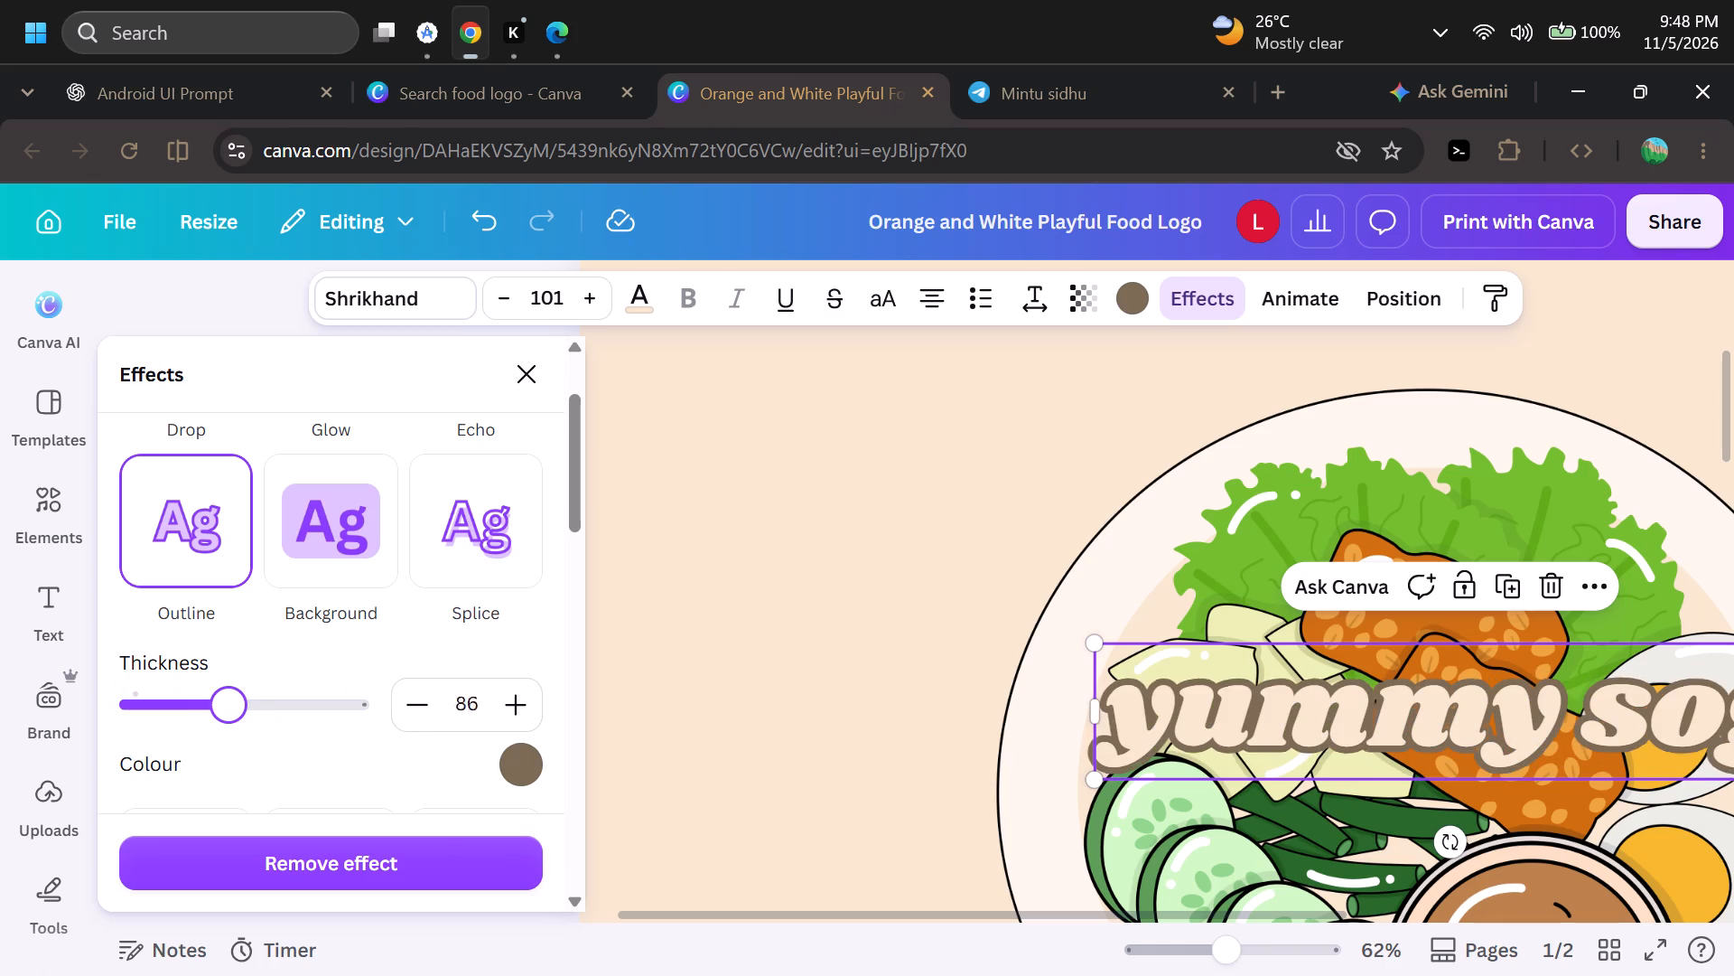
drag(235, 821, 212, 840)
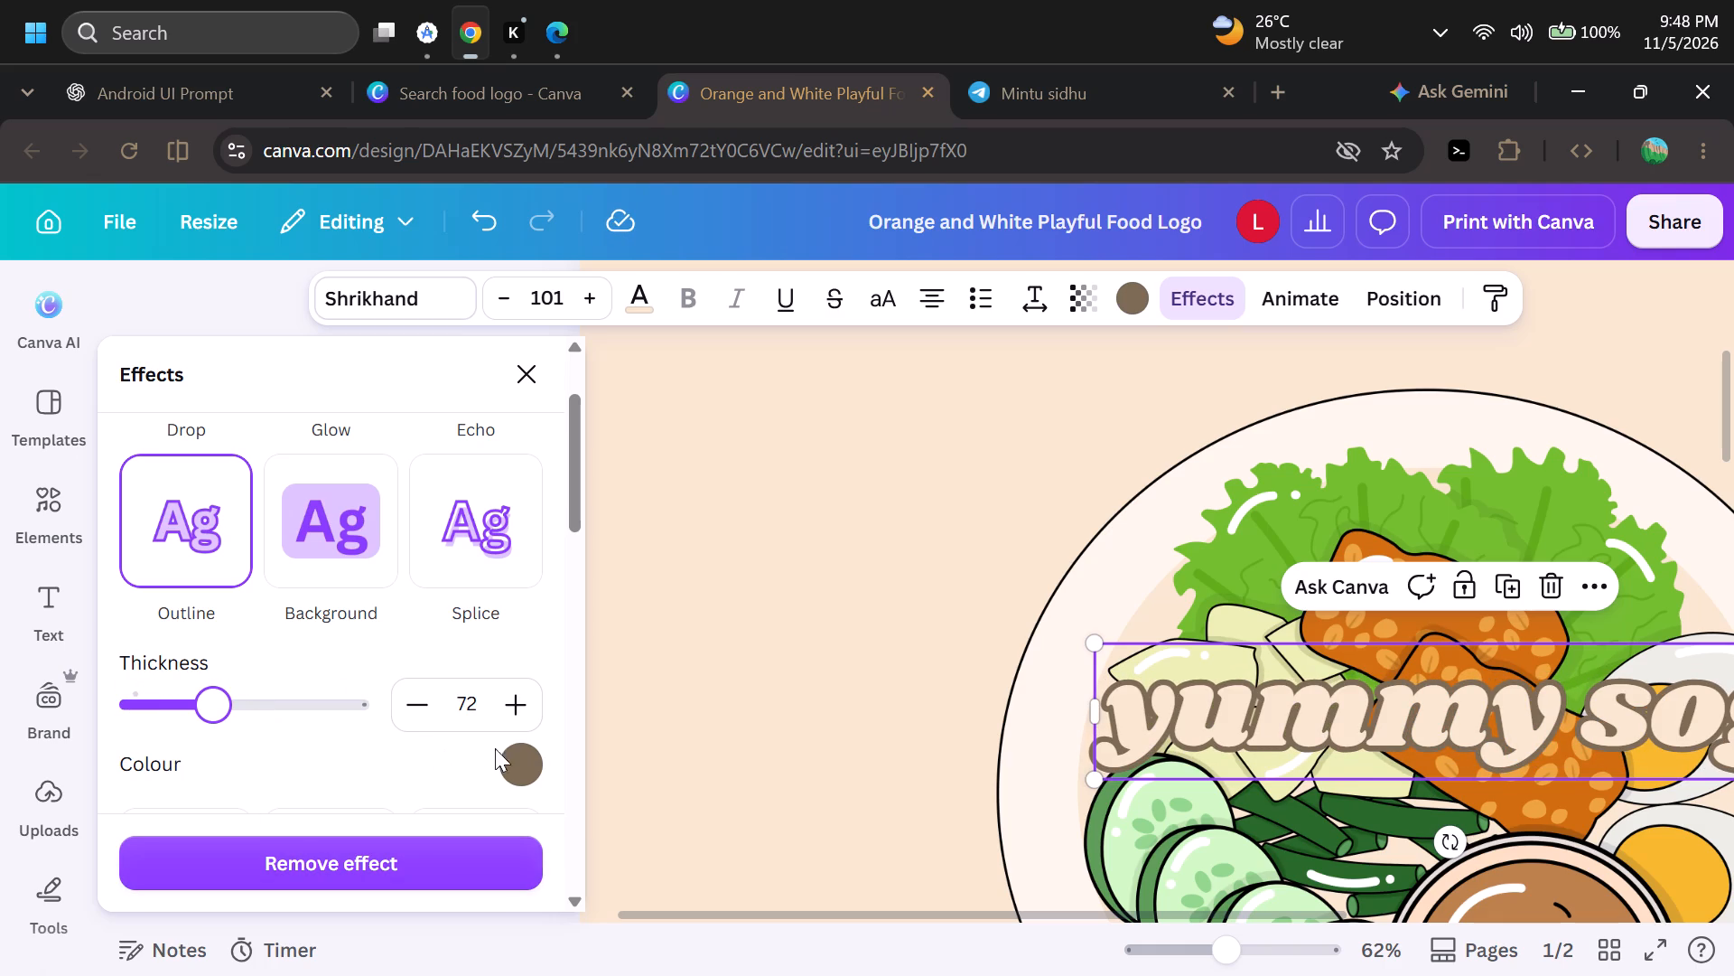
Try black, white and light grey #d9d9d9 for the text outline, settle on black, and close the effect settings.
click(522, 759)
click(489, 511)
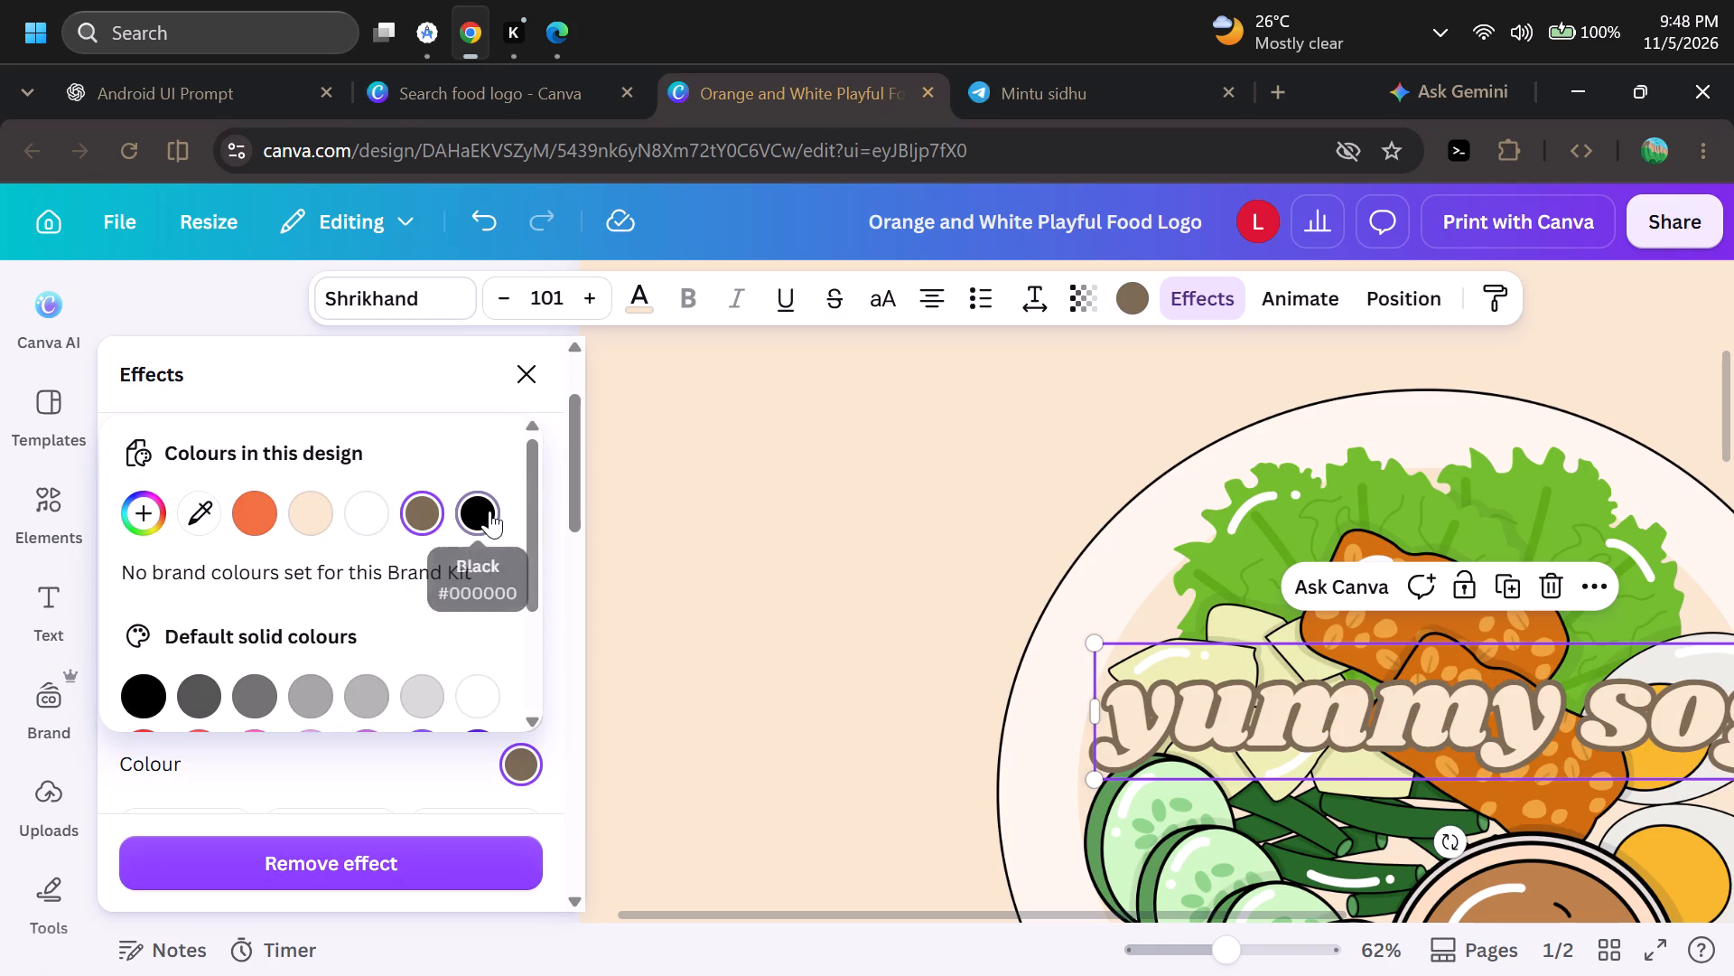
click(486, 686)
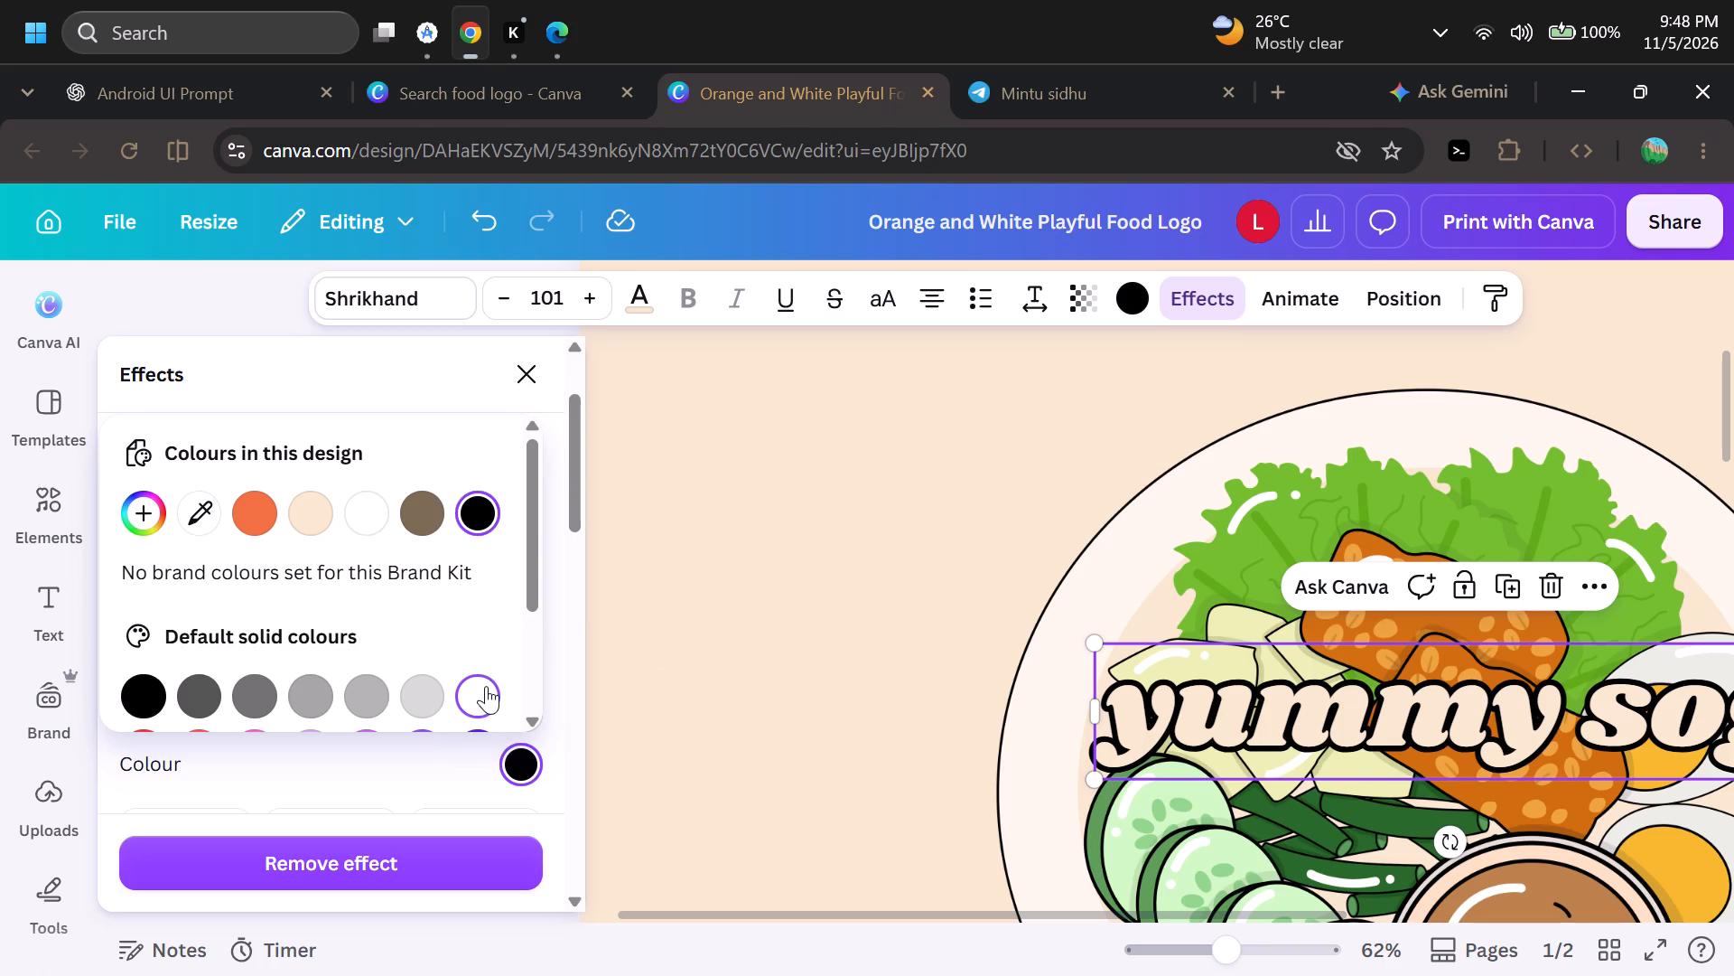
click(414, 688)
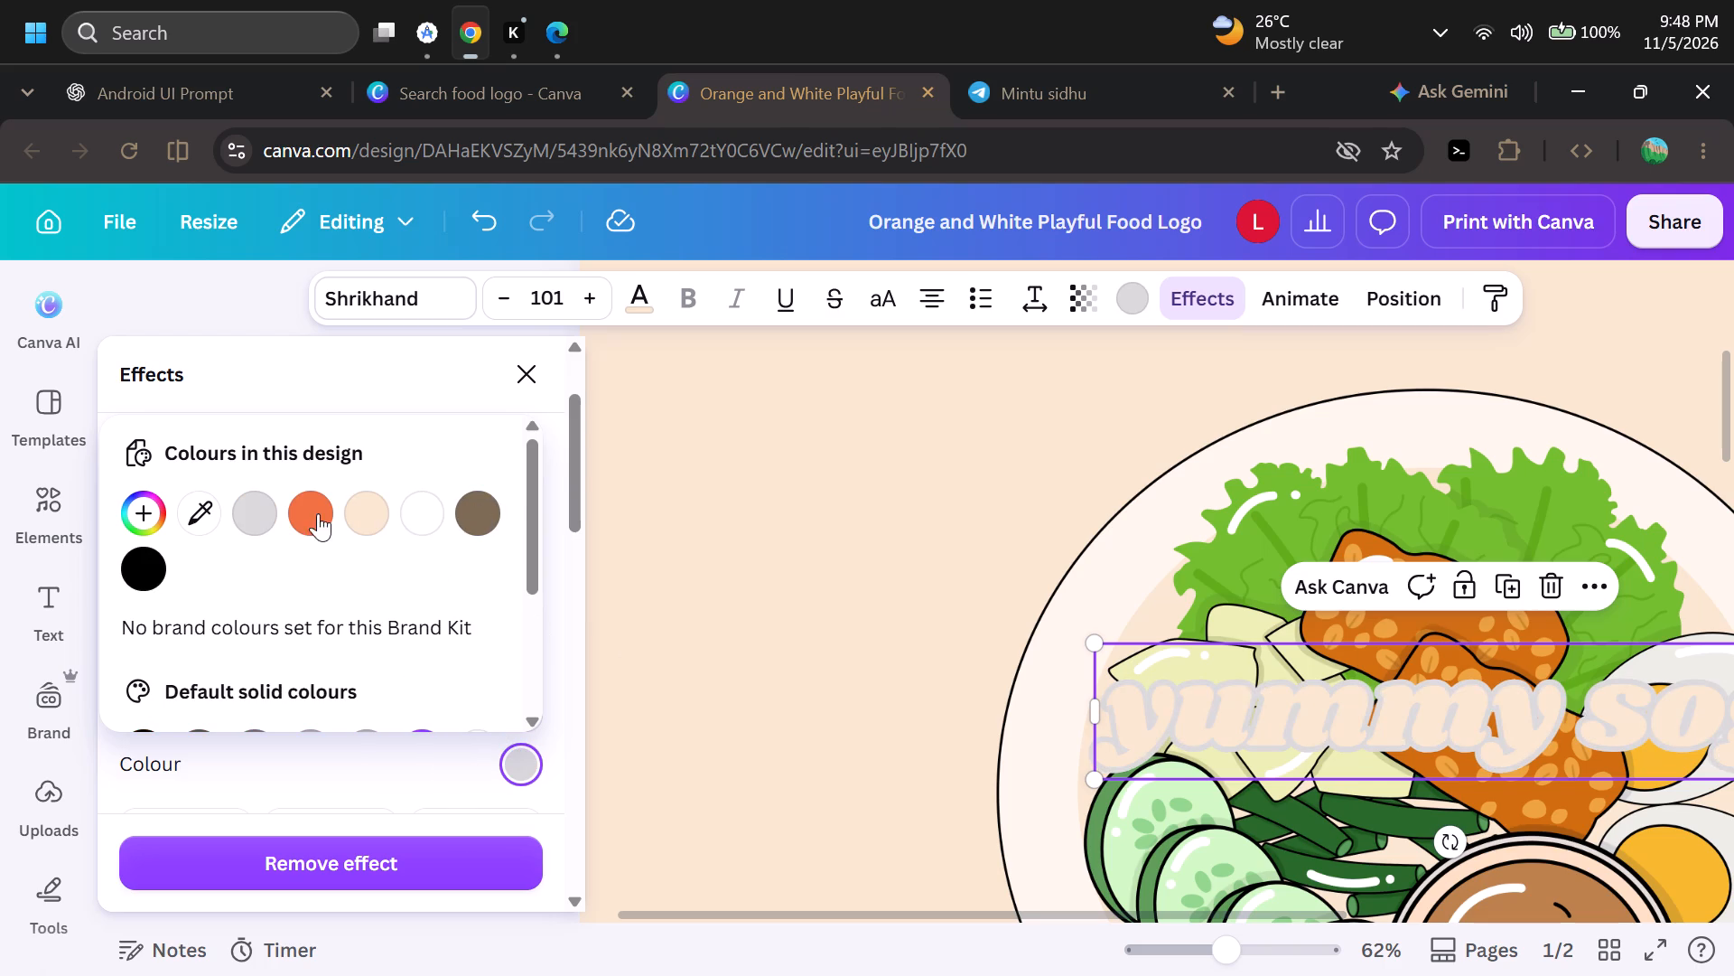
click(132, 585)
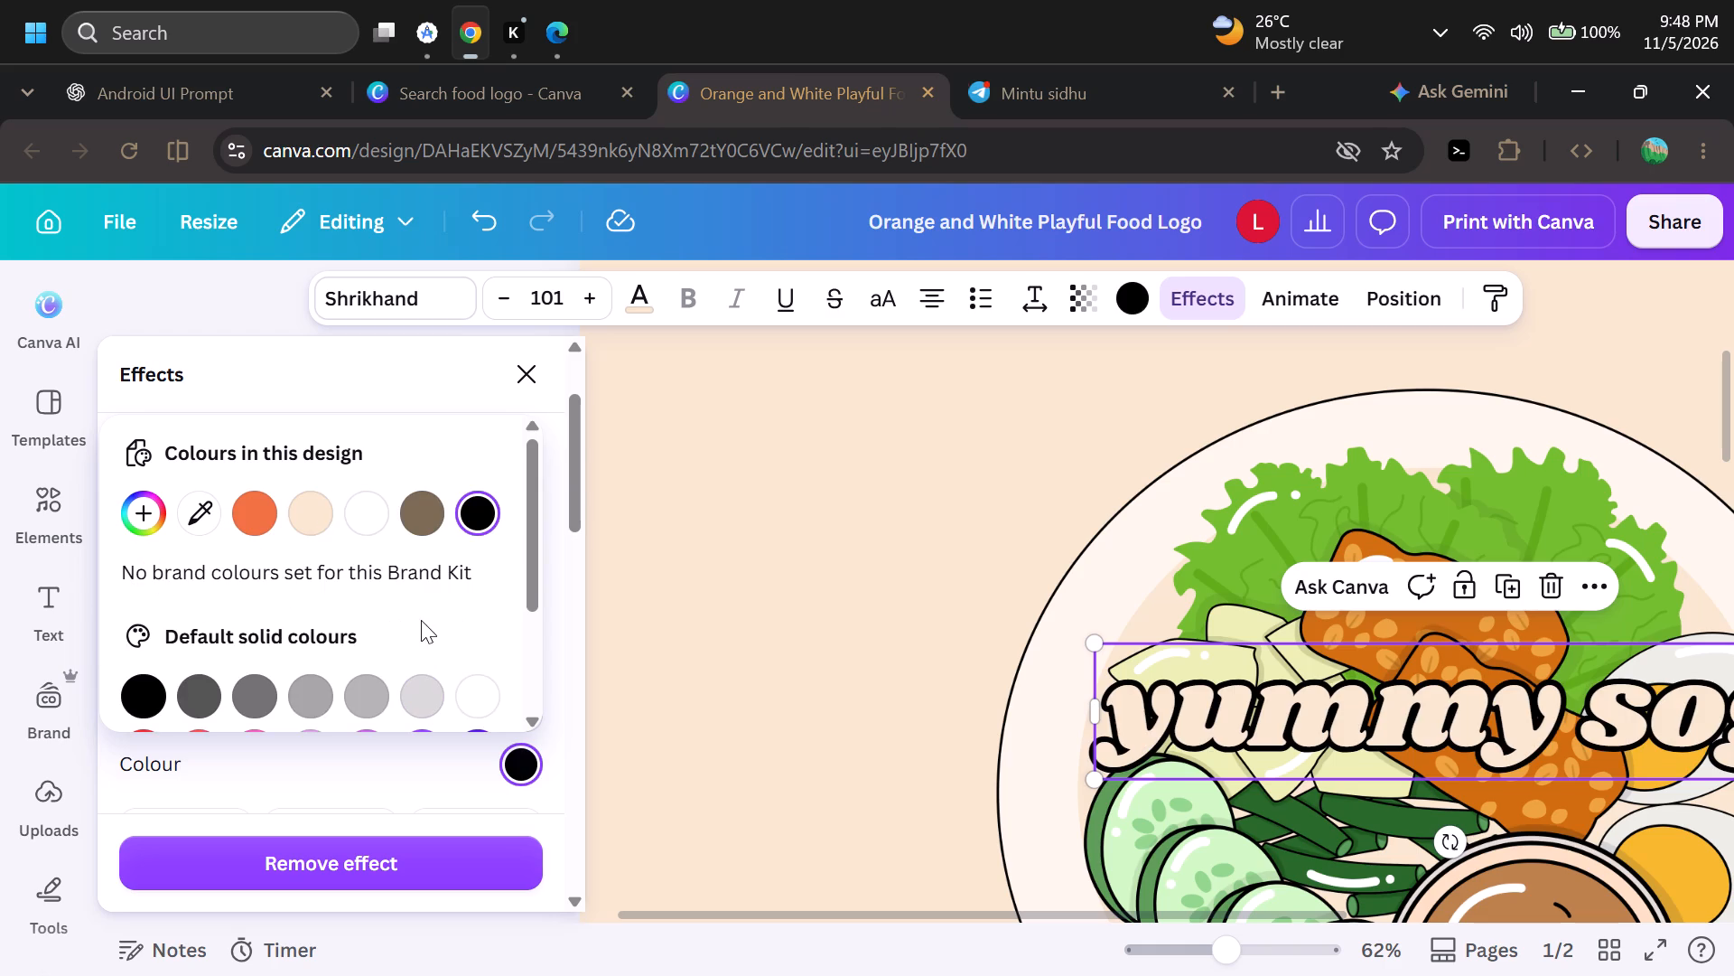
scroll(461, 615, down, 2)
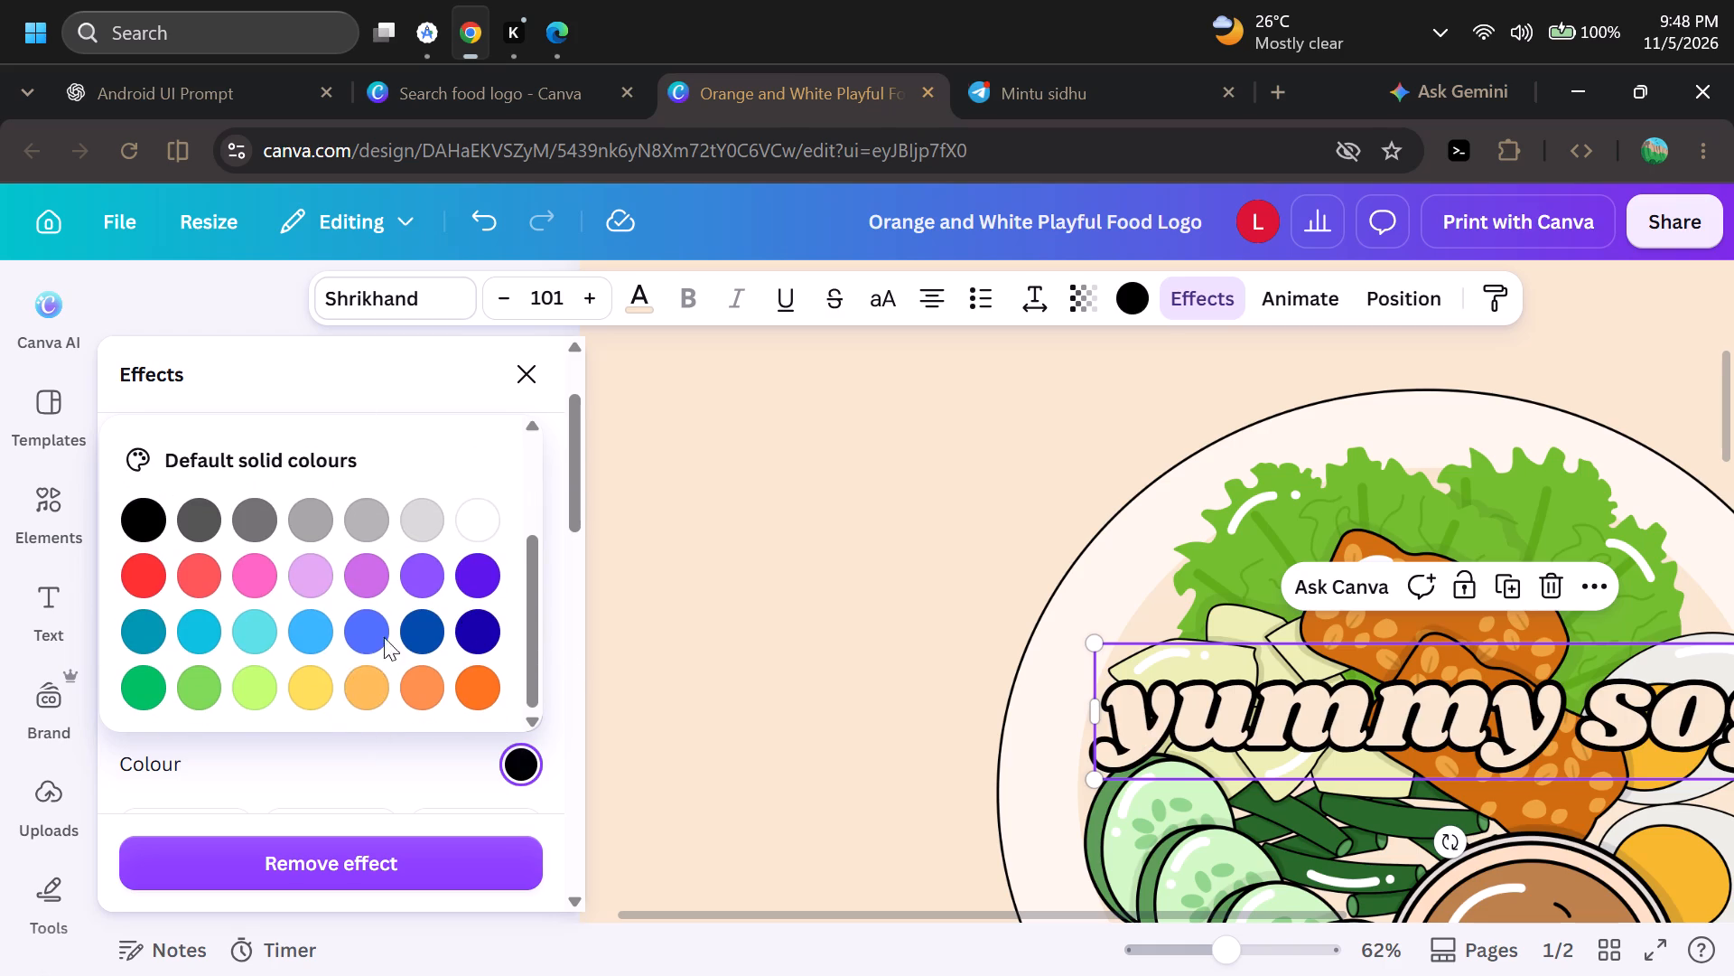
click(699, 728)
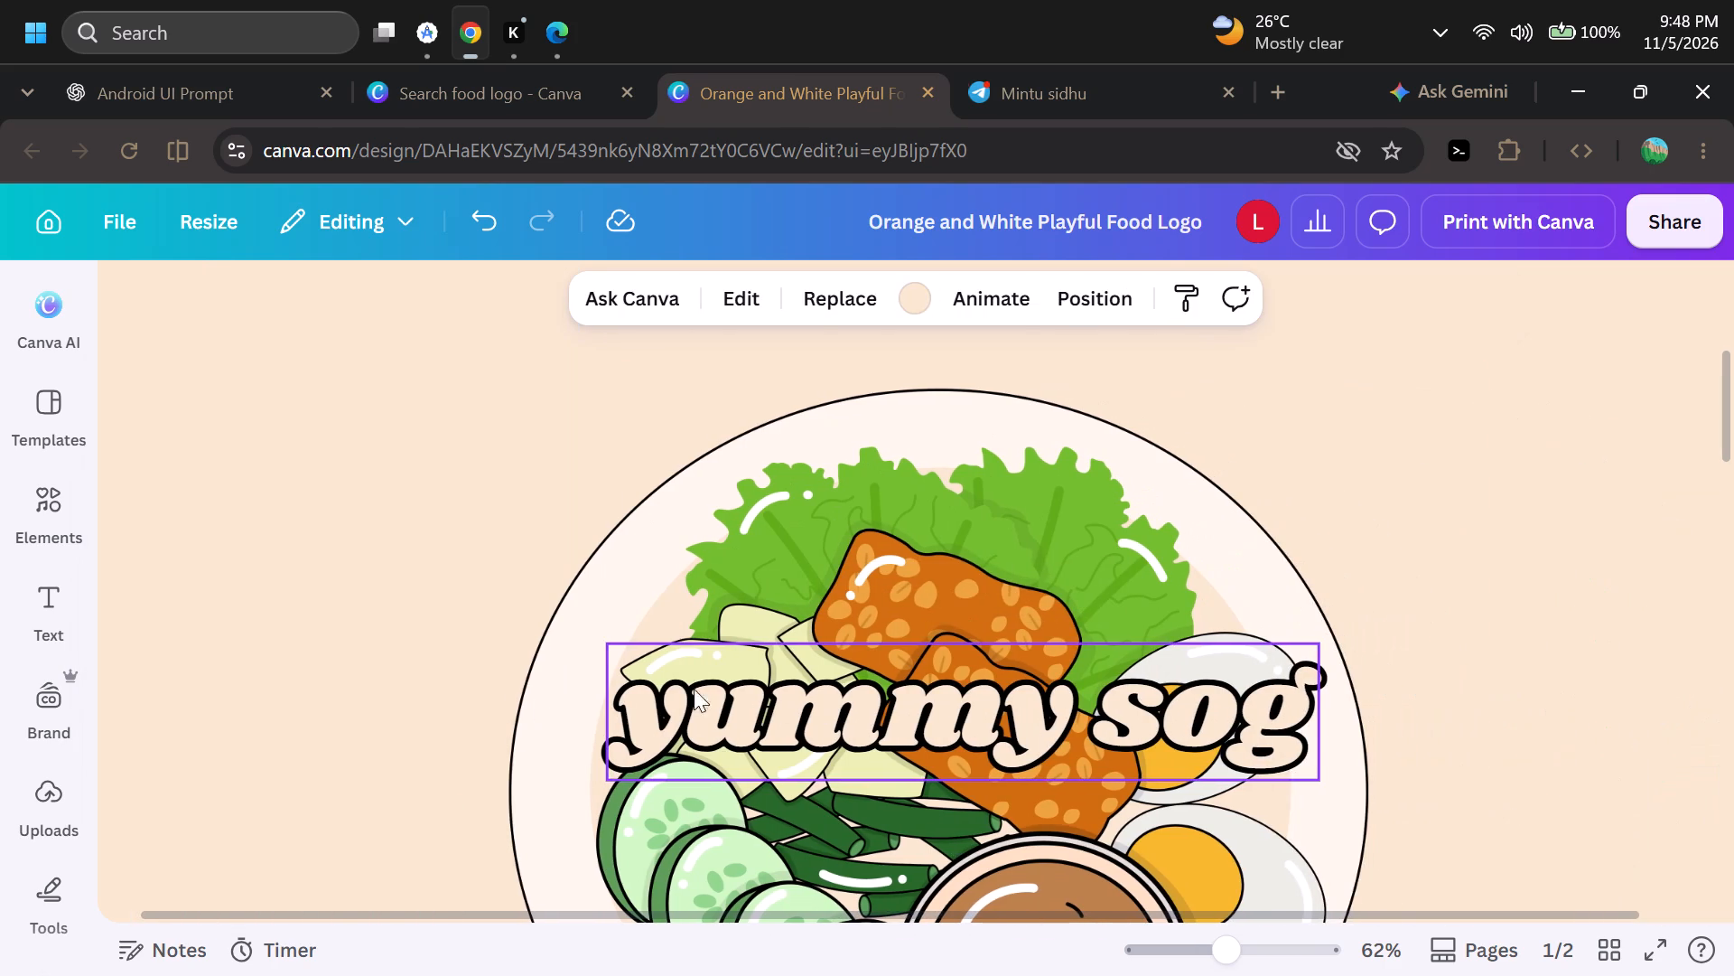
click(480, 680)
Select the food plate illustration behind the "yummy sog" text.
scroll(1021, 607, down, 1)
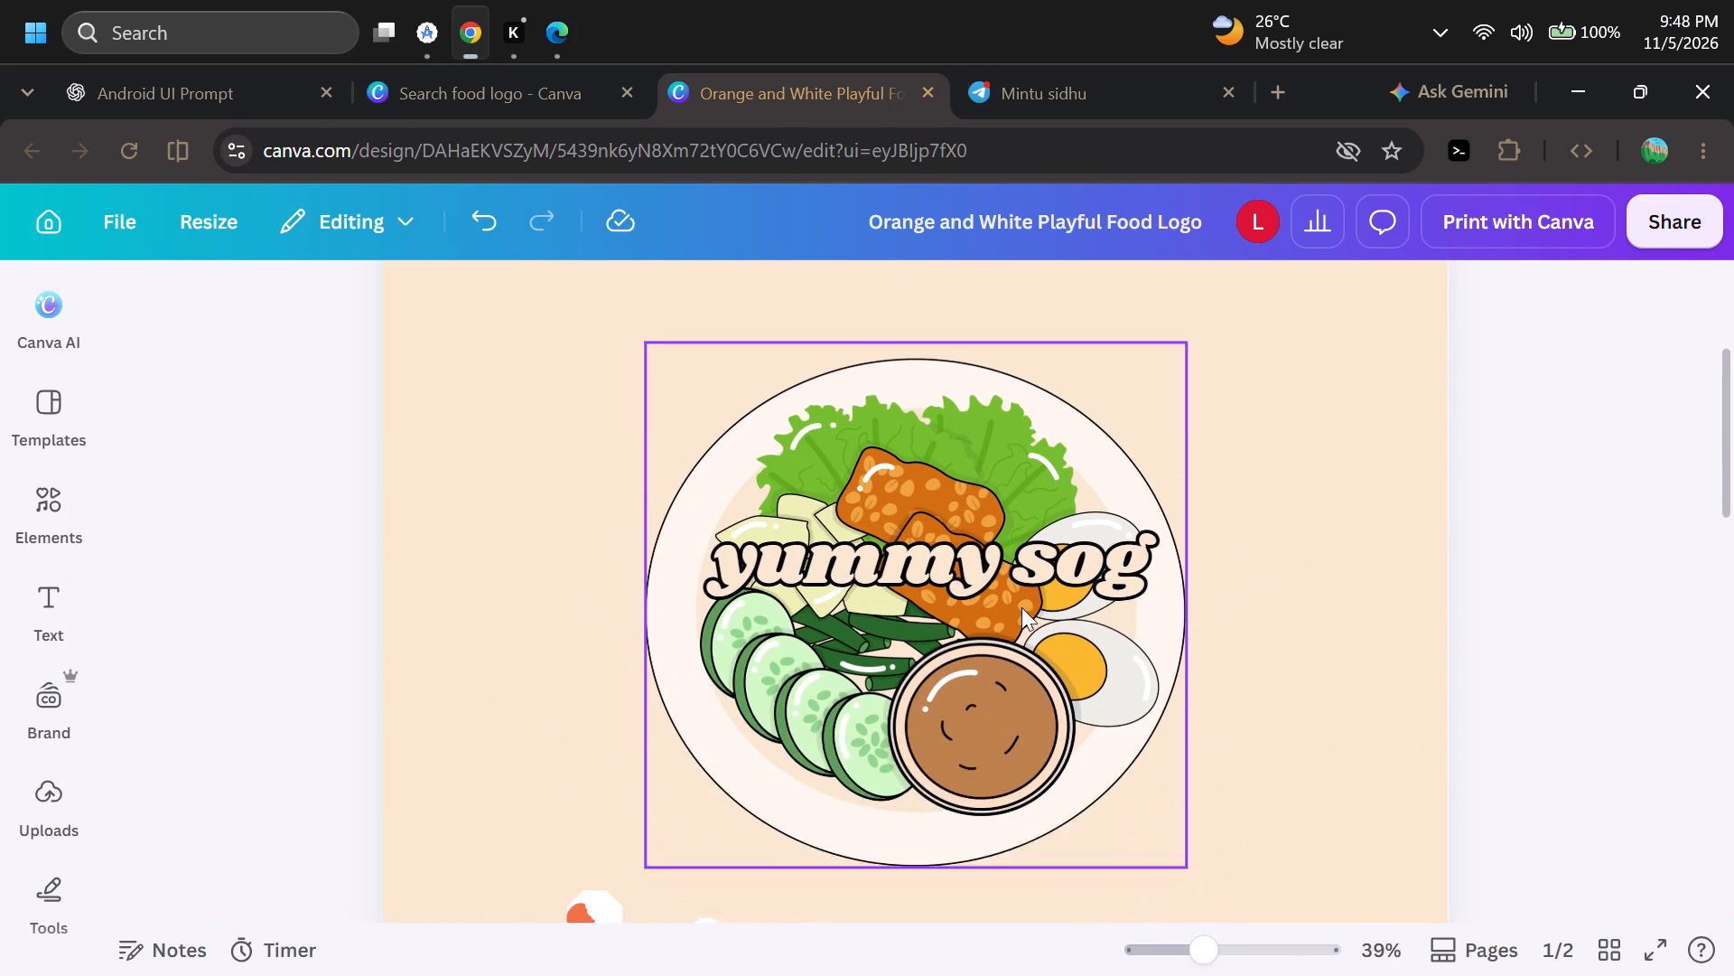
scroll(1021, 607, down, 1)
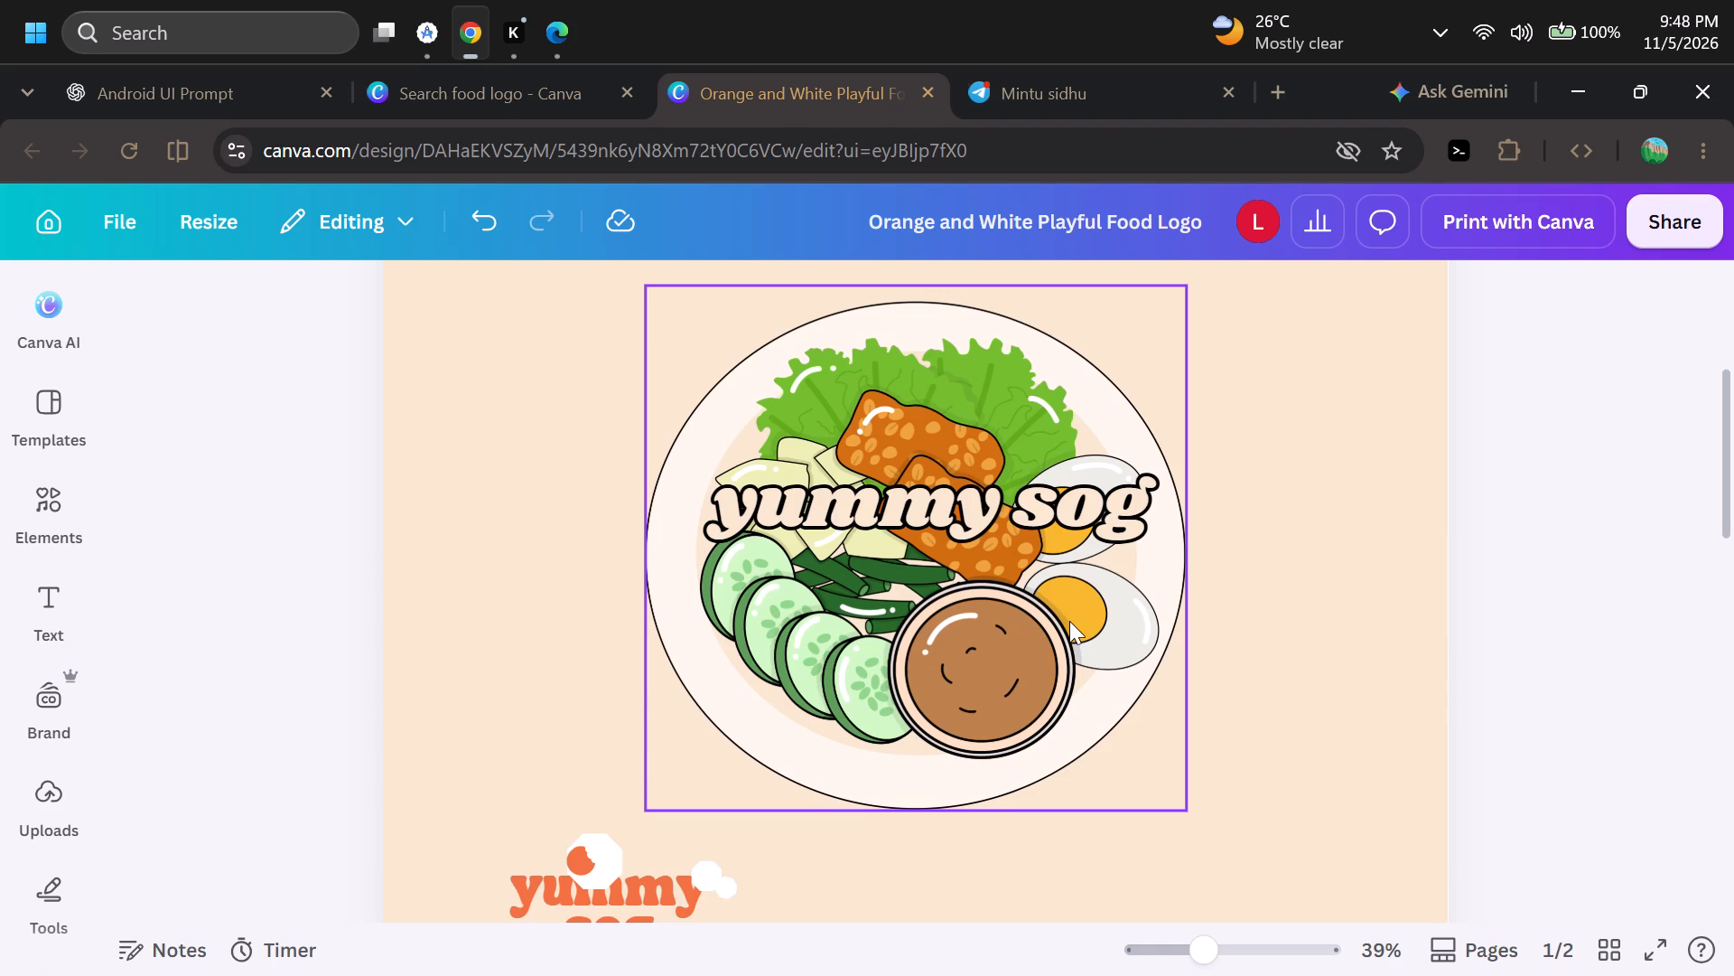
click(1185, 539)
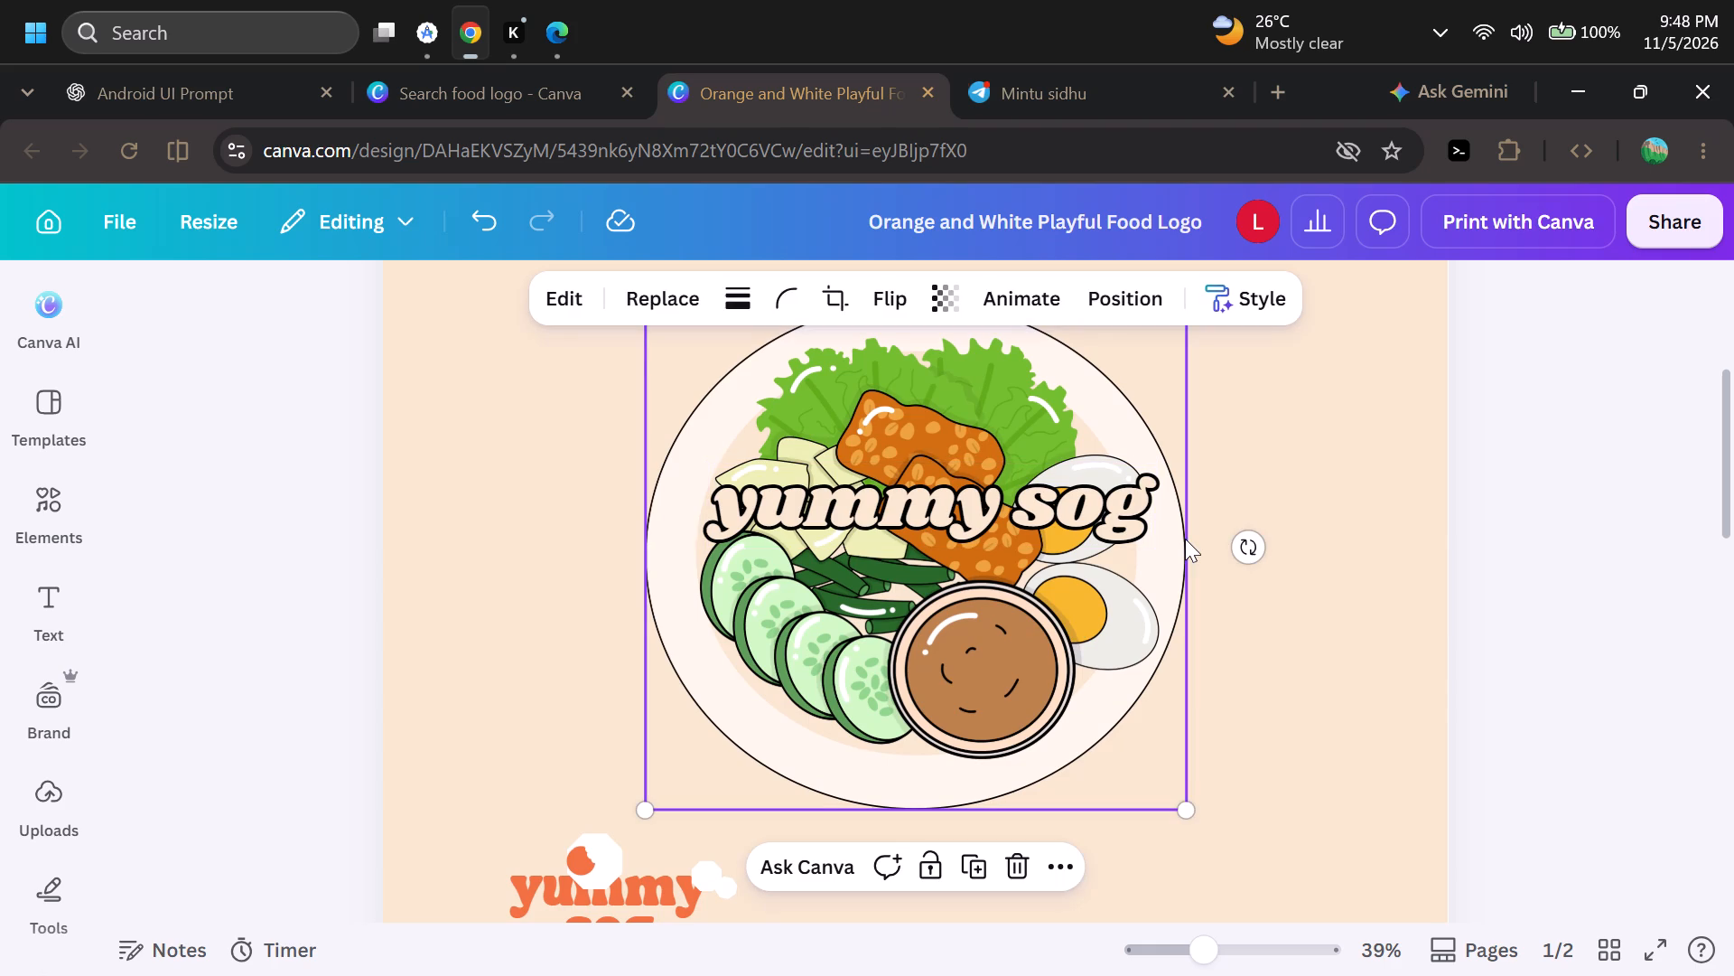
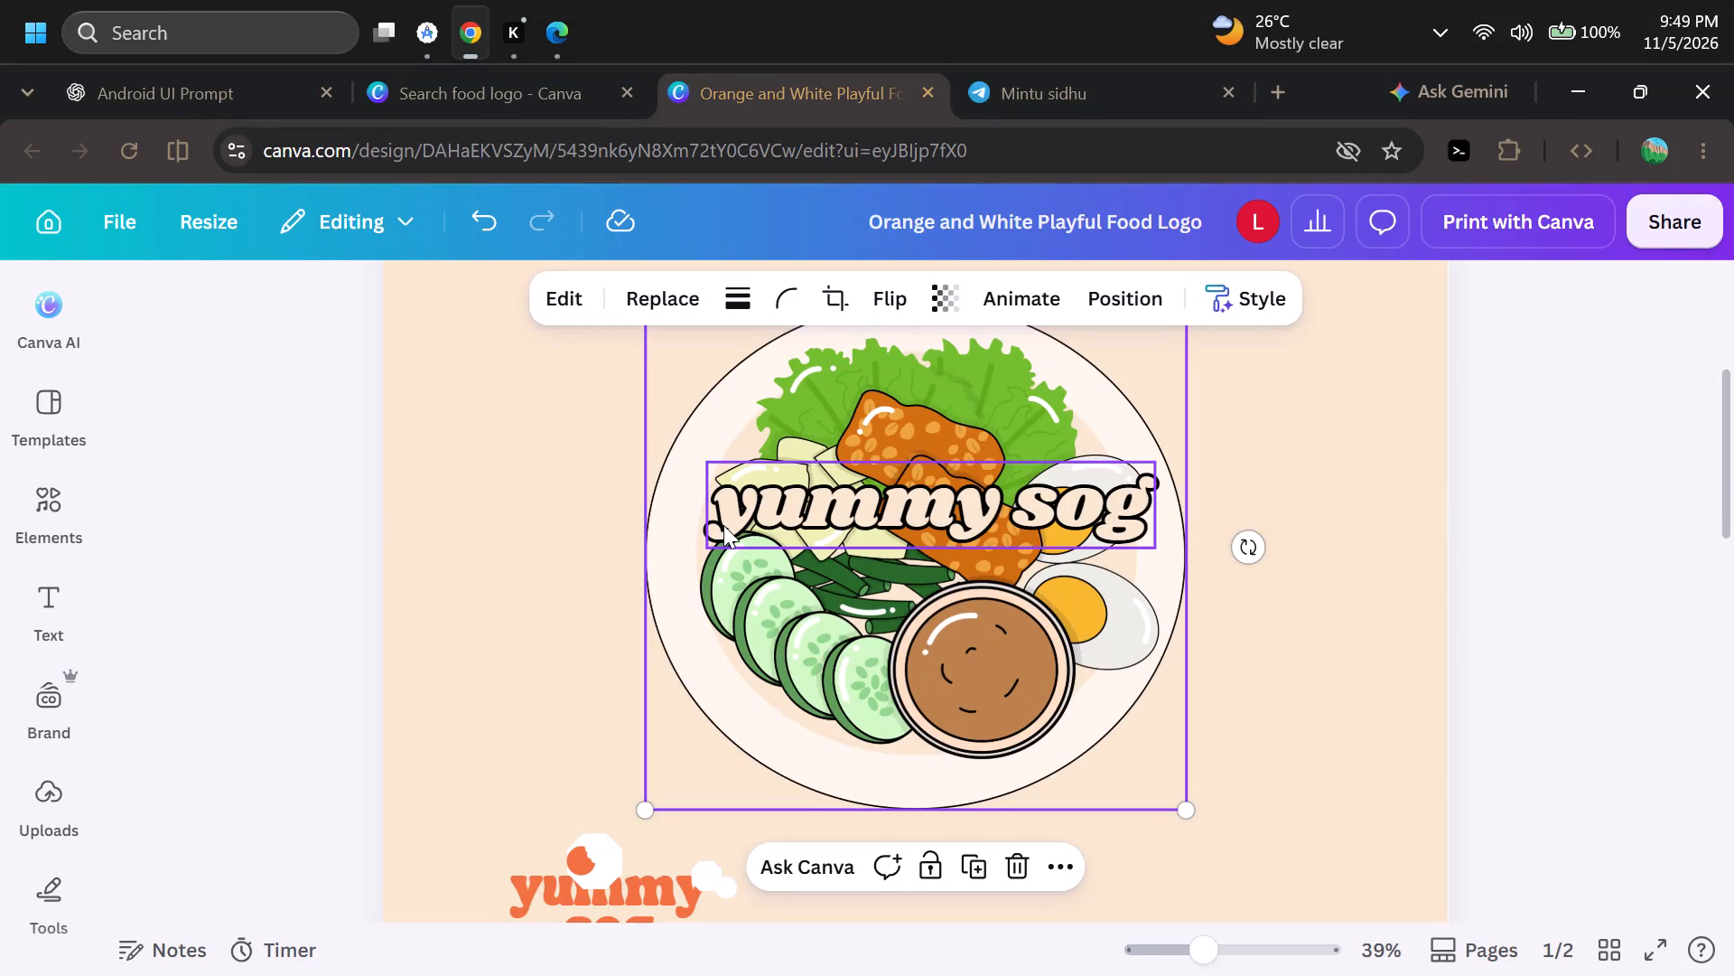
Move the "food & beverage" tagline from the lower logo onto the food plate, just below the outlined "yummy sog" text.
scroll(569, 656, down, 2)
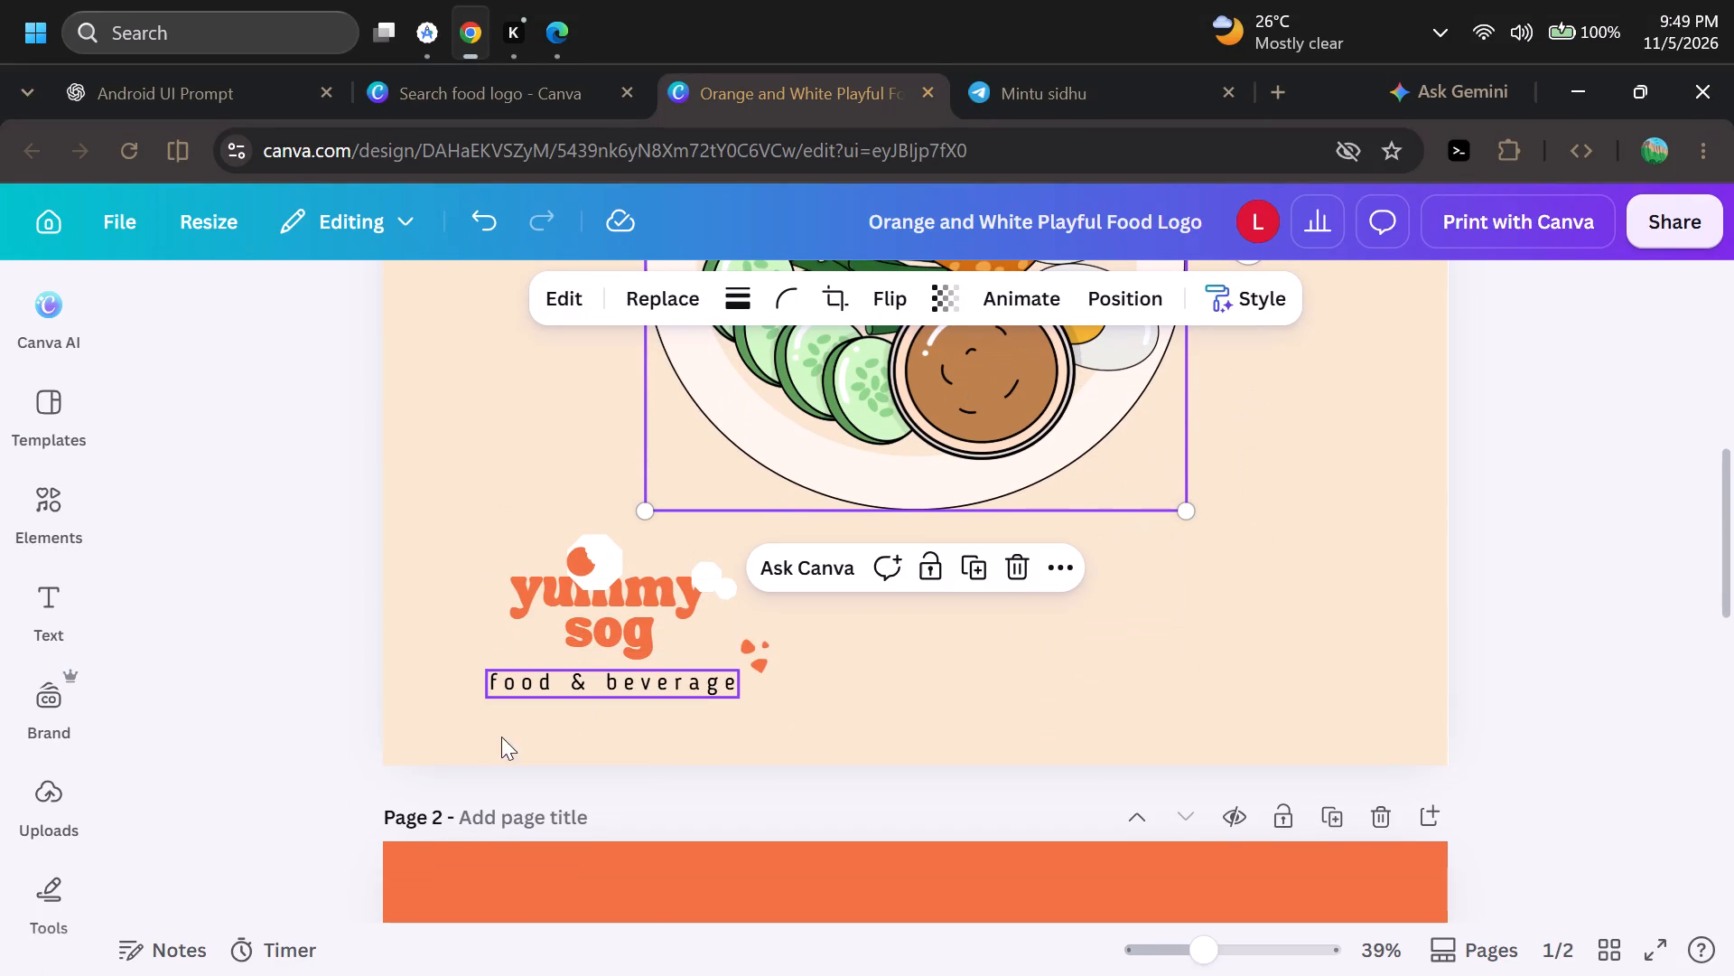
click(629, 682)
double_click(629, 682)
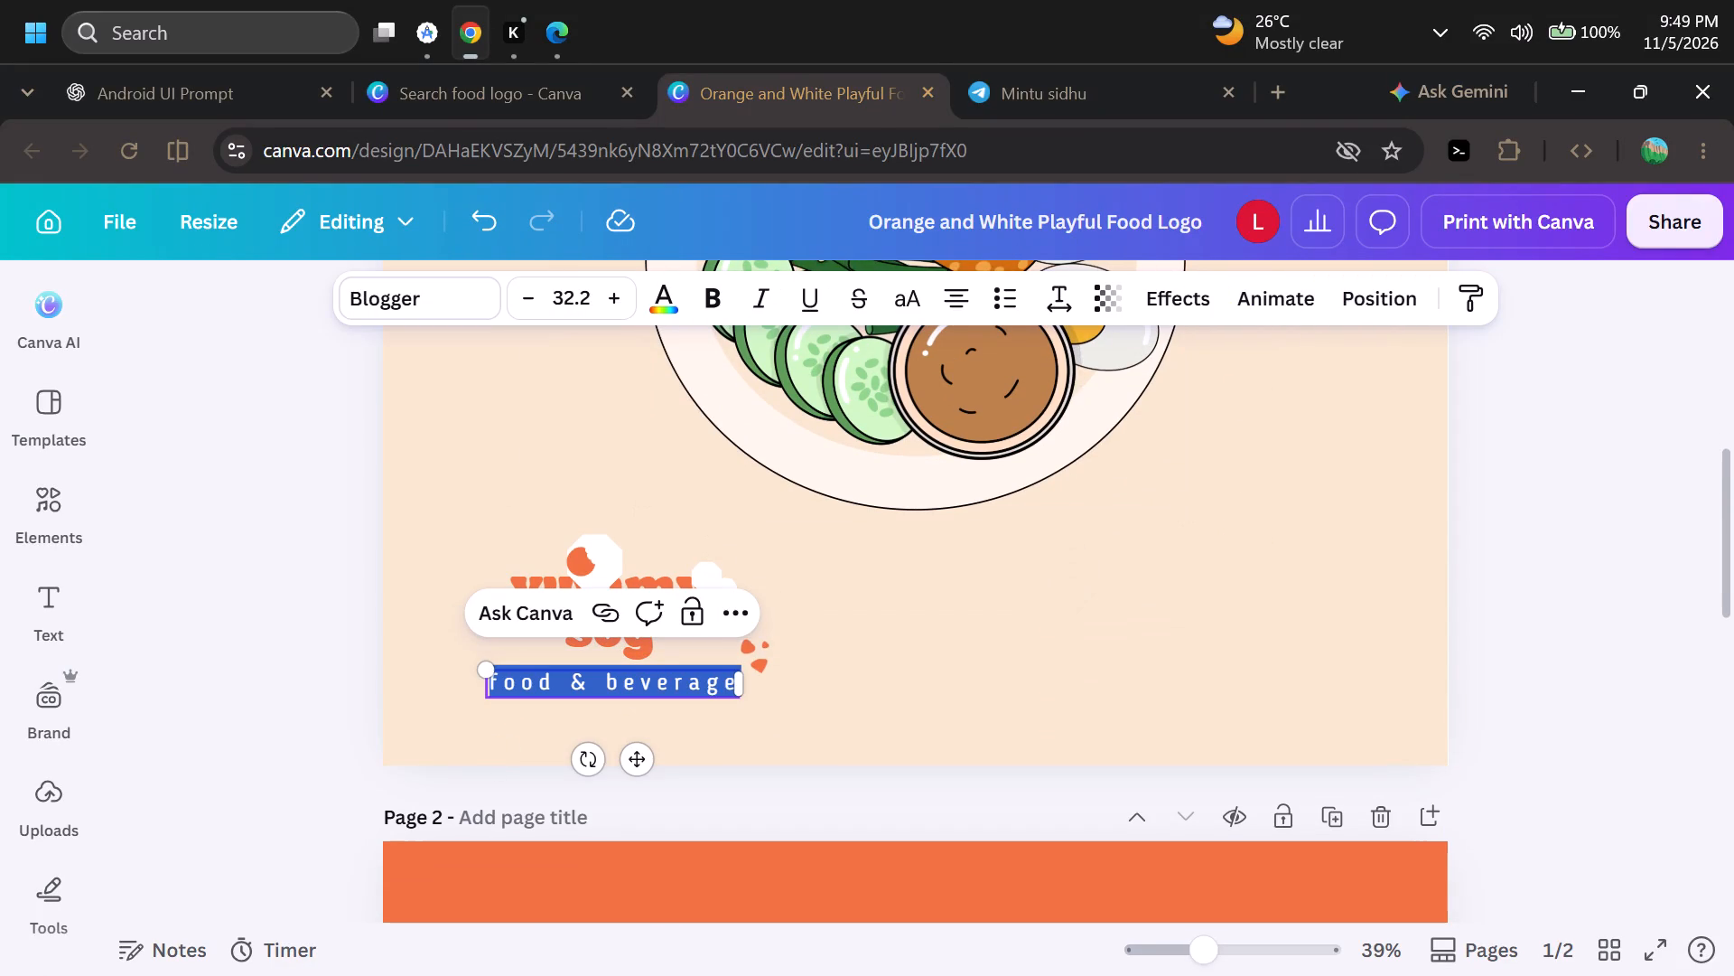
click(906, 663)
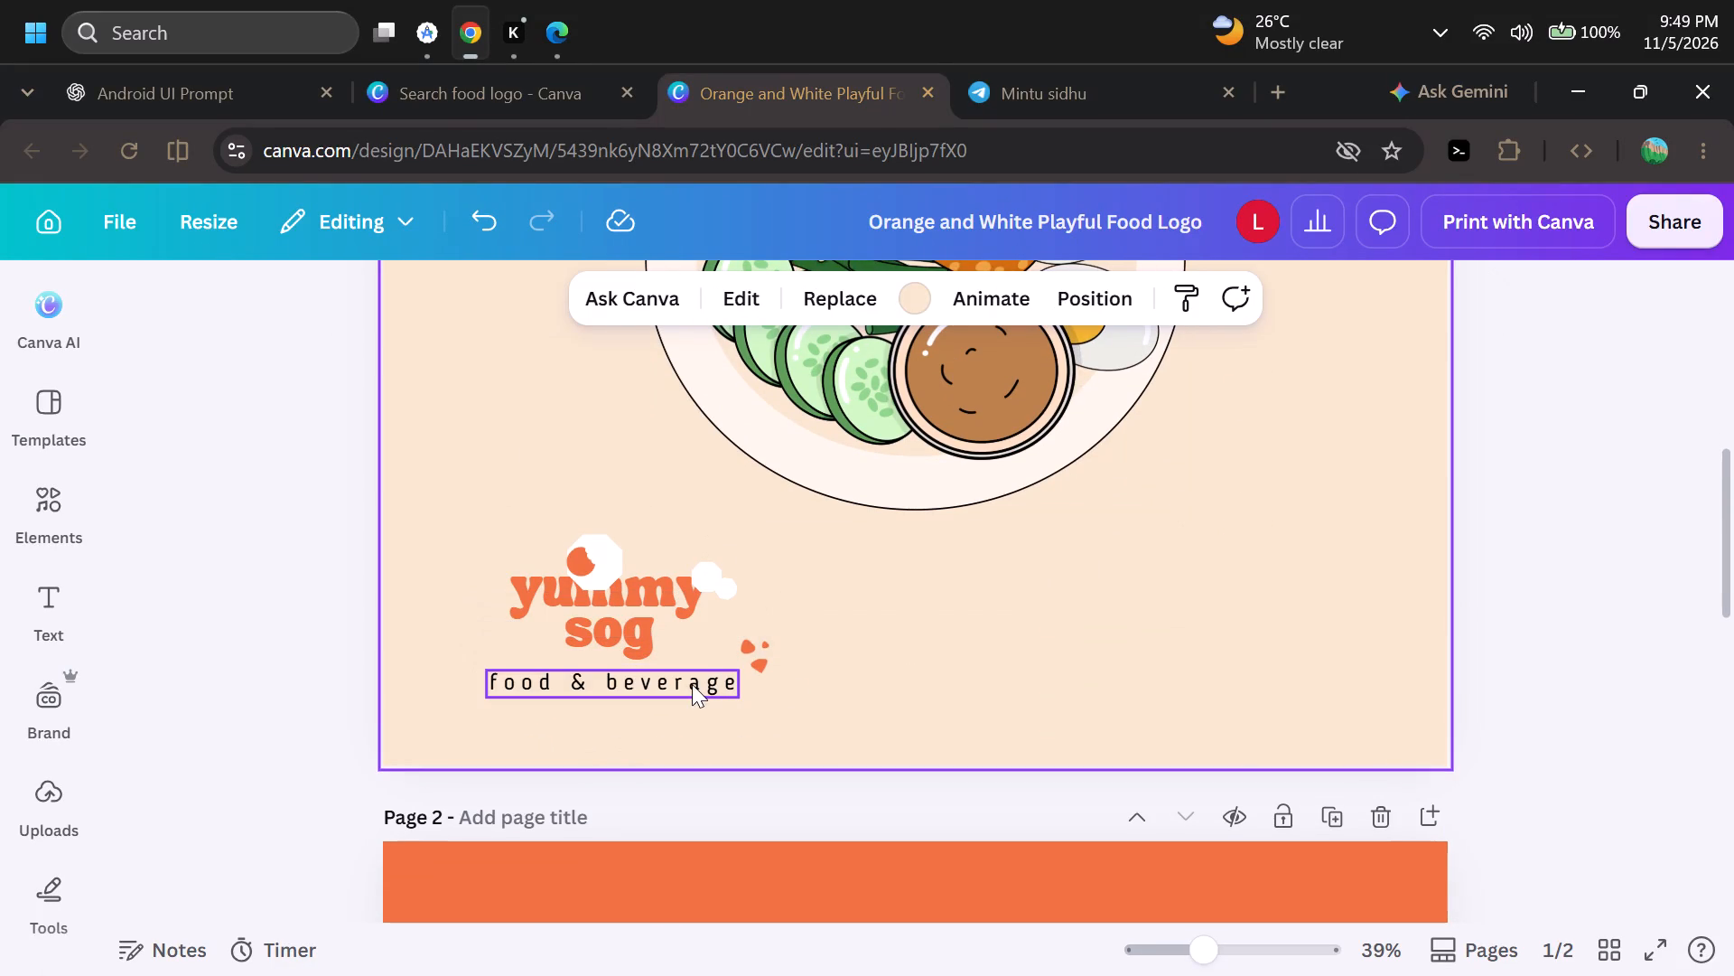
drag(692, 684, 1018, 395)
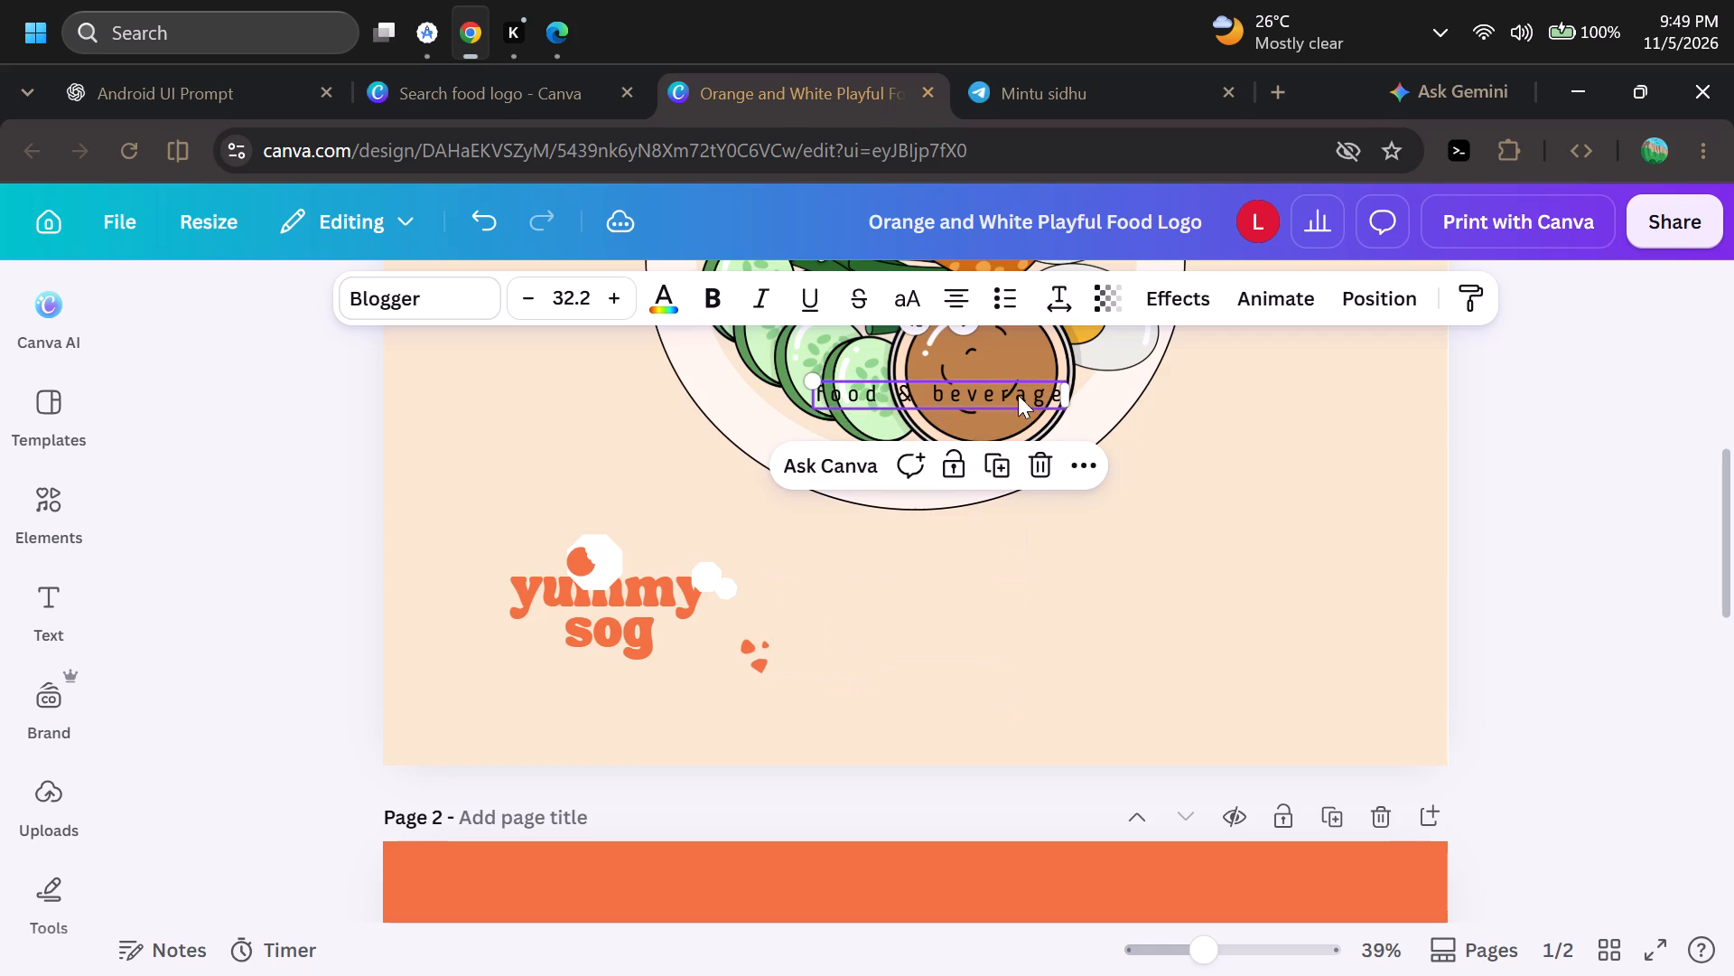
scroll(1049, 544, up, 2)
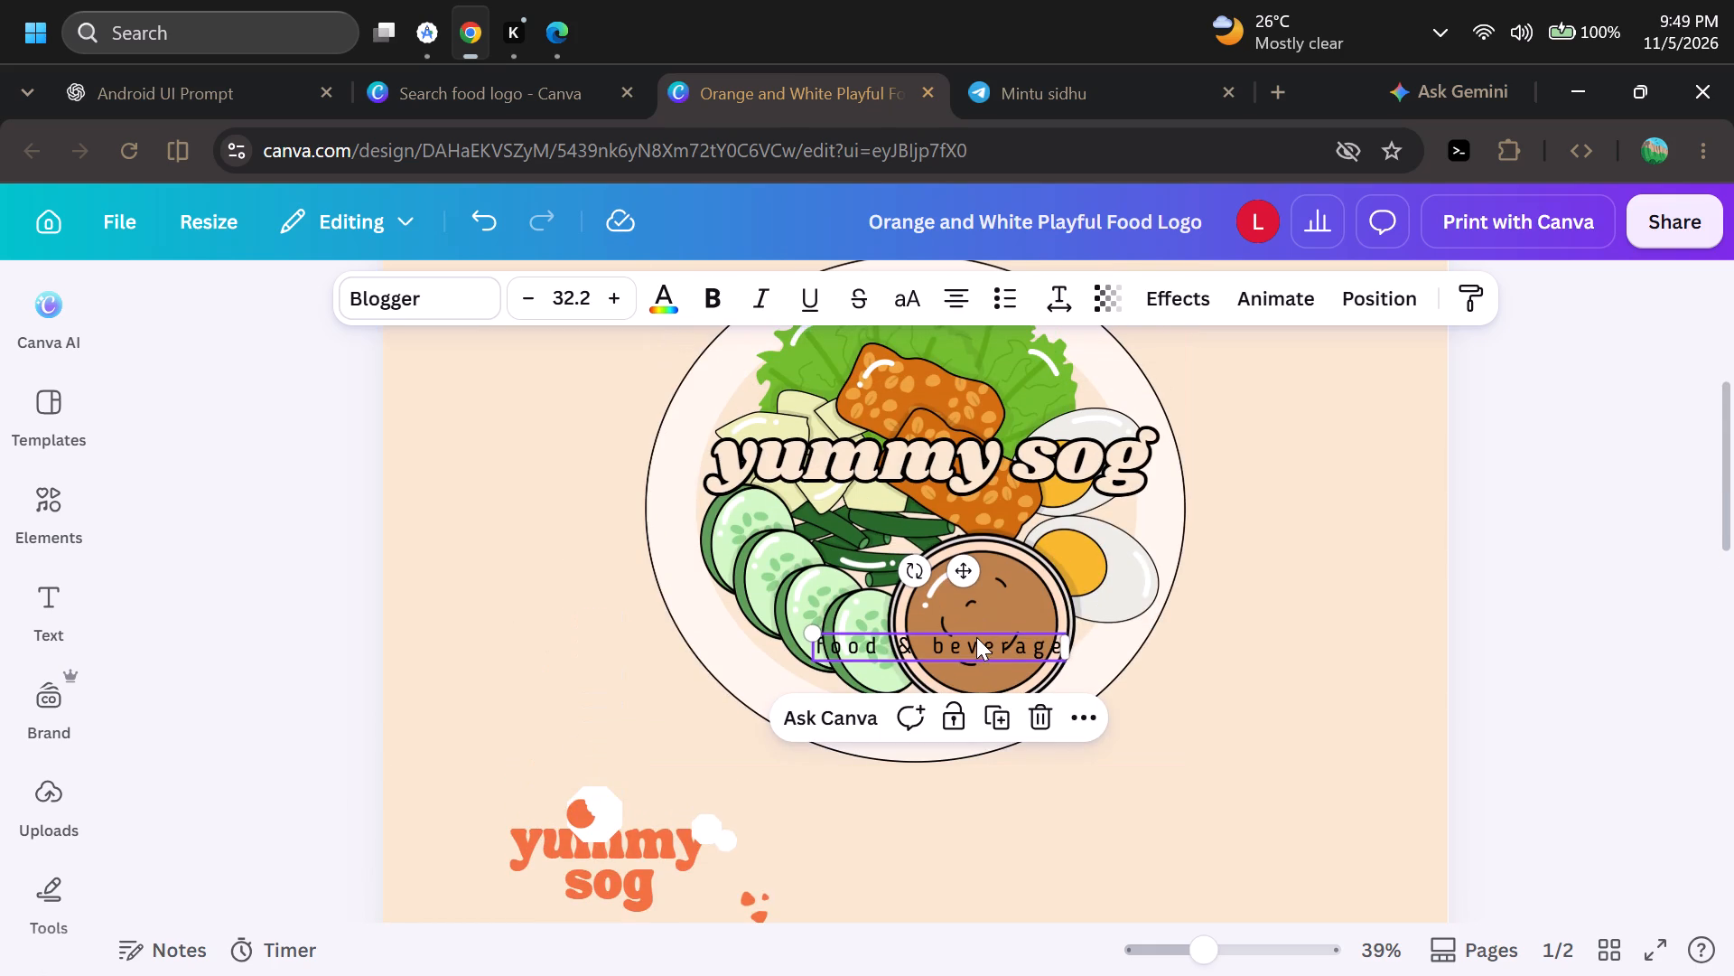
drag(976, 637, 967, 516)
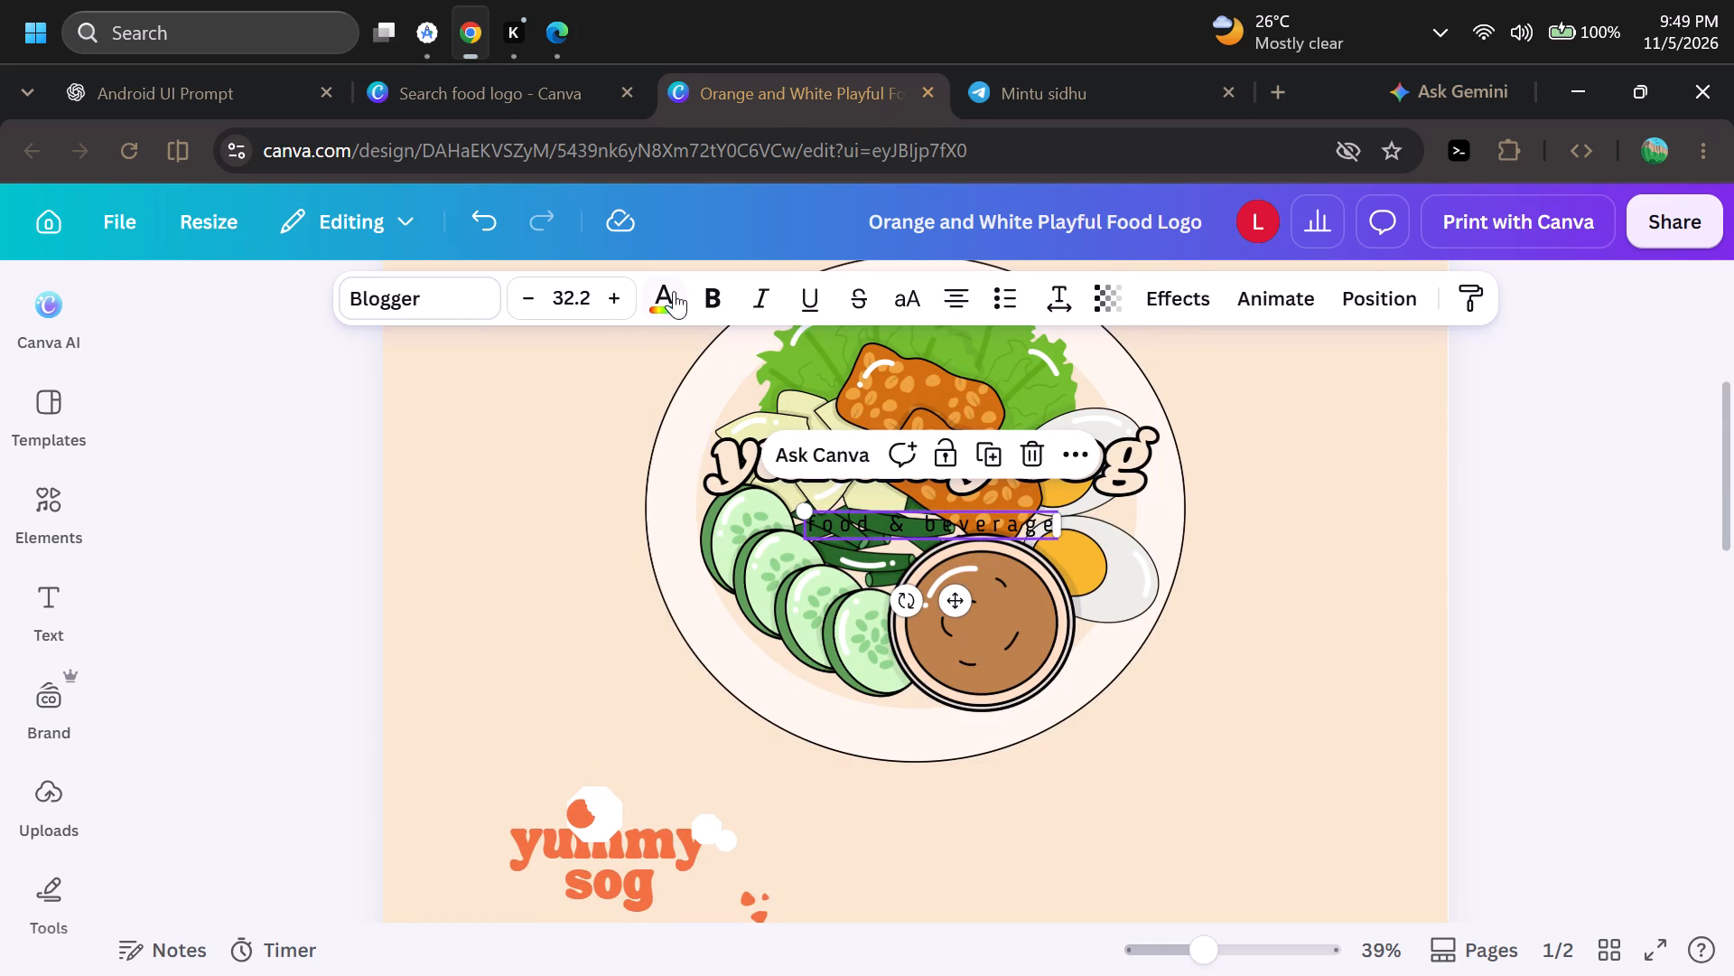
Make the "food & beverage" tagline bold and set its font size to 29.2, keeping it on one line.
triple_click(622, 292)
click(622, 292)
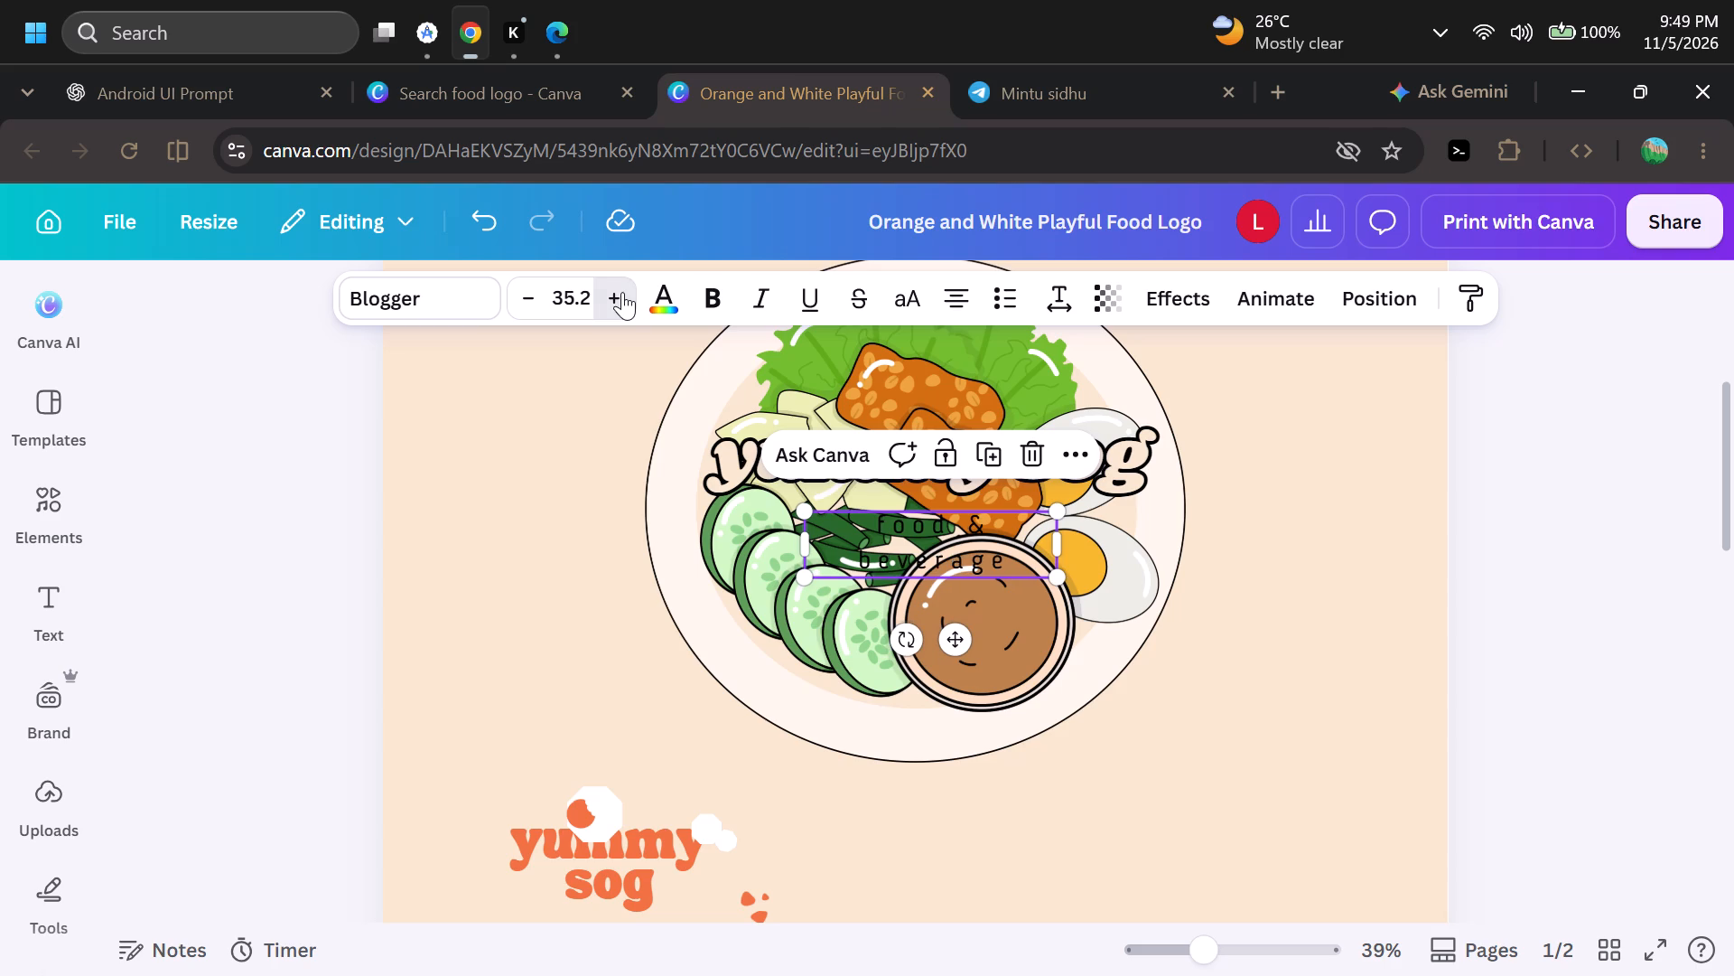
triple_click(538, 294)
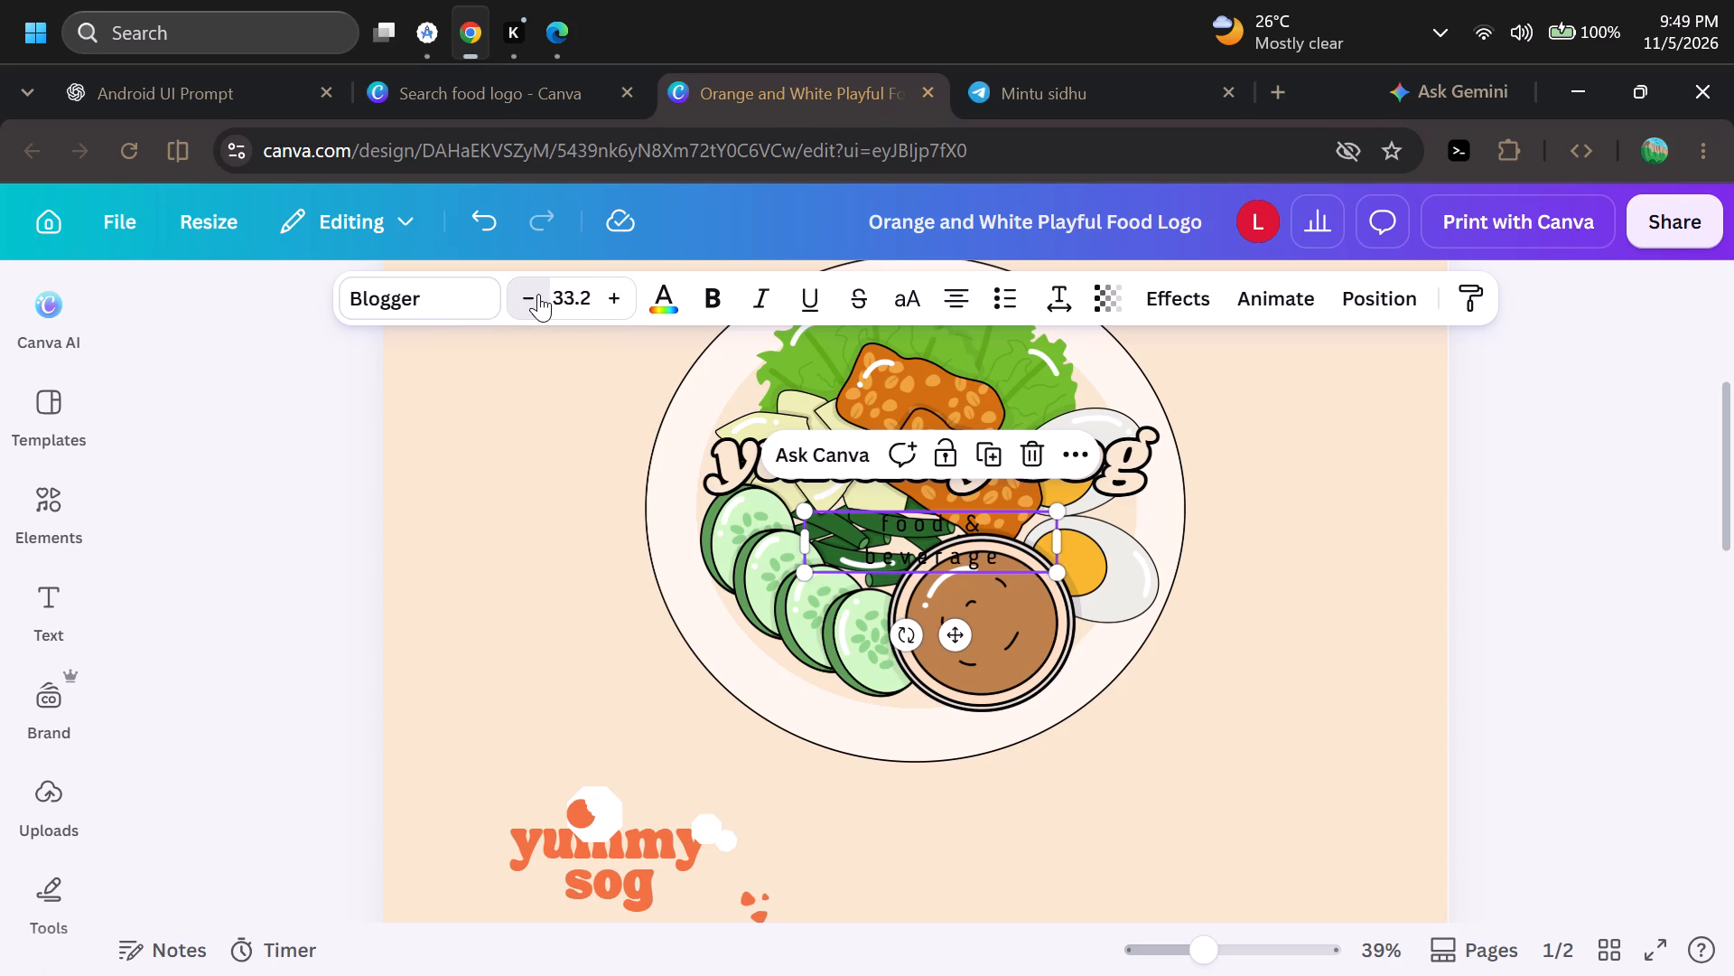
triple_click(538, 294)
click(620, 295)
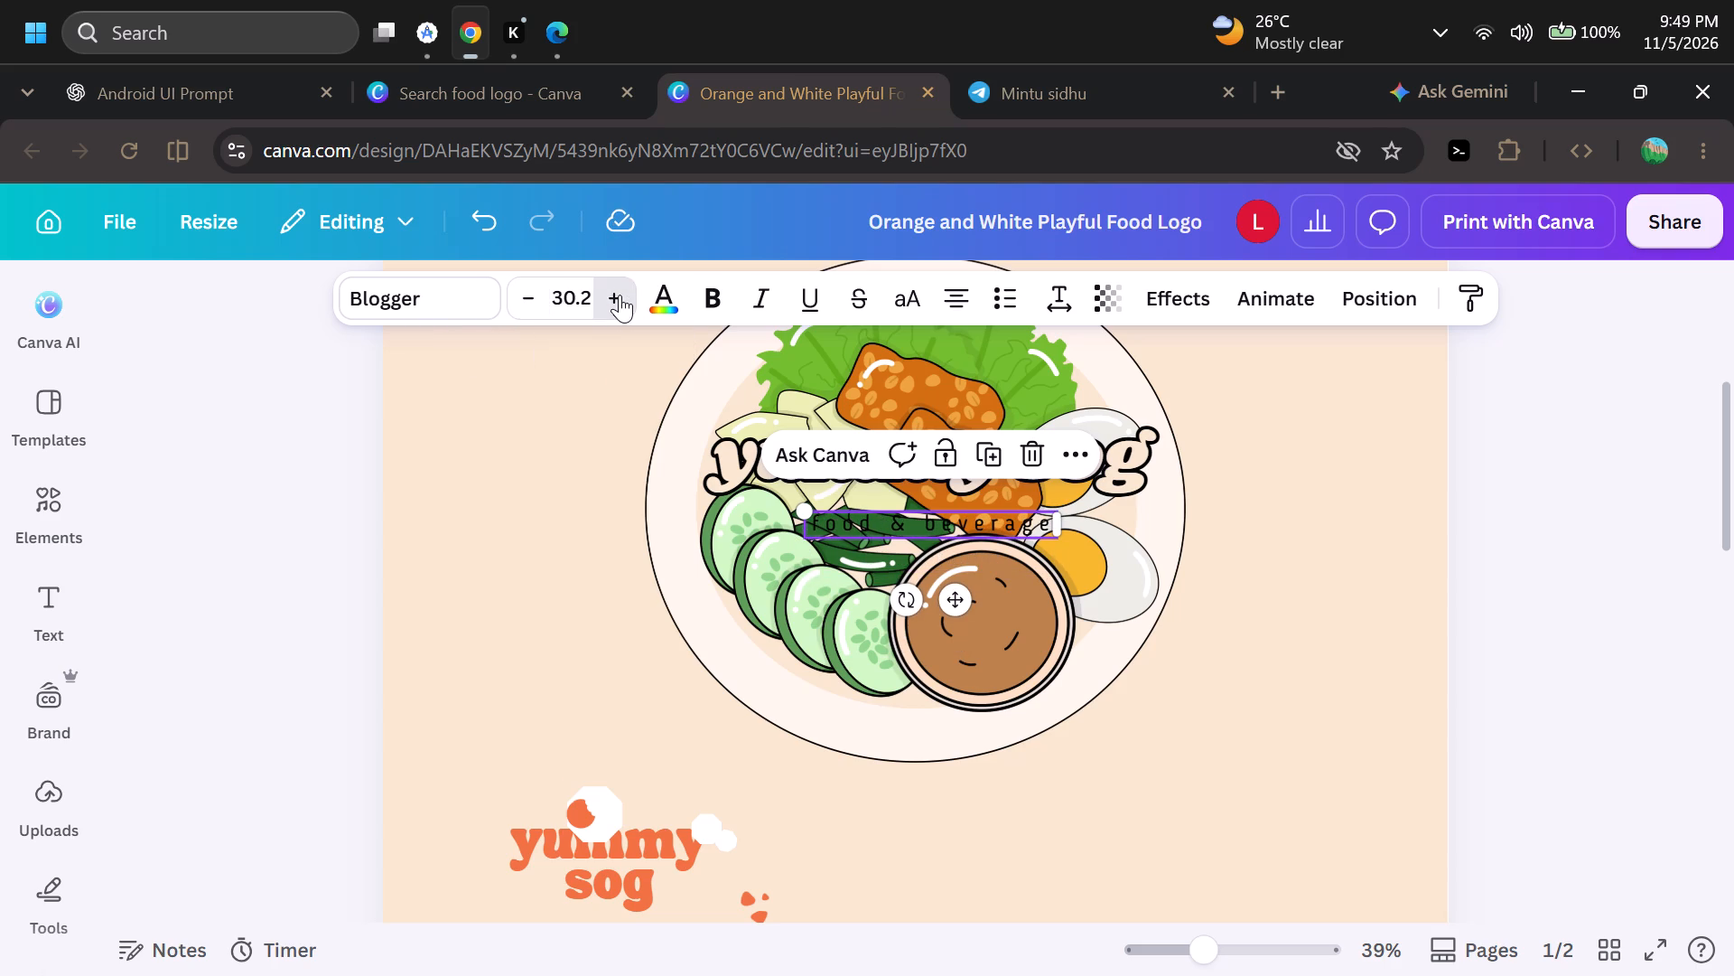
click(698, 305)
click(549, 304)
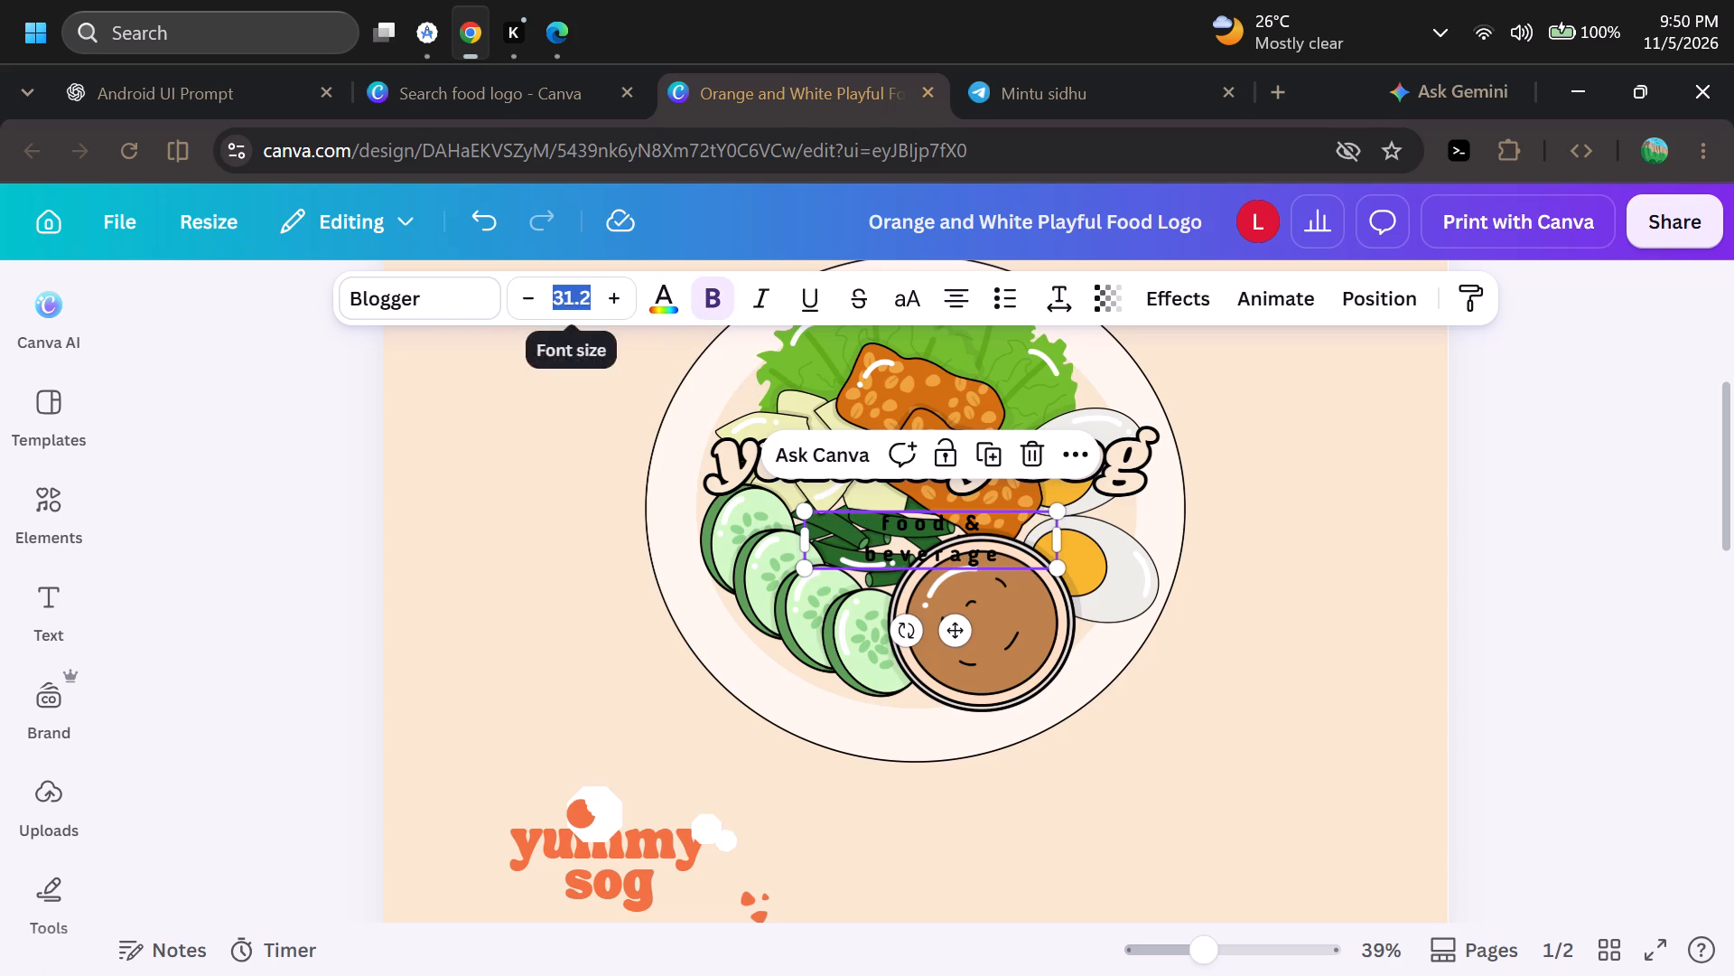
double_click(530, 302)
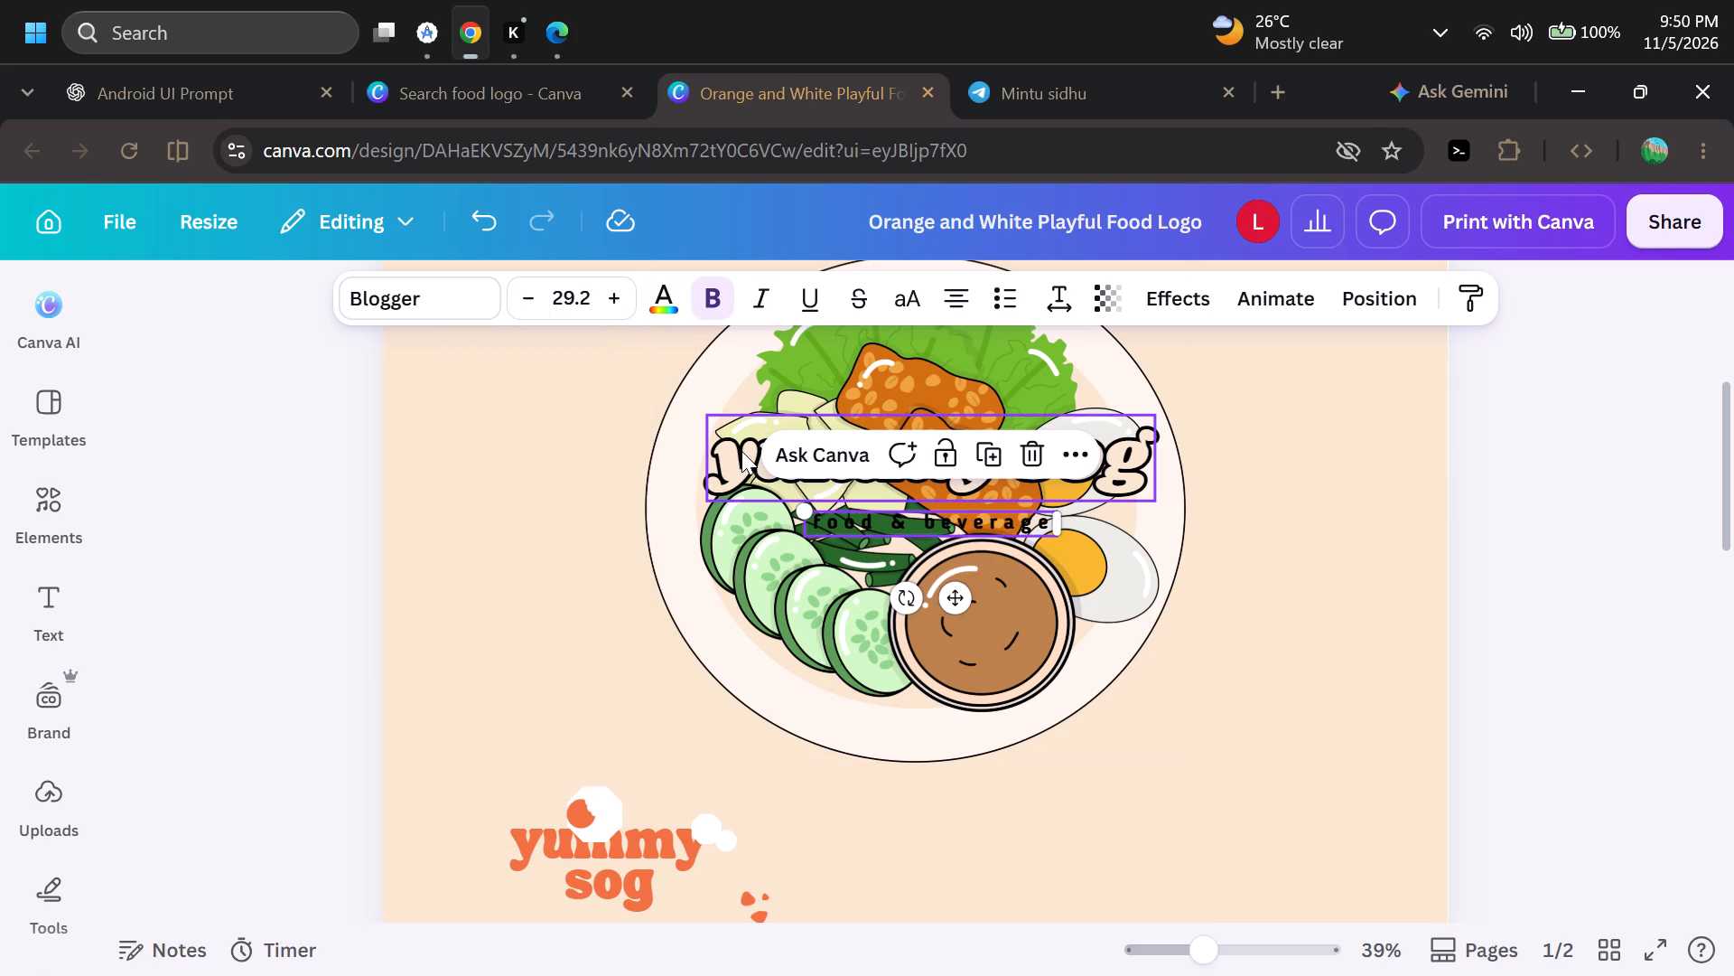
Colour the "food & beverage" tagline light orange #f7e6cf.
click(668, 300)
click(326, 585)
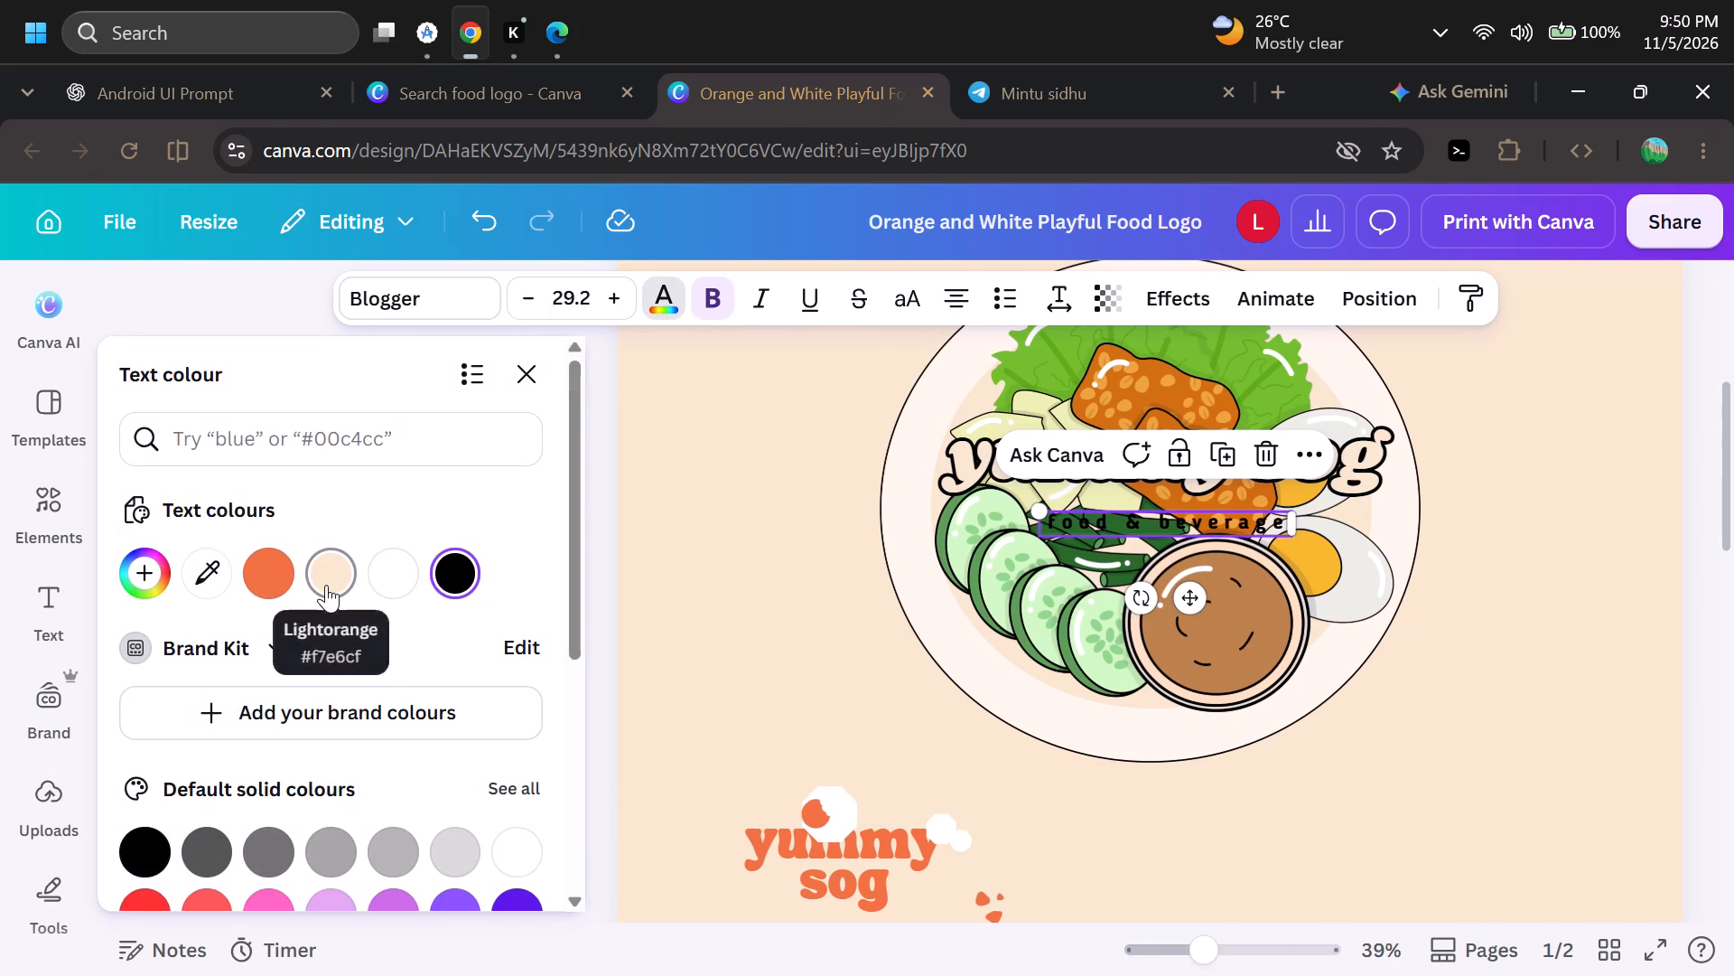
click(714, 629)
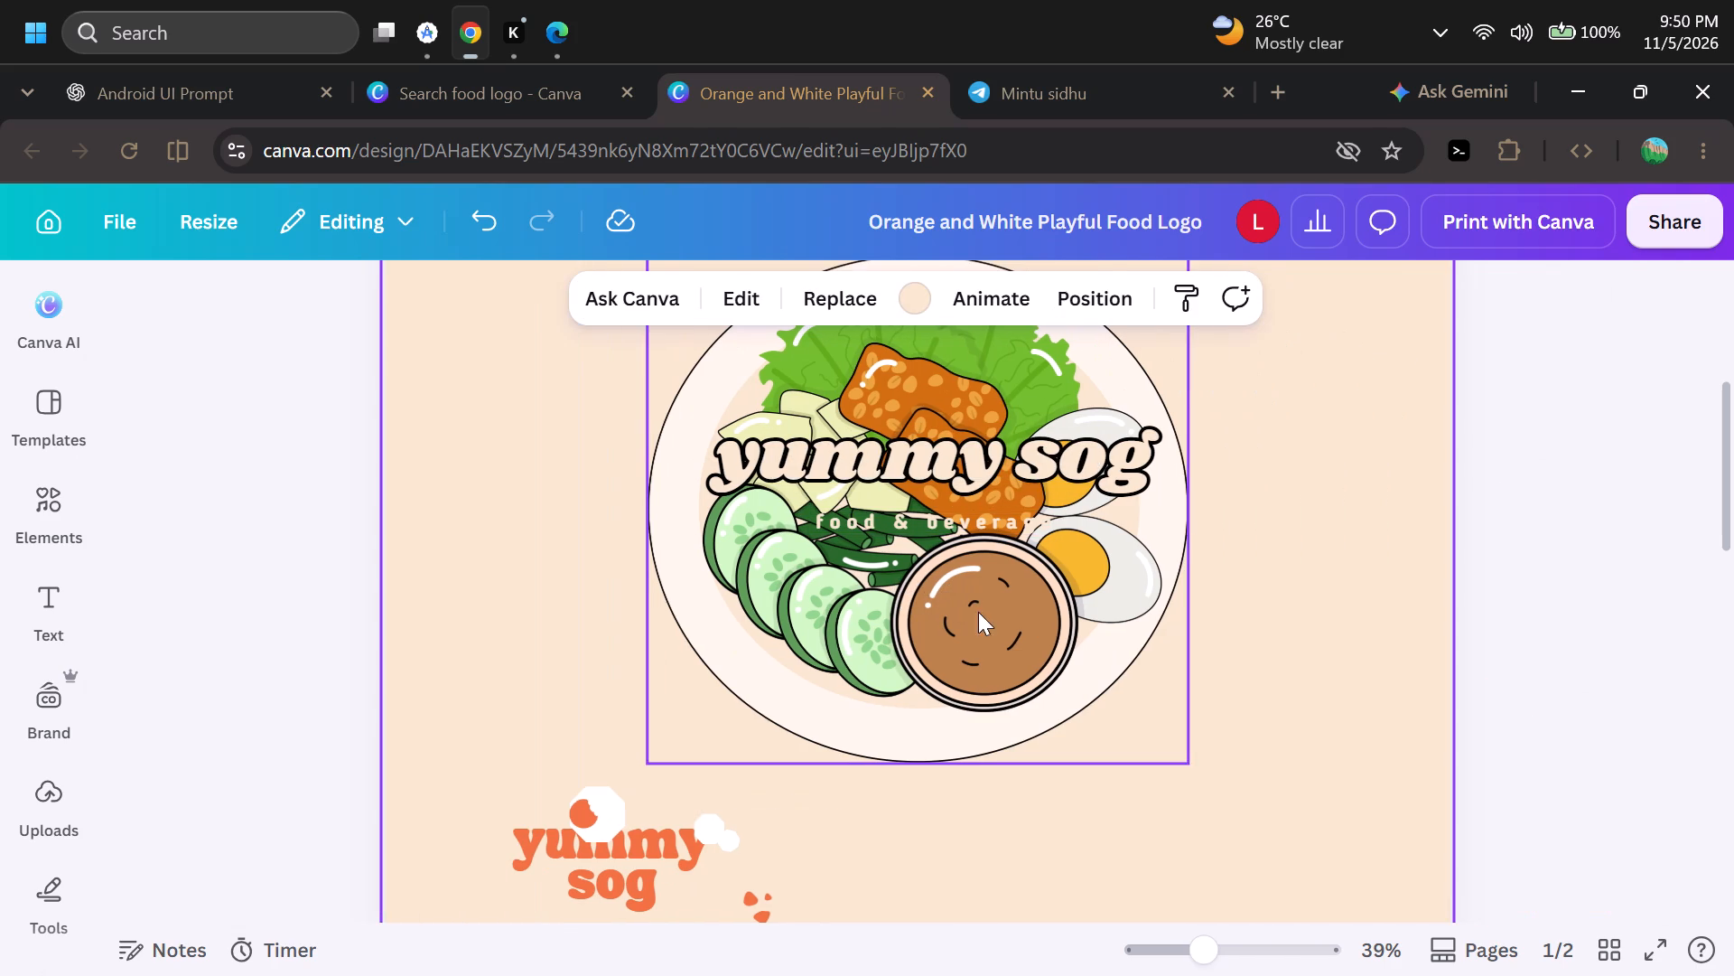
Reposition the "food & beverage" tagline slightly lower beneath "yummy sog", just above the sauce bowl.
drag(979, 517, 953, 504)
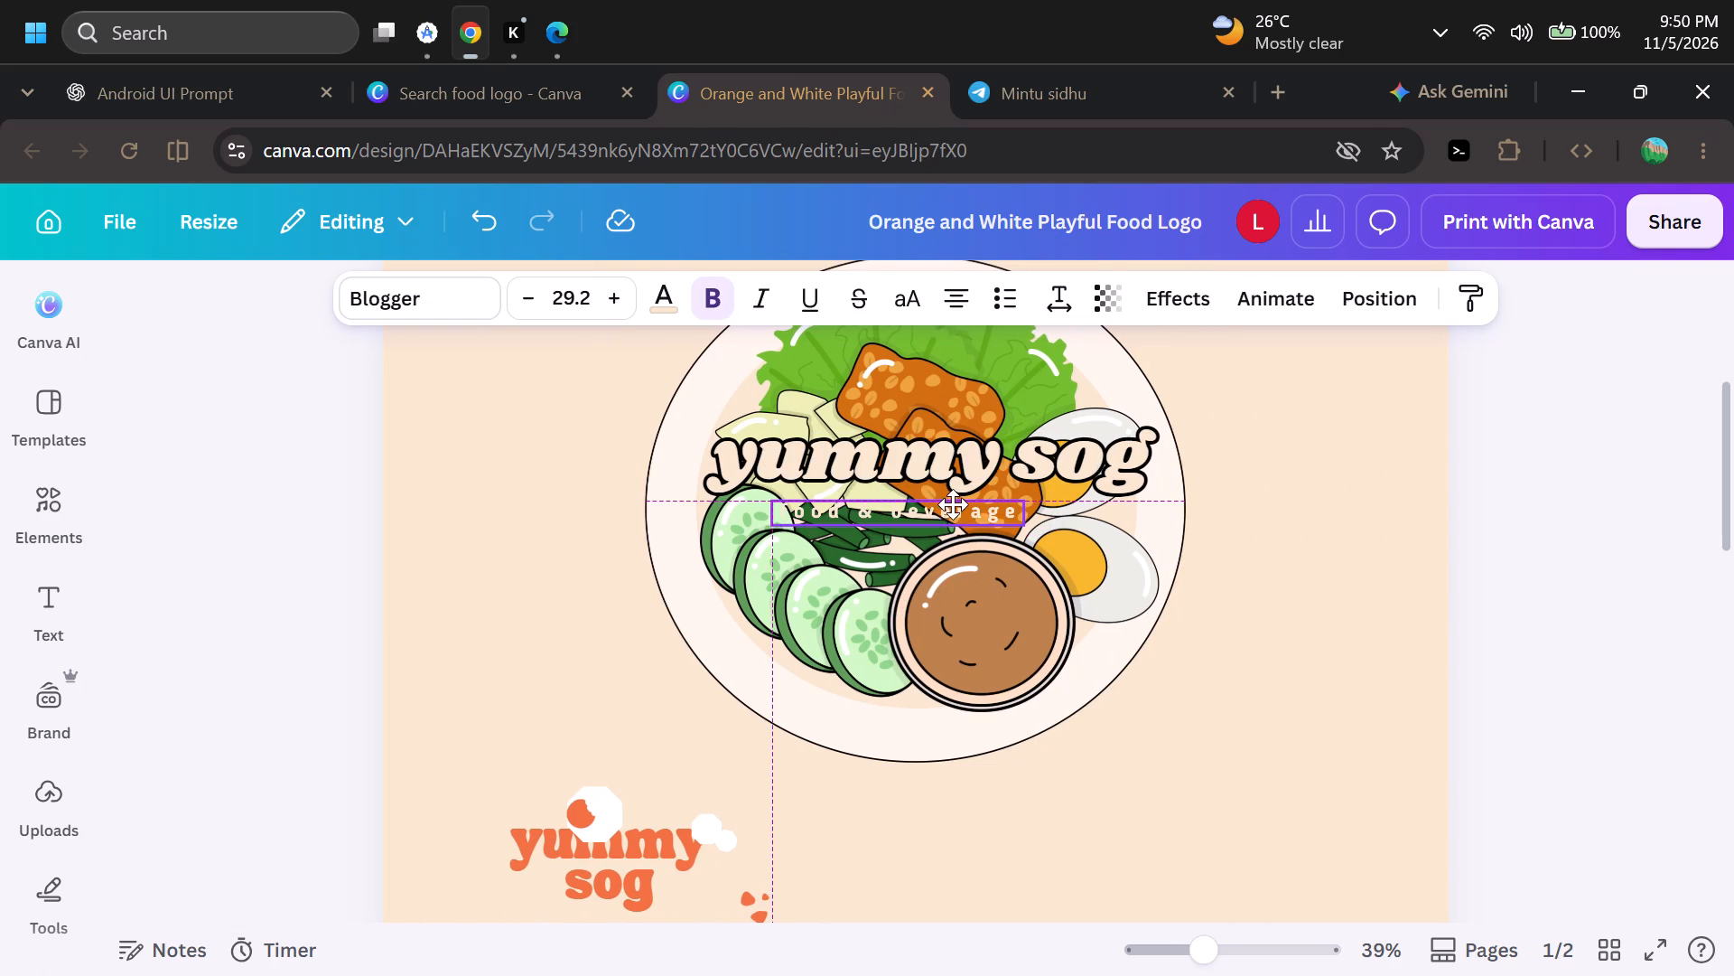
drag(953, 504, 982, 534)
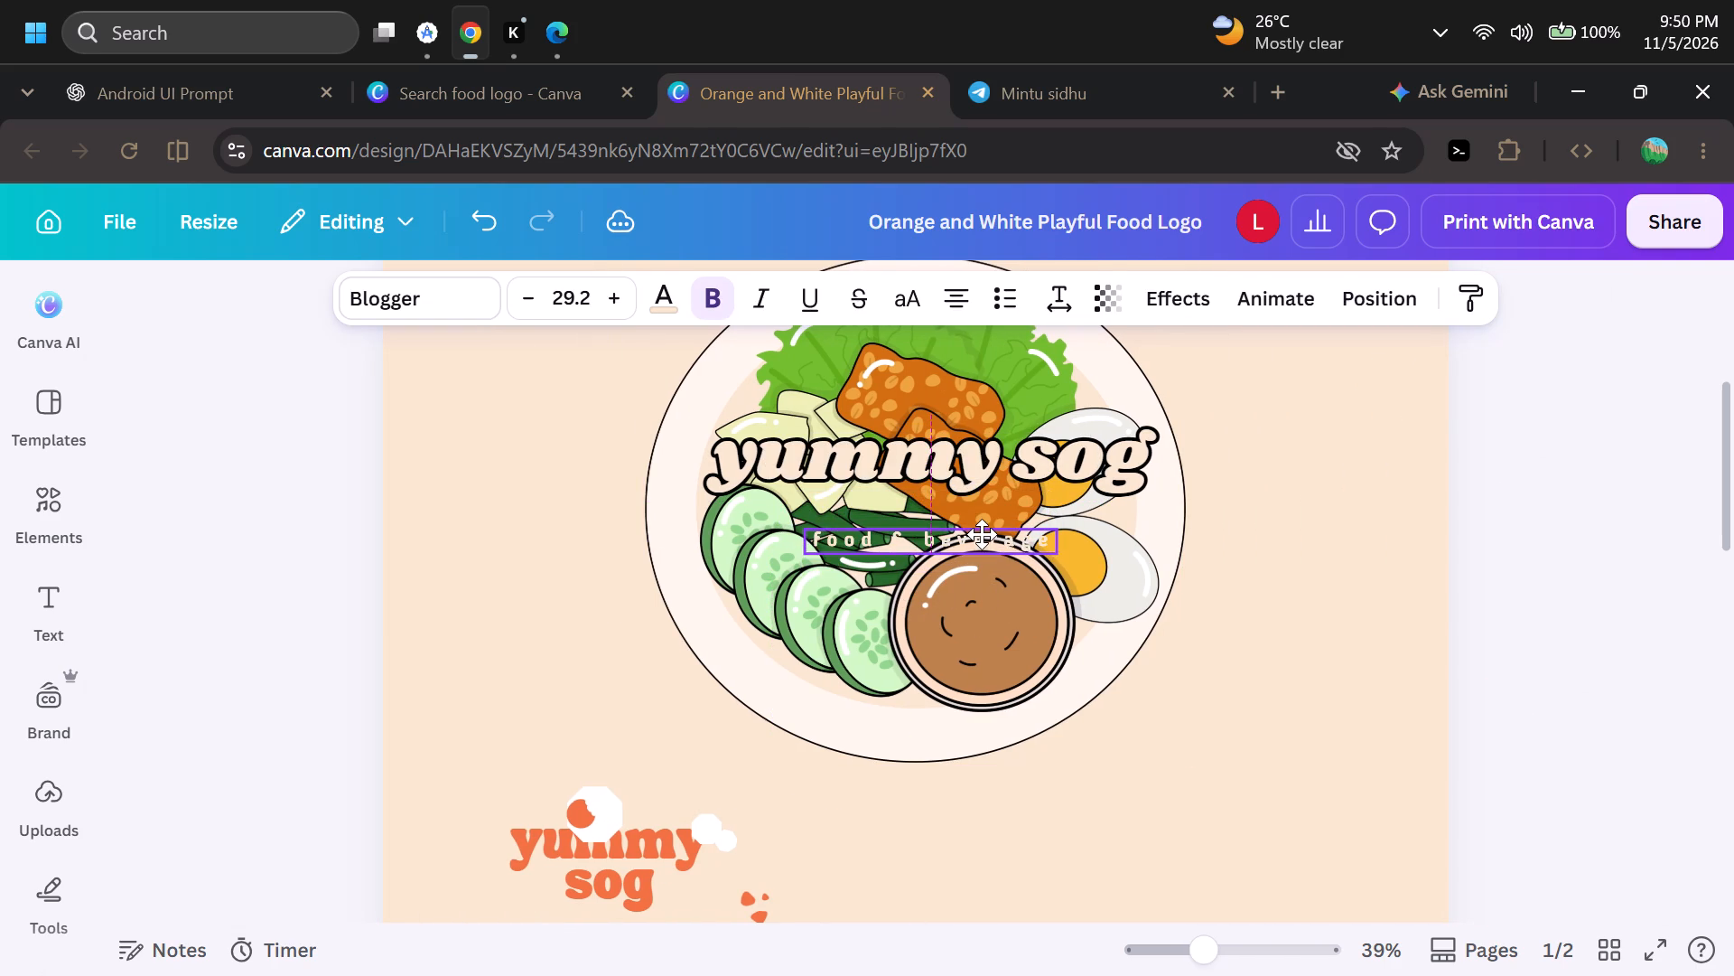
drag(982, 534, 974, 527)
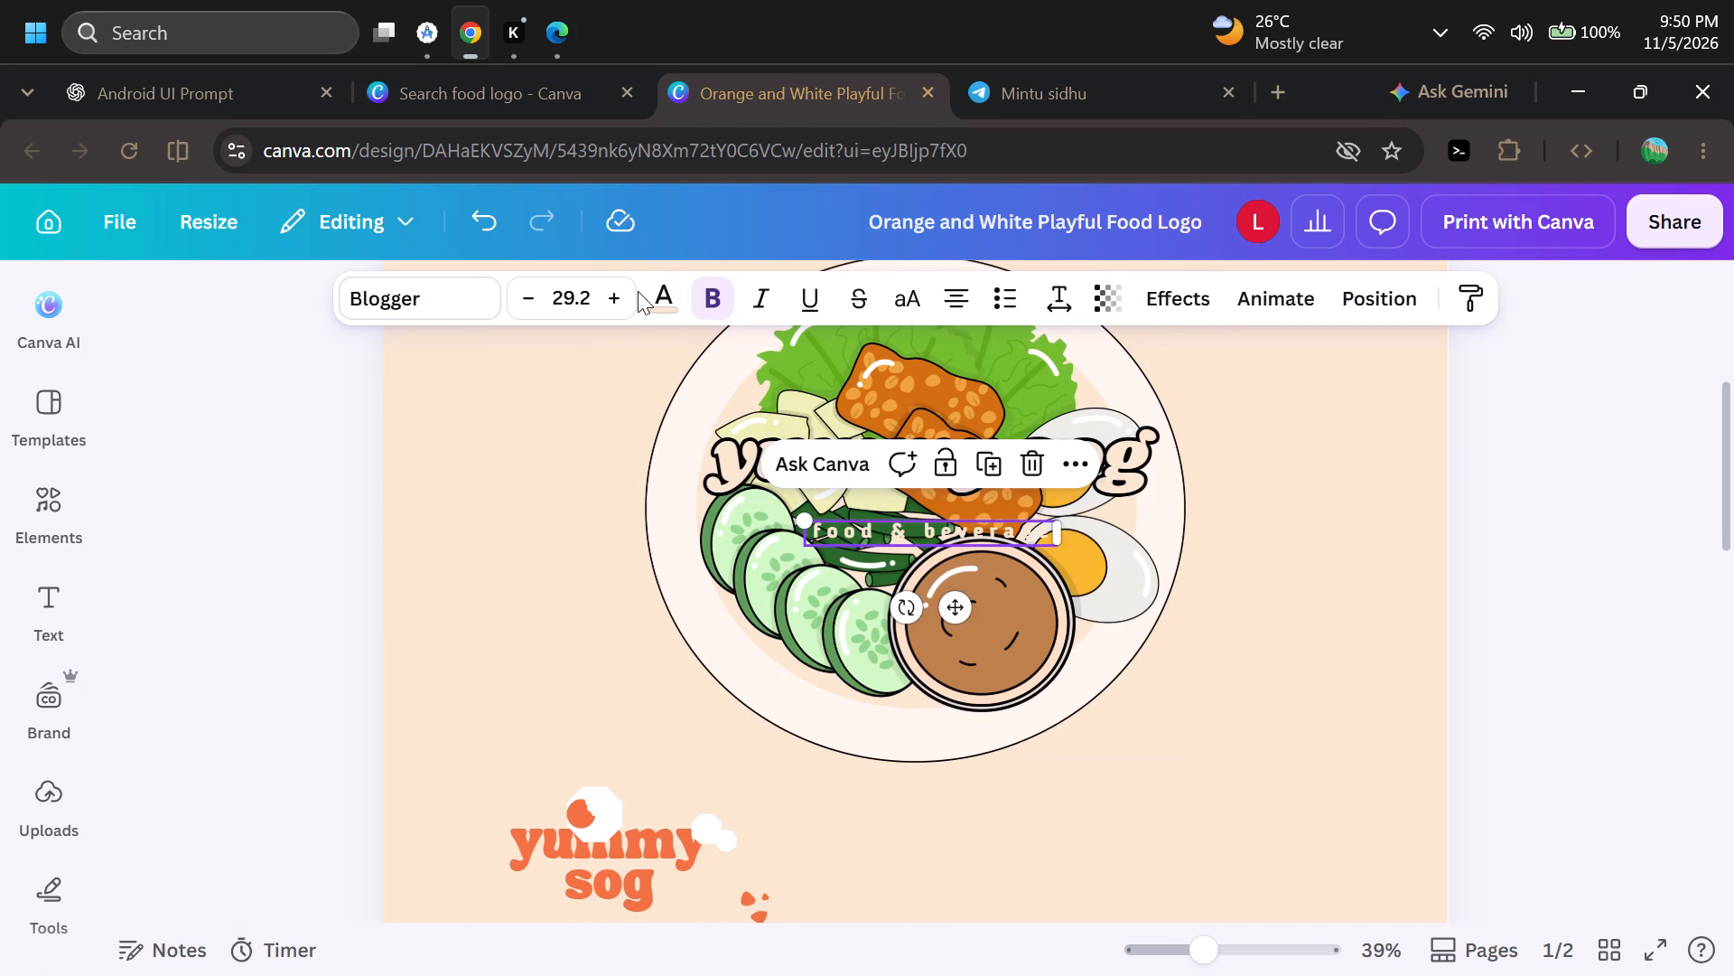
Try white and light orange #f7e6cf for the "food & beverage" tagline, and settle on the design's orange.
click(657, 296)
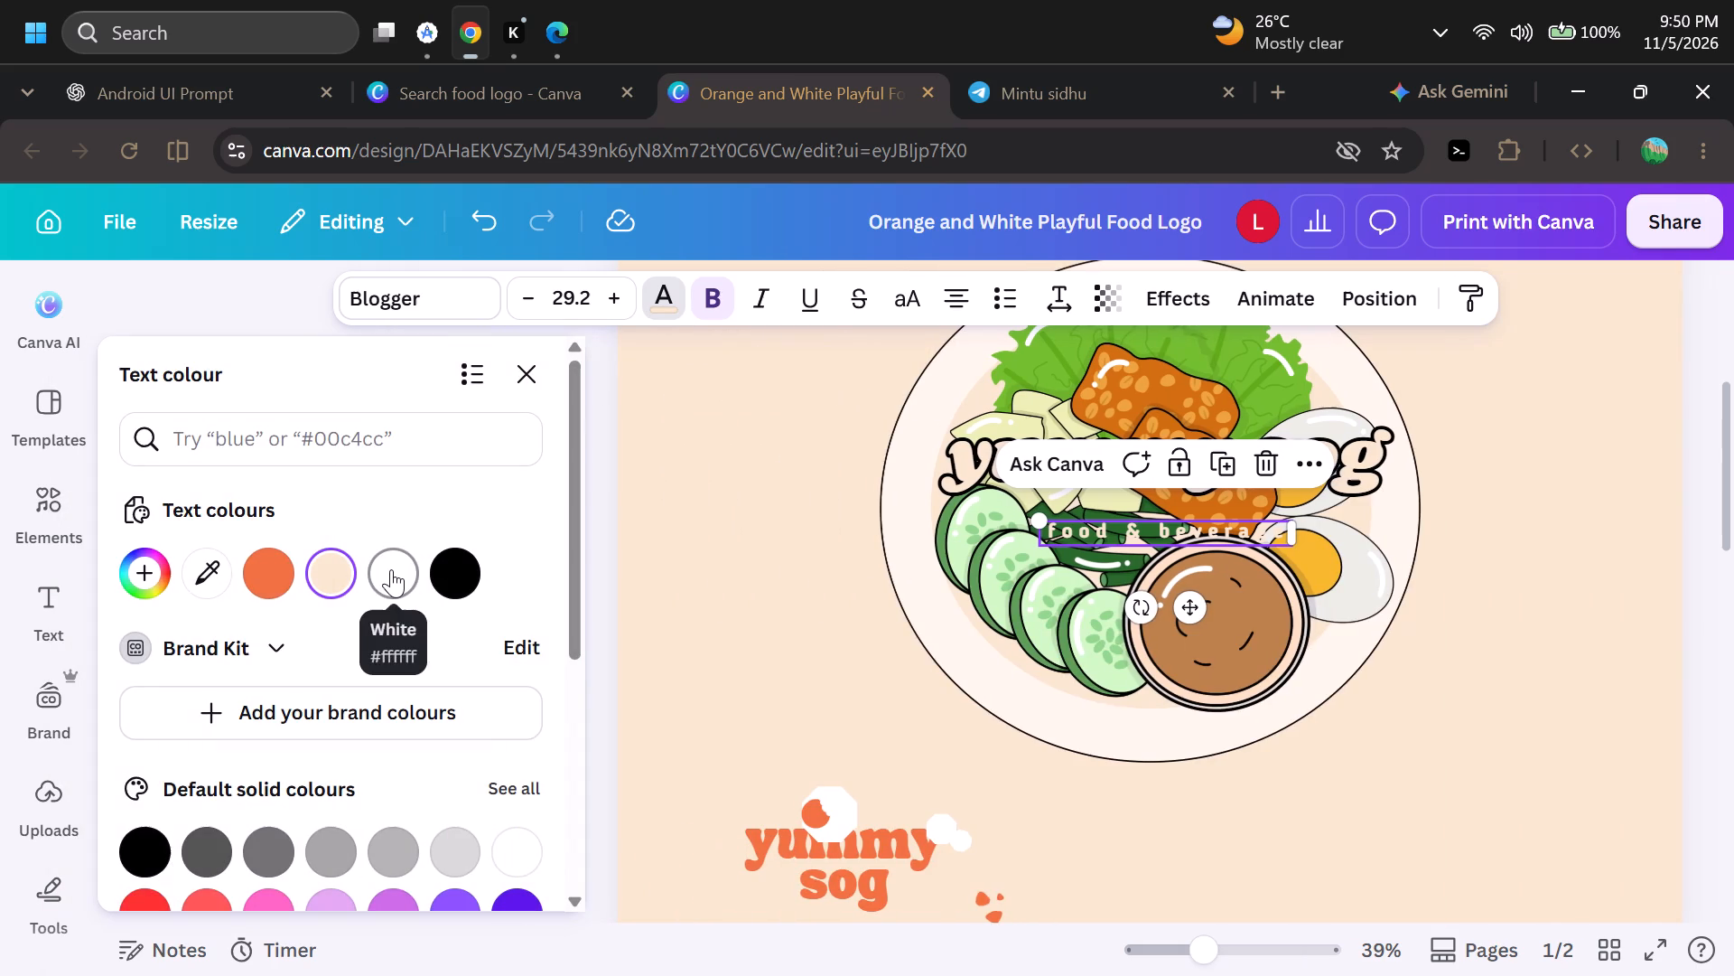
click(391, 569)
click(325, 581)
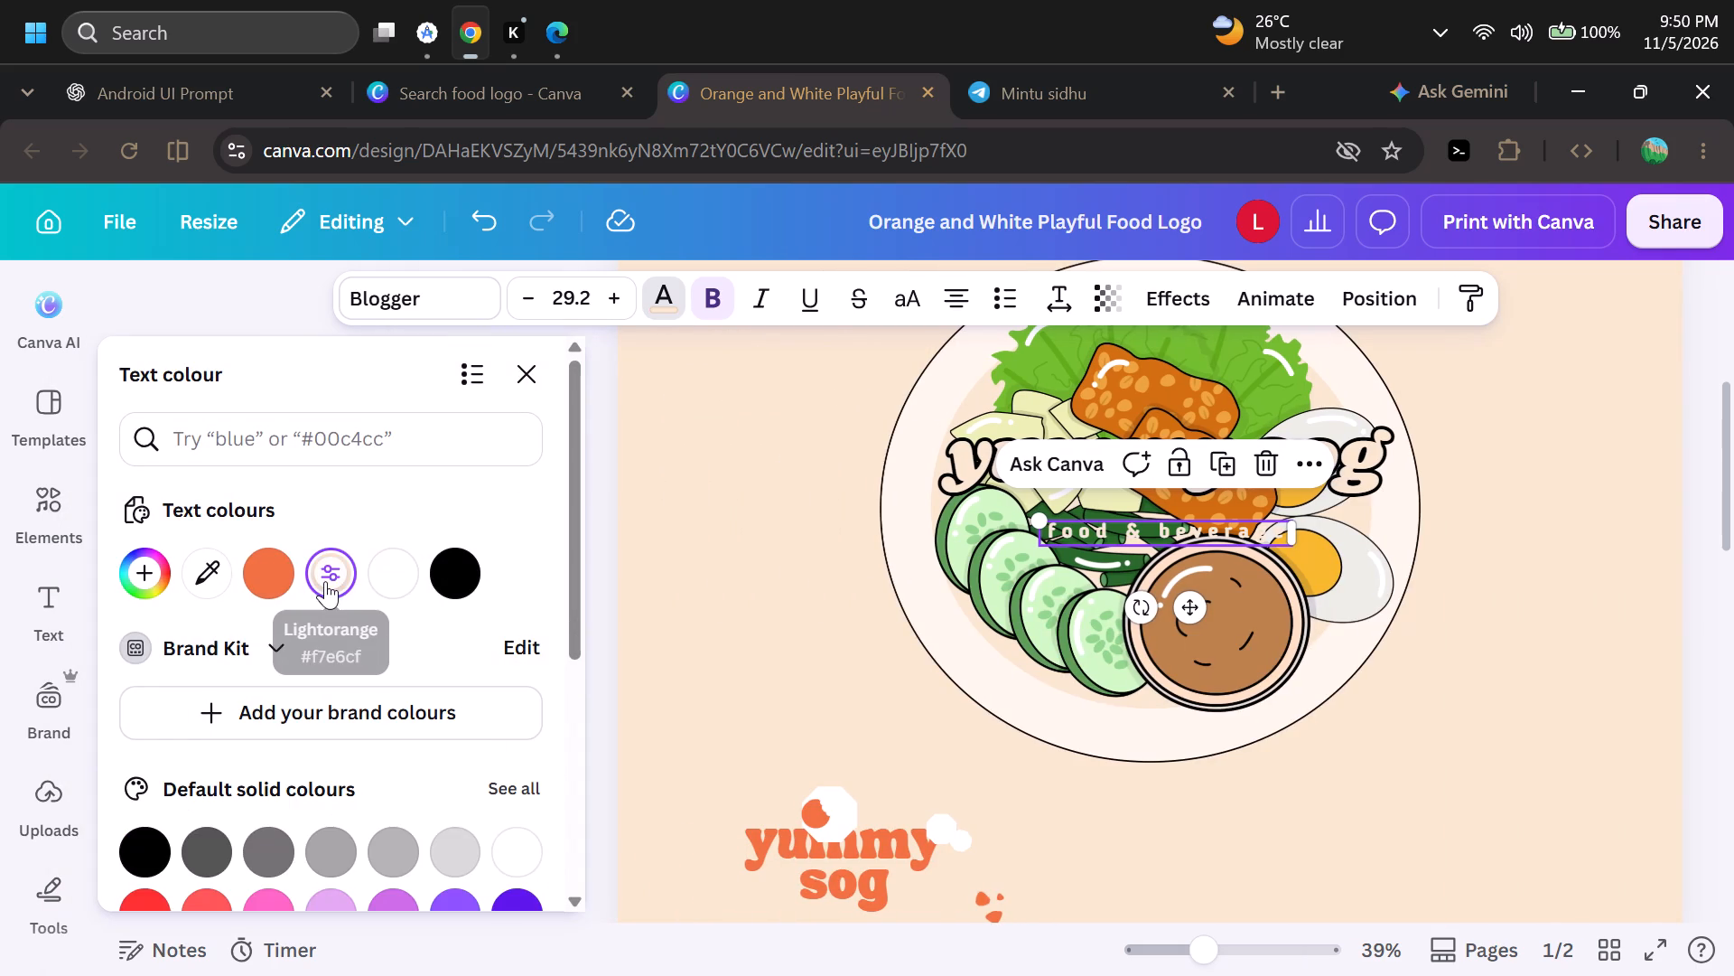
click(249, 582)
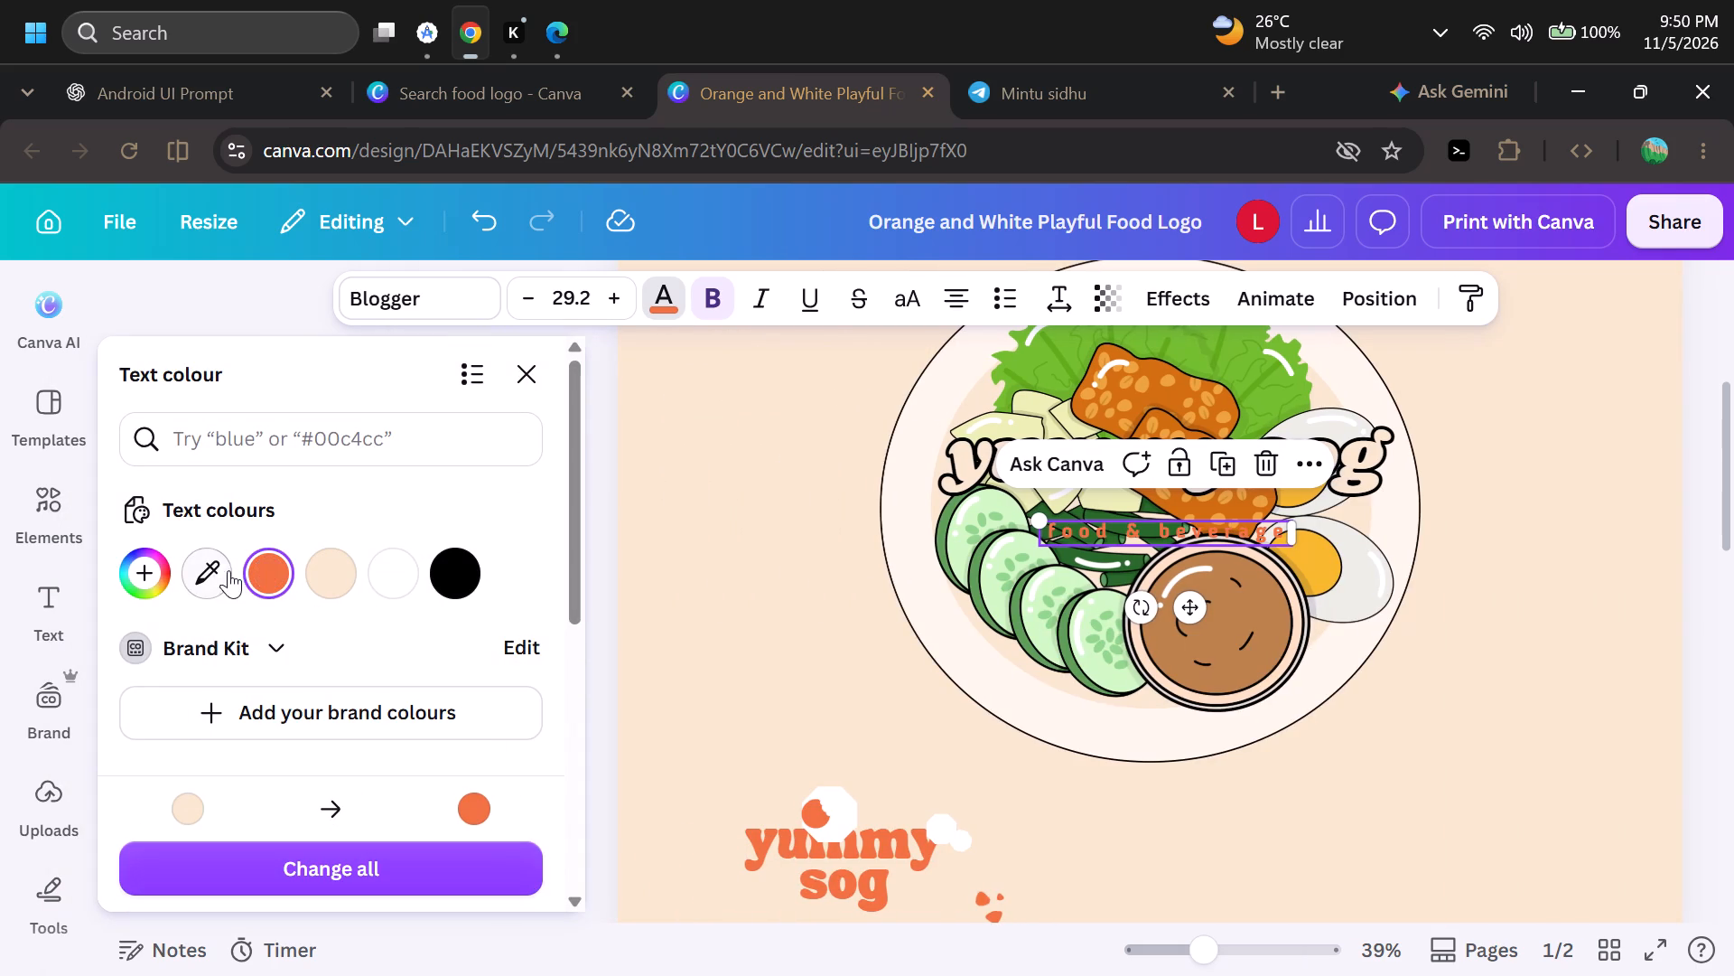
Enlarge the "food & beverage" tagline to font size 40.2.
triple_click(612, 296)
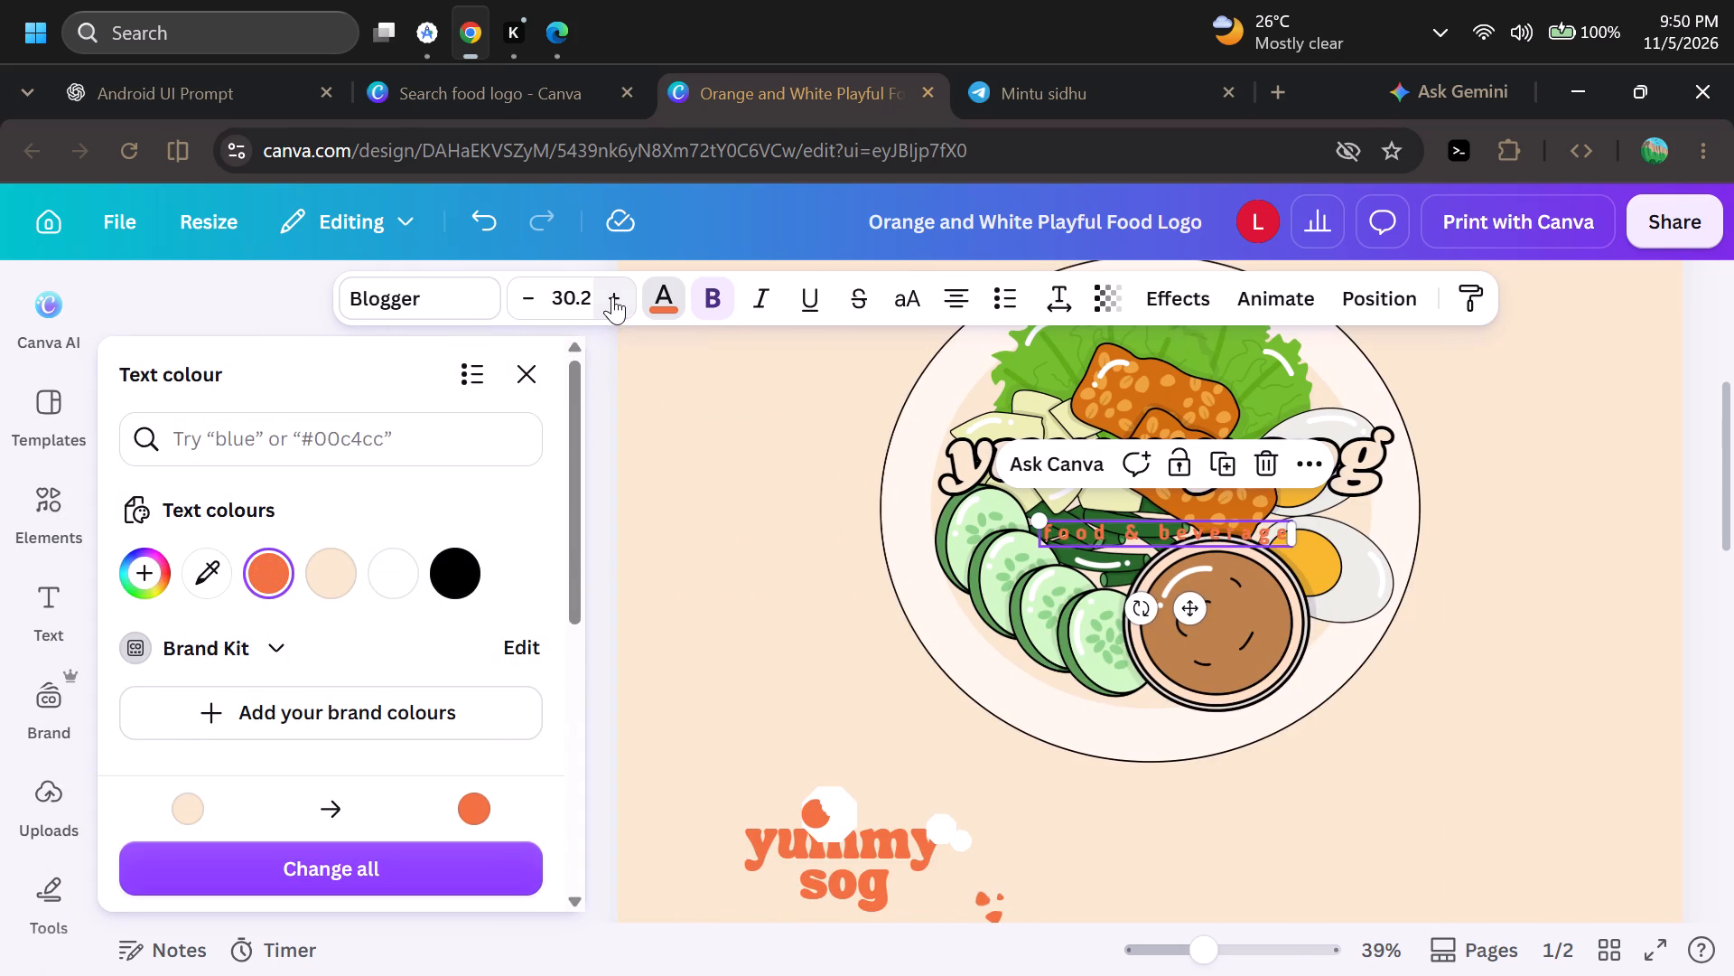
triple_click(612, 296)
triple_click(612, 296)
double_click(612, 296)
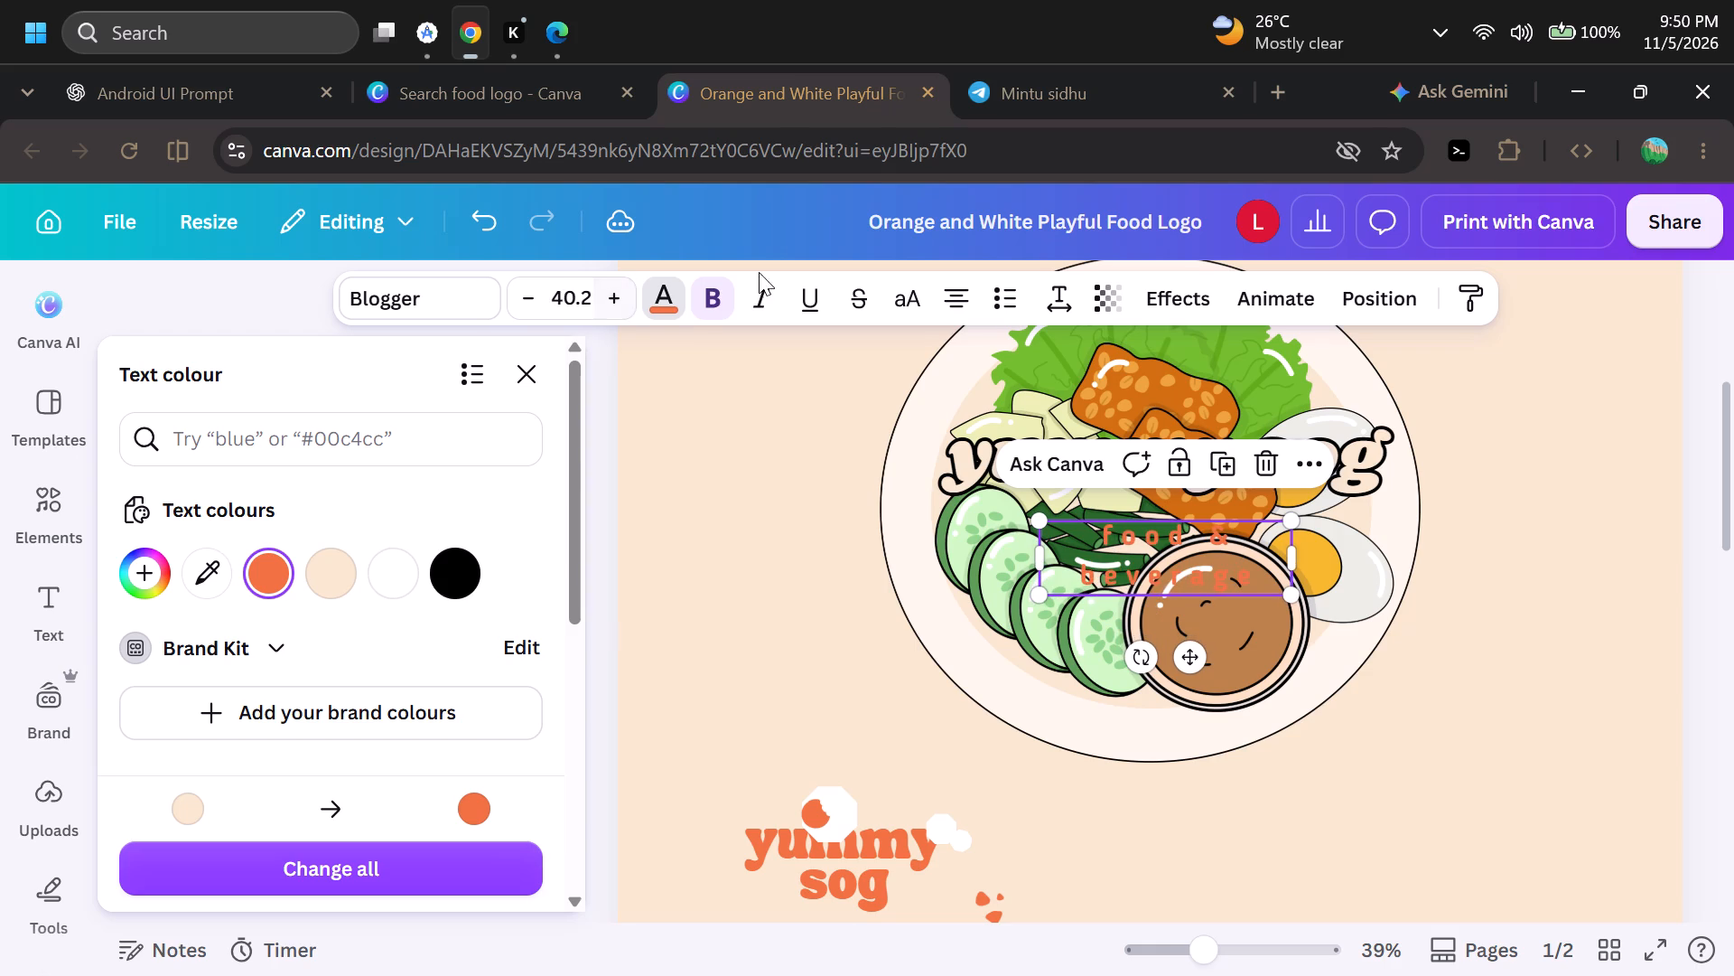
Change the font of the "food & beverage" tagline to Shrikhand.
click(457, 281)
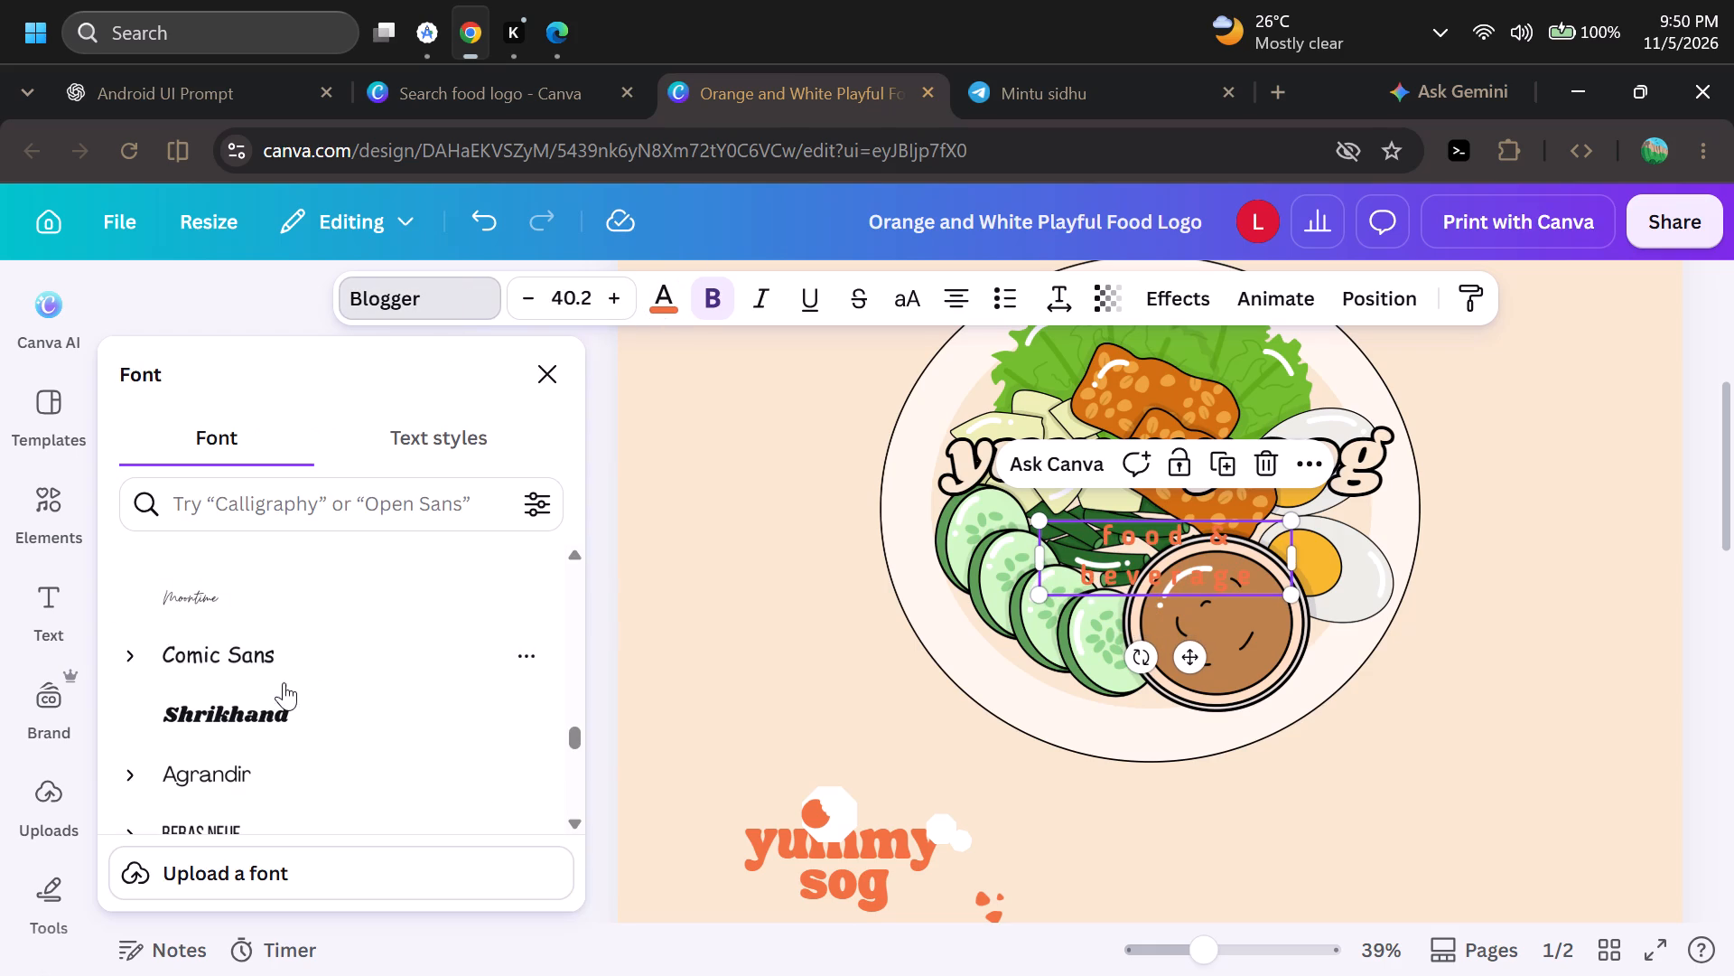
click(260, 762)
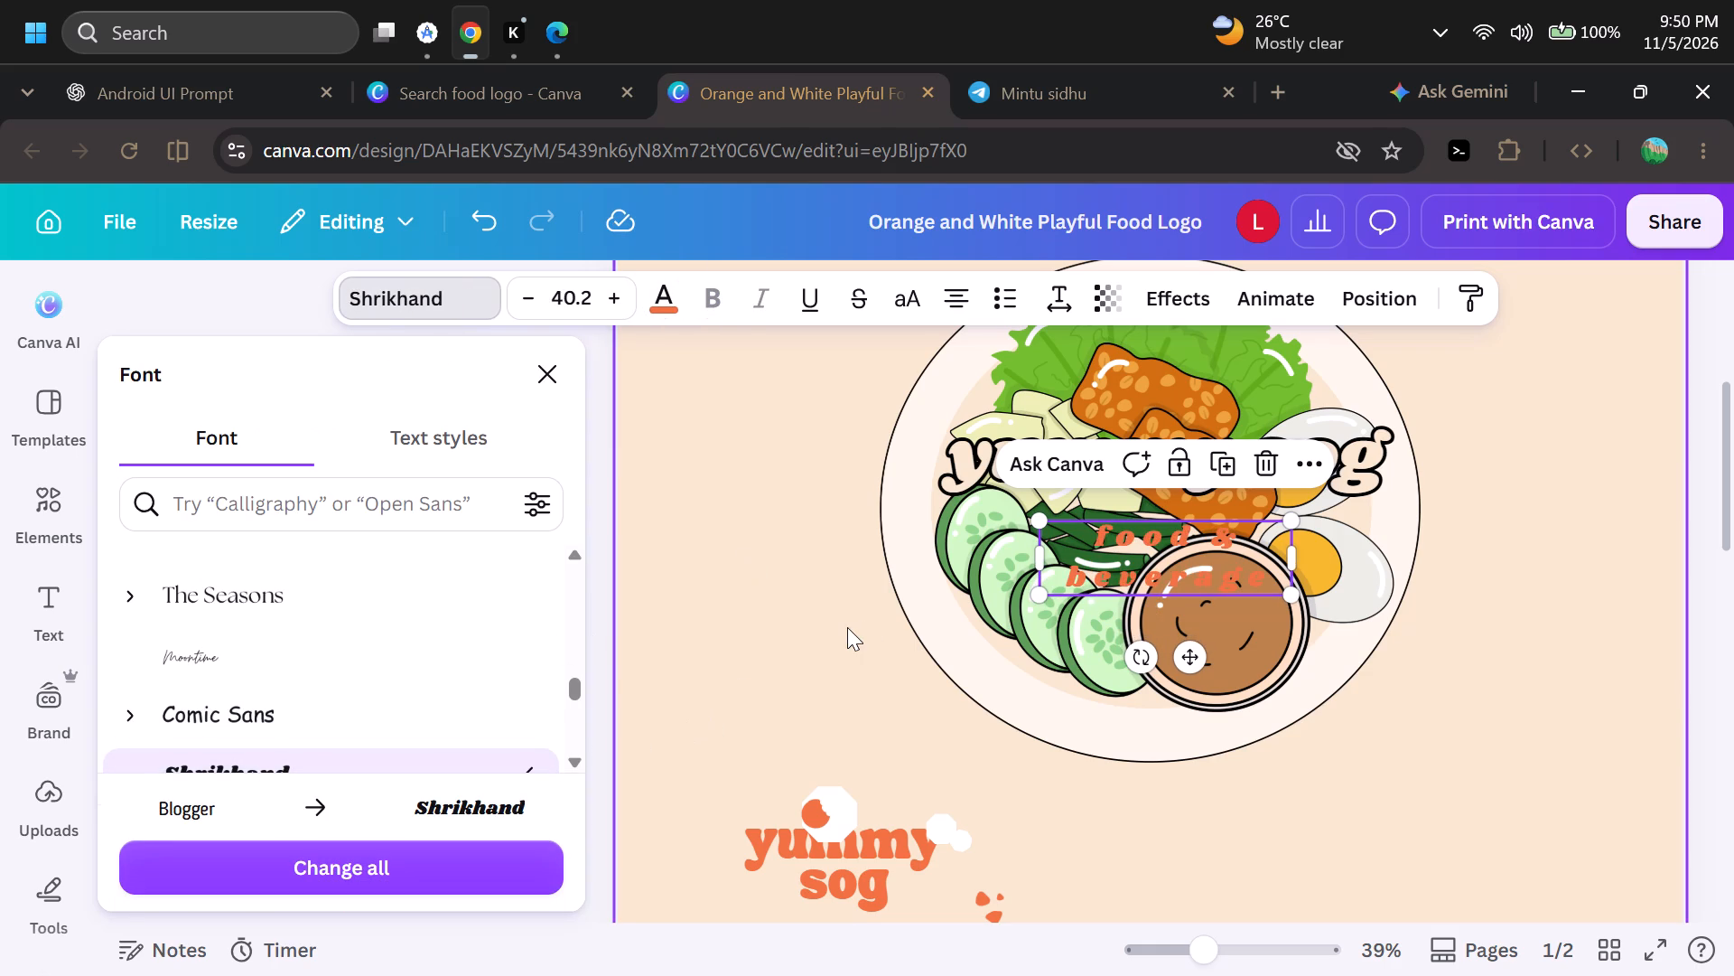
scroll(481, 667, down, 2)
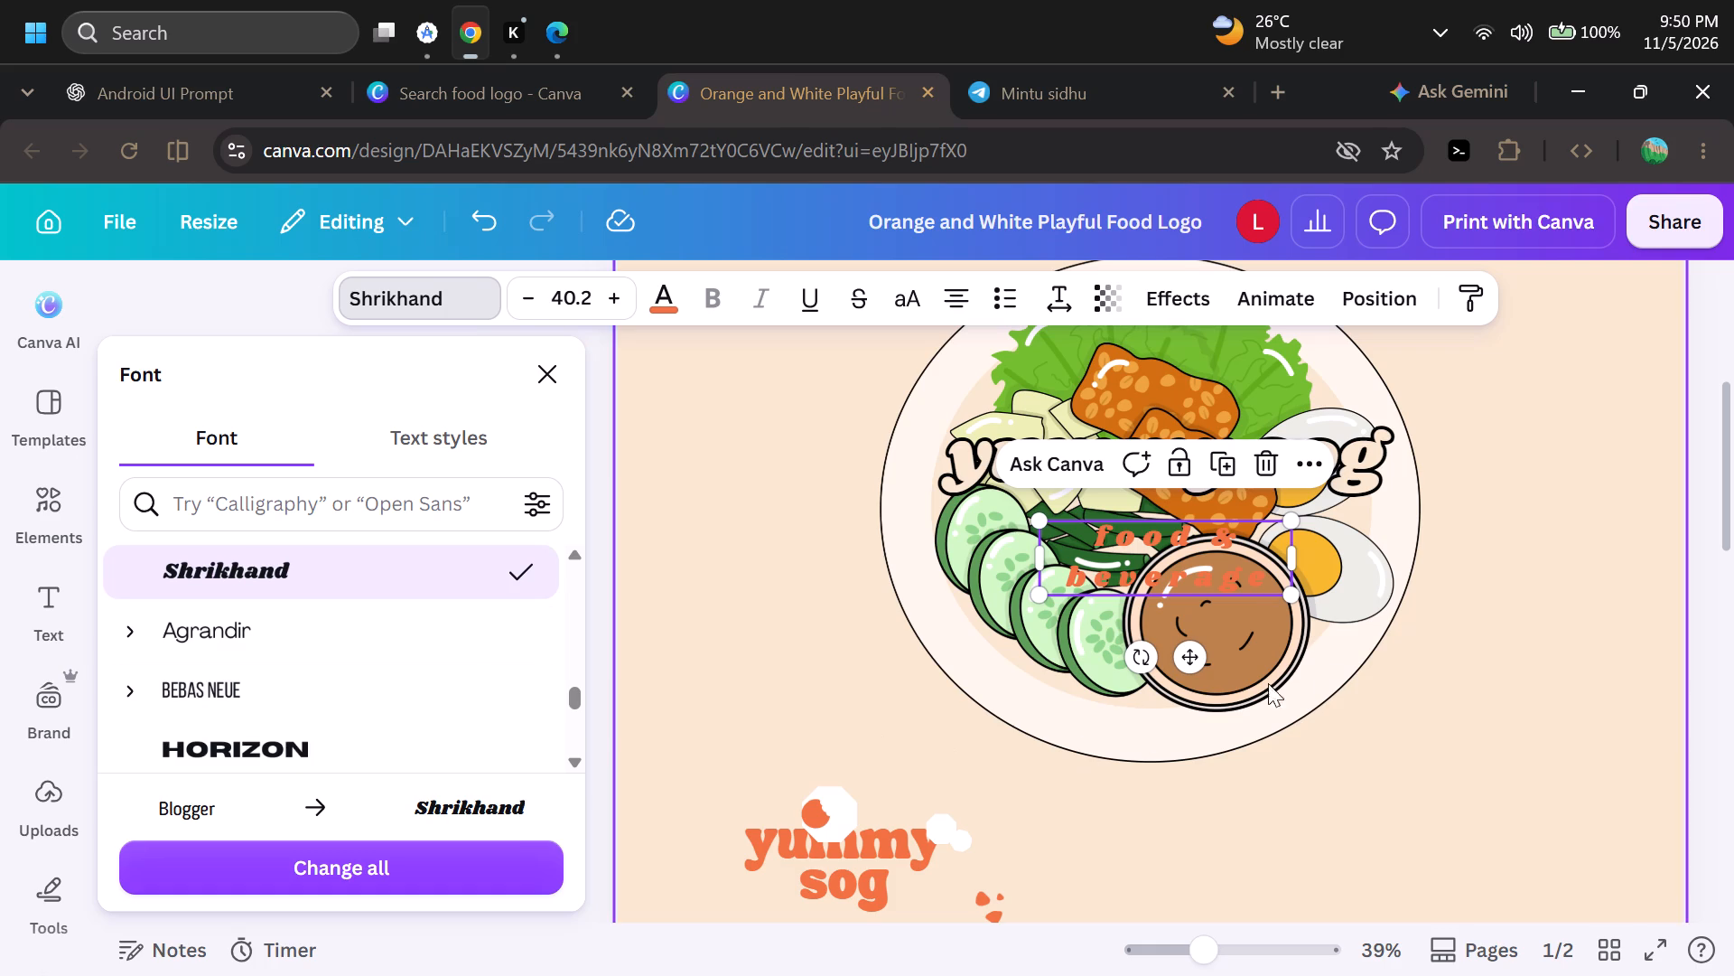
Resize the "food & beverage" text box and reduce its font size to 25.6 to fit the tagline on one line.
drag(1288, 593, 1308, 568)
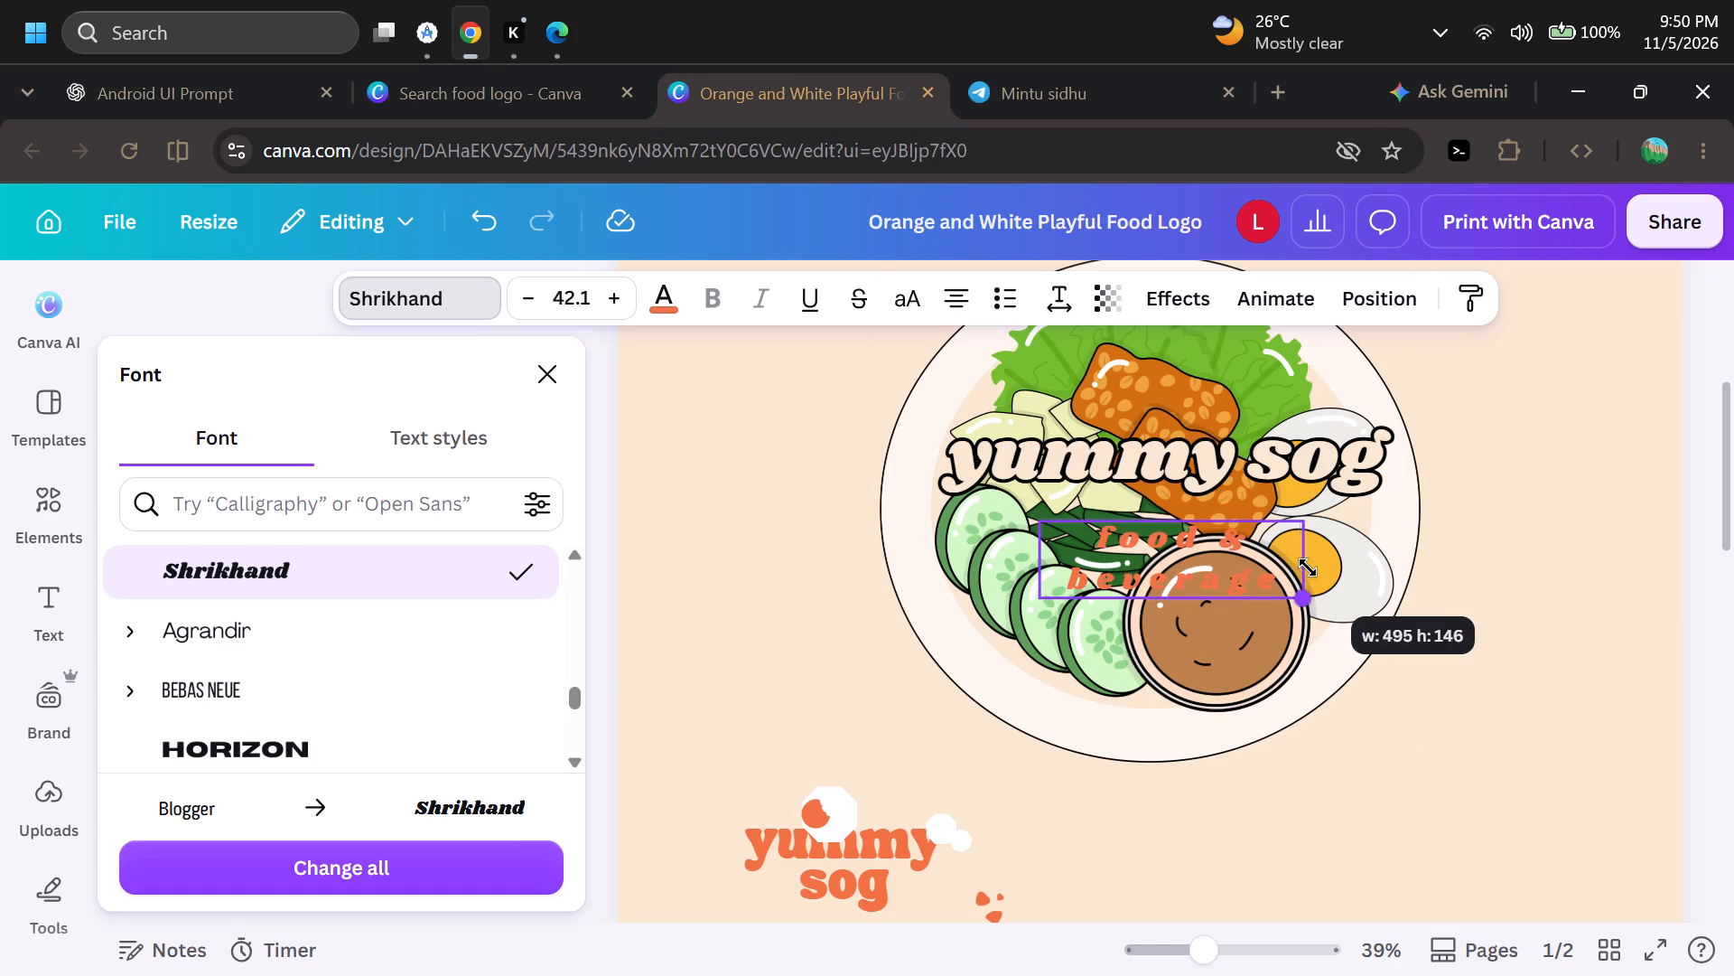
drag(1308, 568, 1263, 548)
drag(1254, 584, 1172, 555)
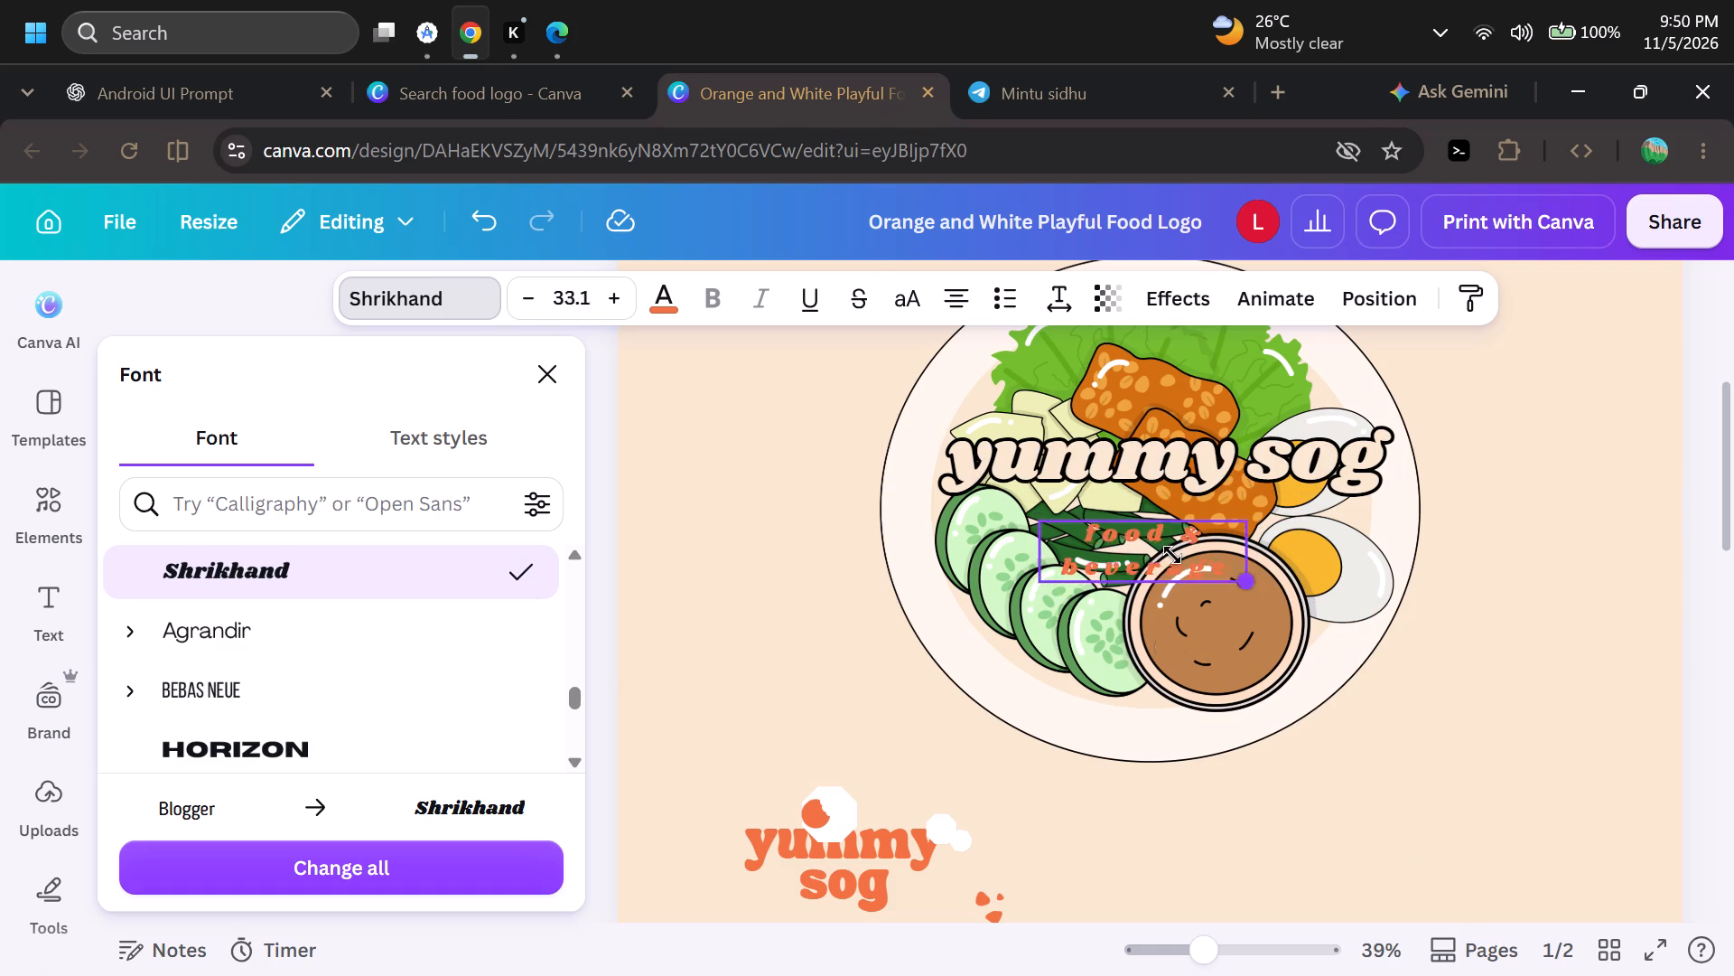
drag(1172, 555, 1289, 577)
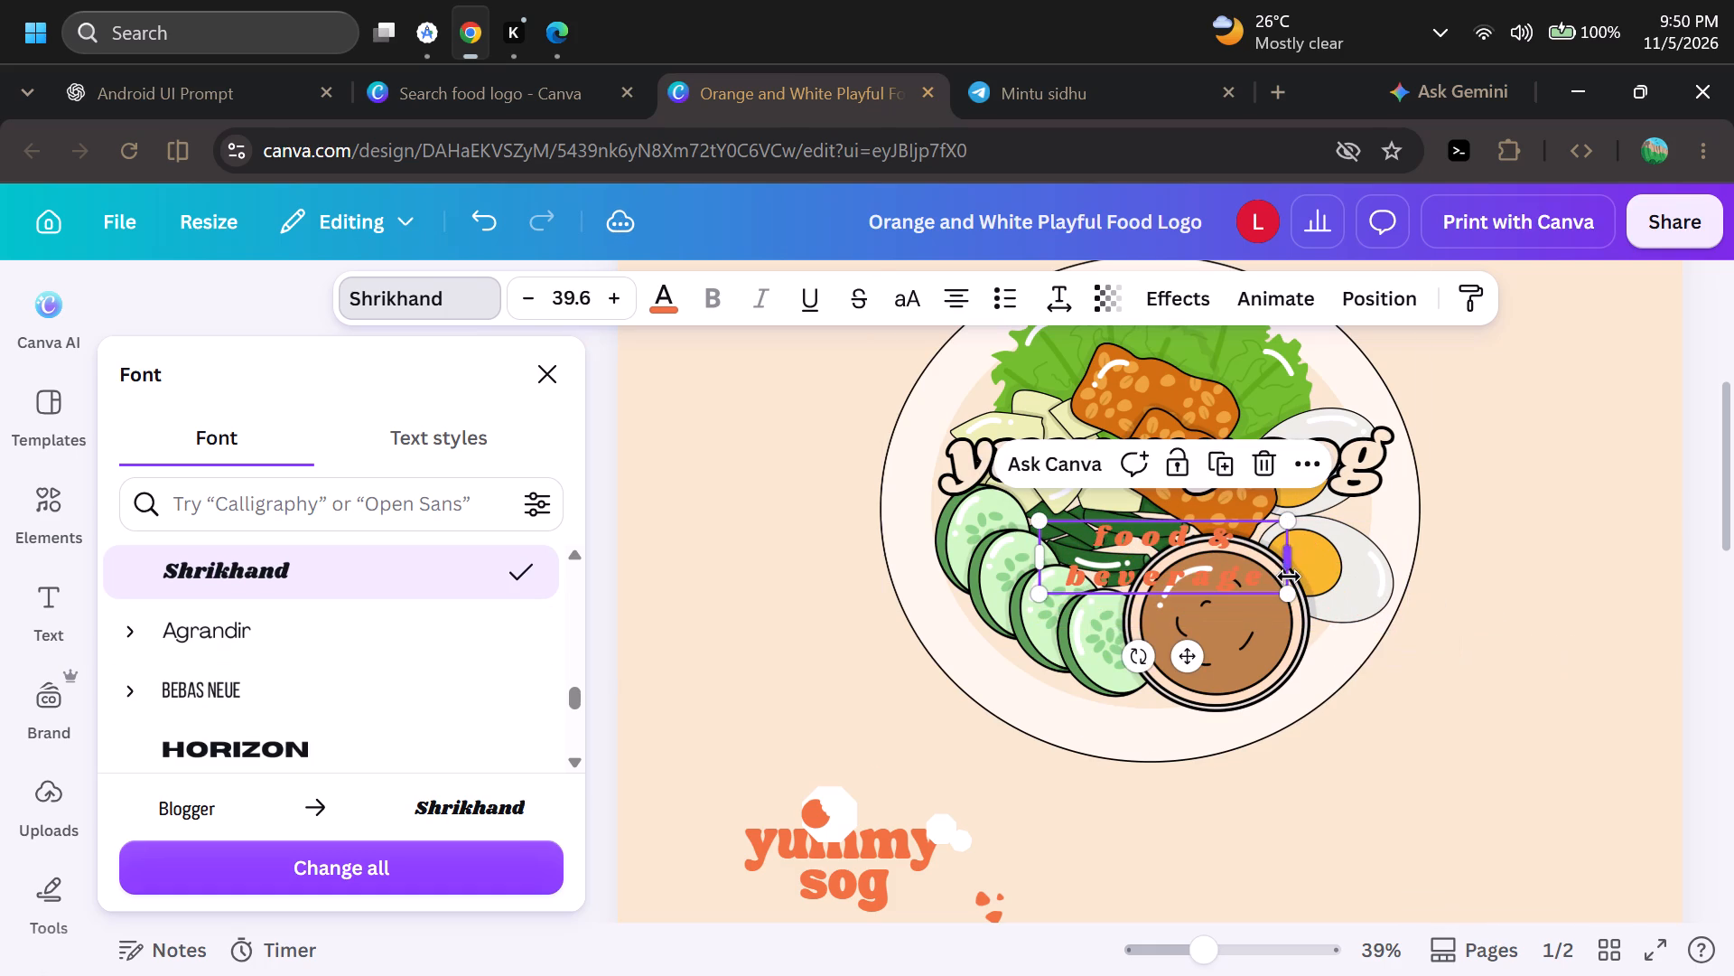
triple_click(539, 300)
triple_click(539, 300)
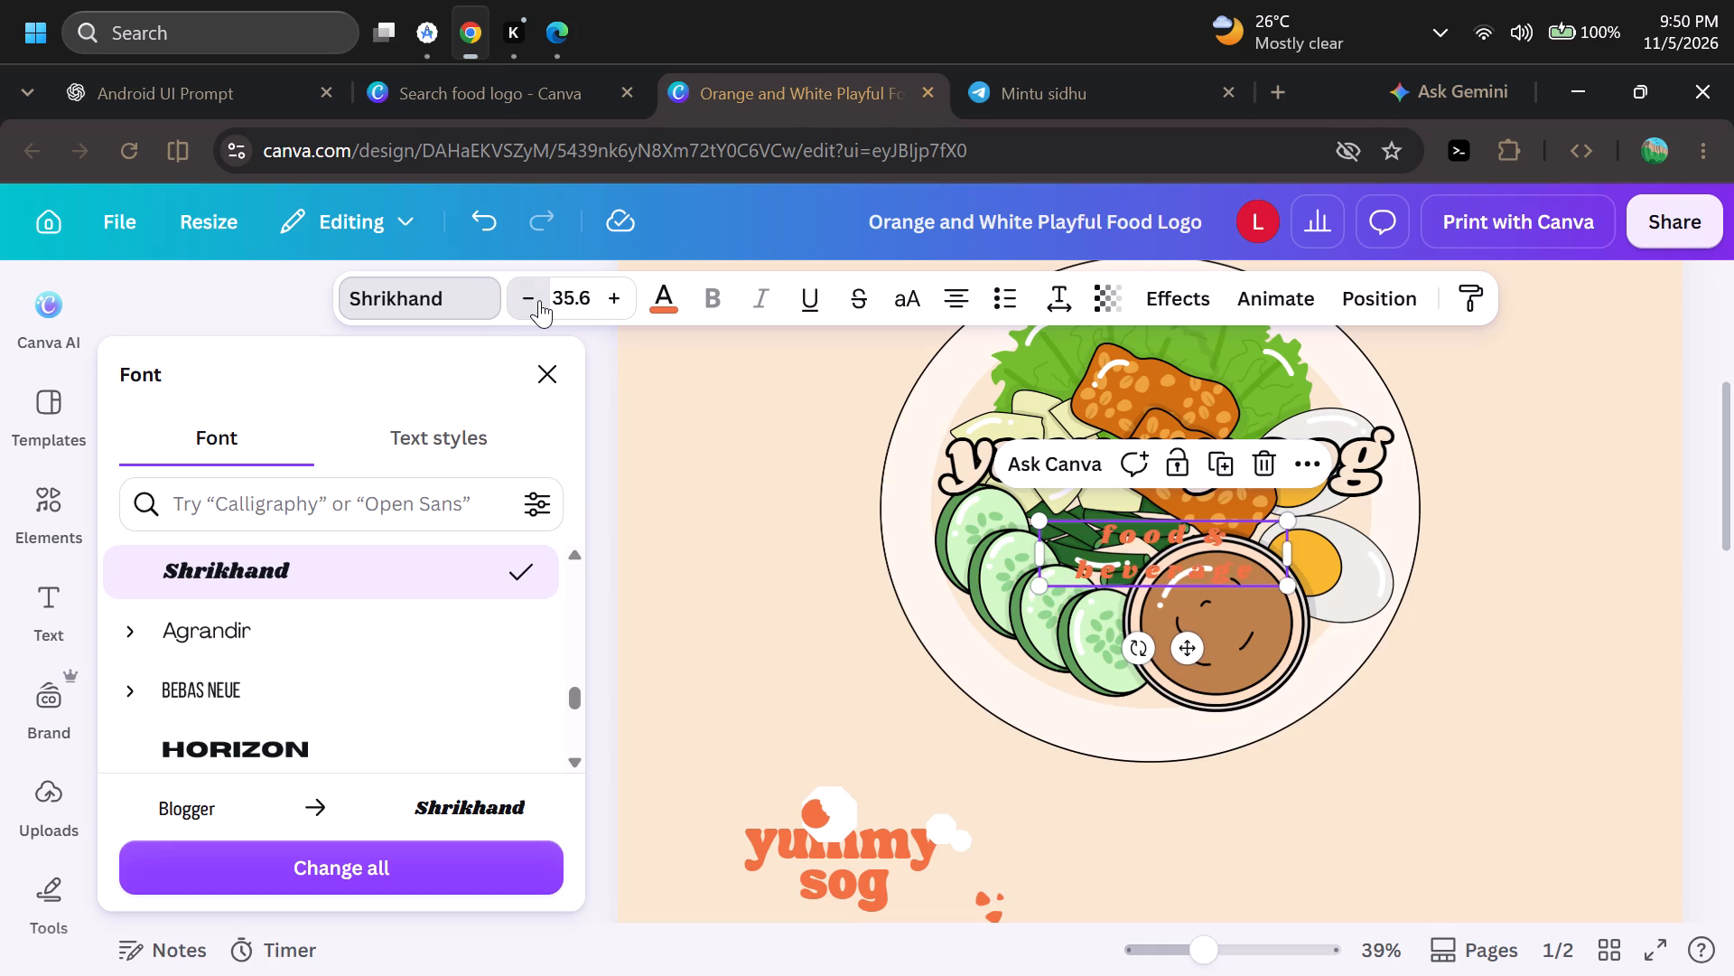
triple_click(539, 300)
triple_click(539, 300)
double_click(539, 300)
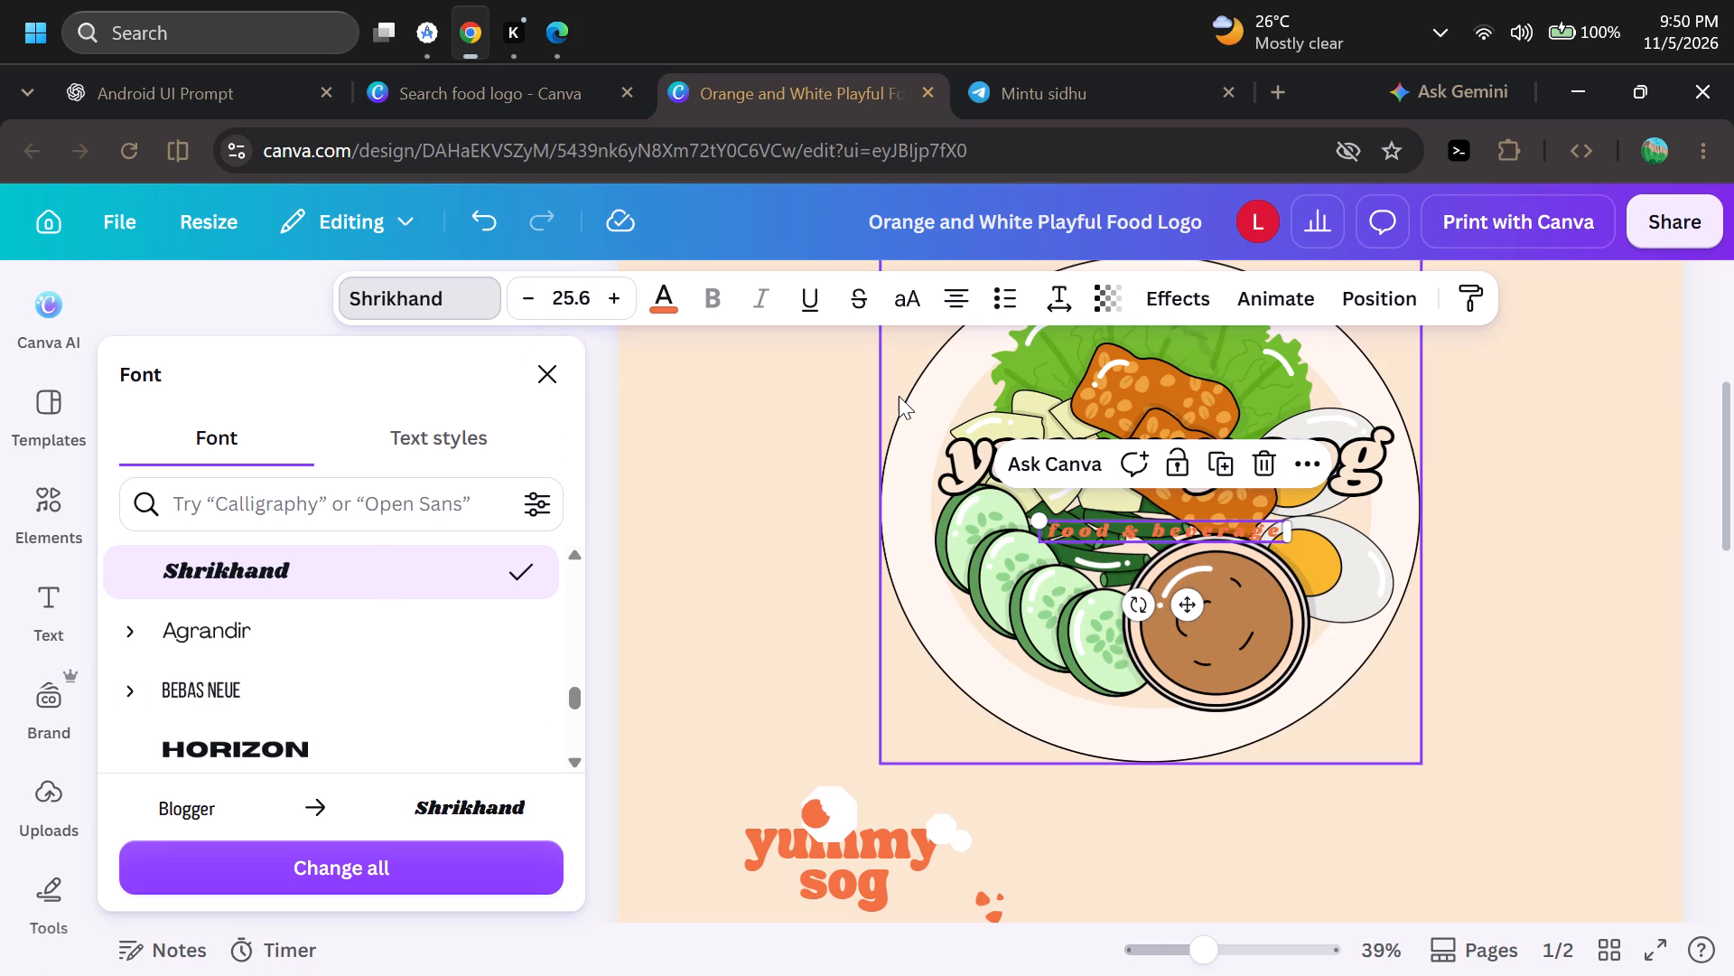
click(899, 576)
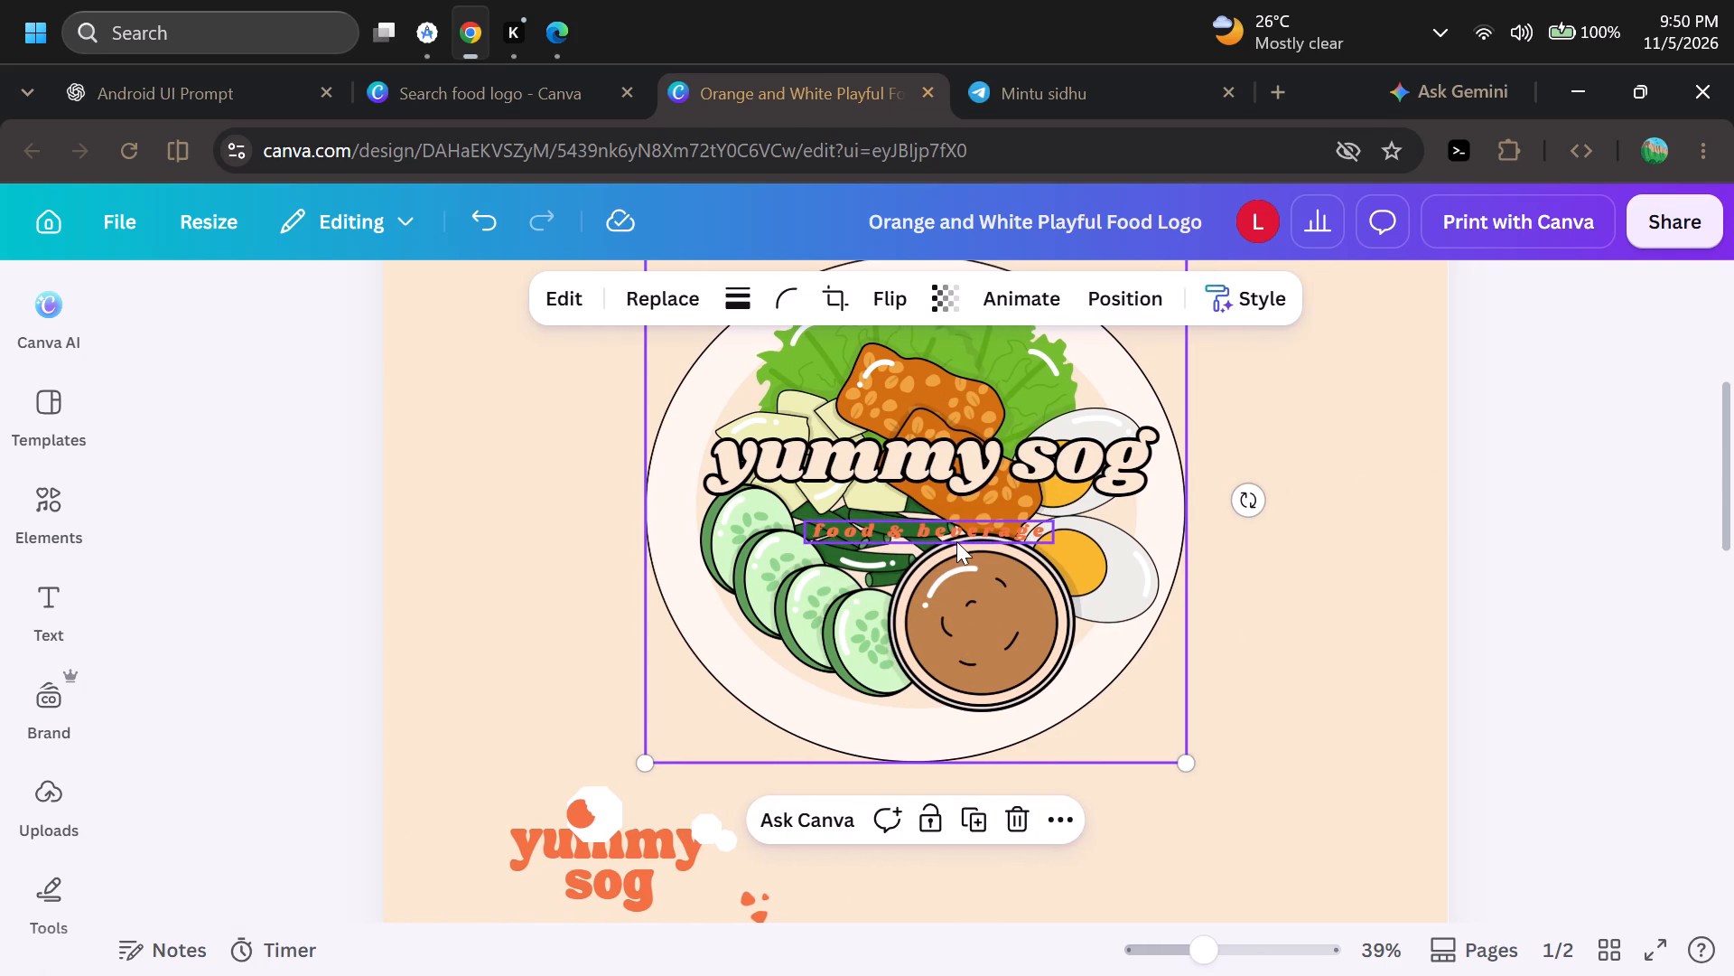
Apply an Outline effect to the "food & beverage" tagline with thickness 57 and black as its colour.
click(957, 540)
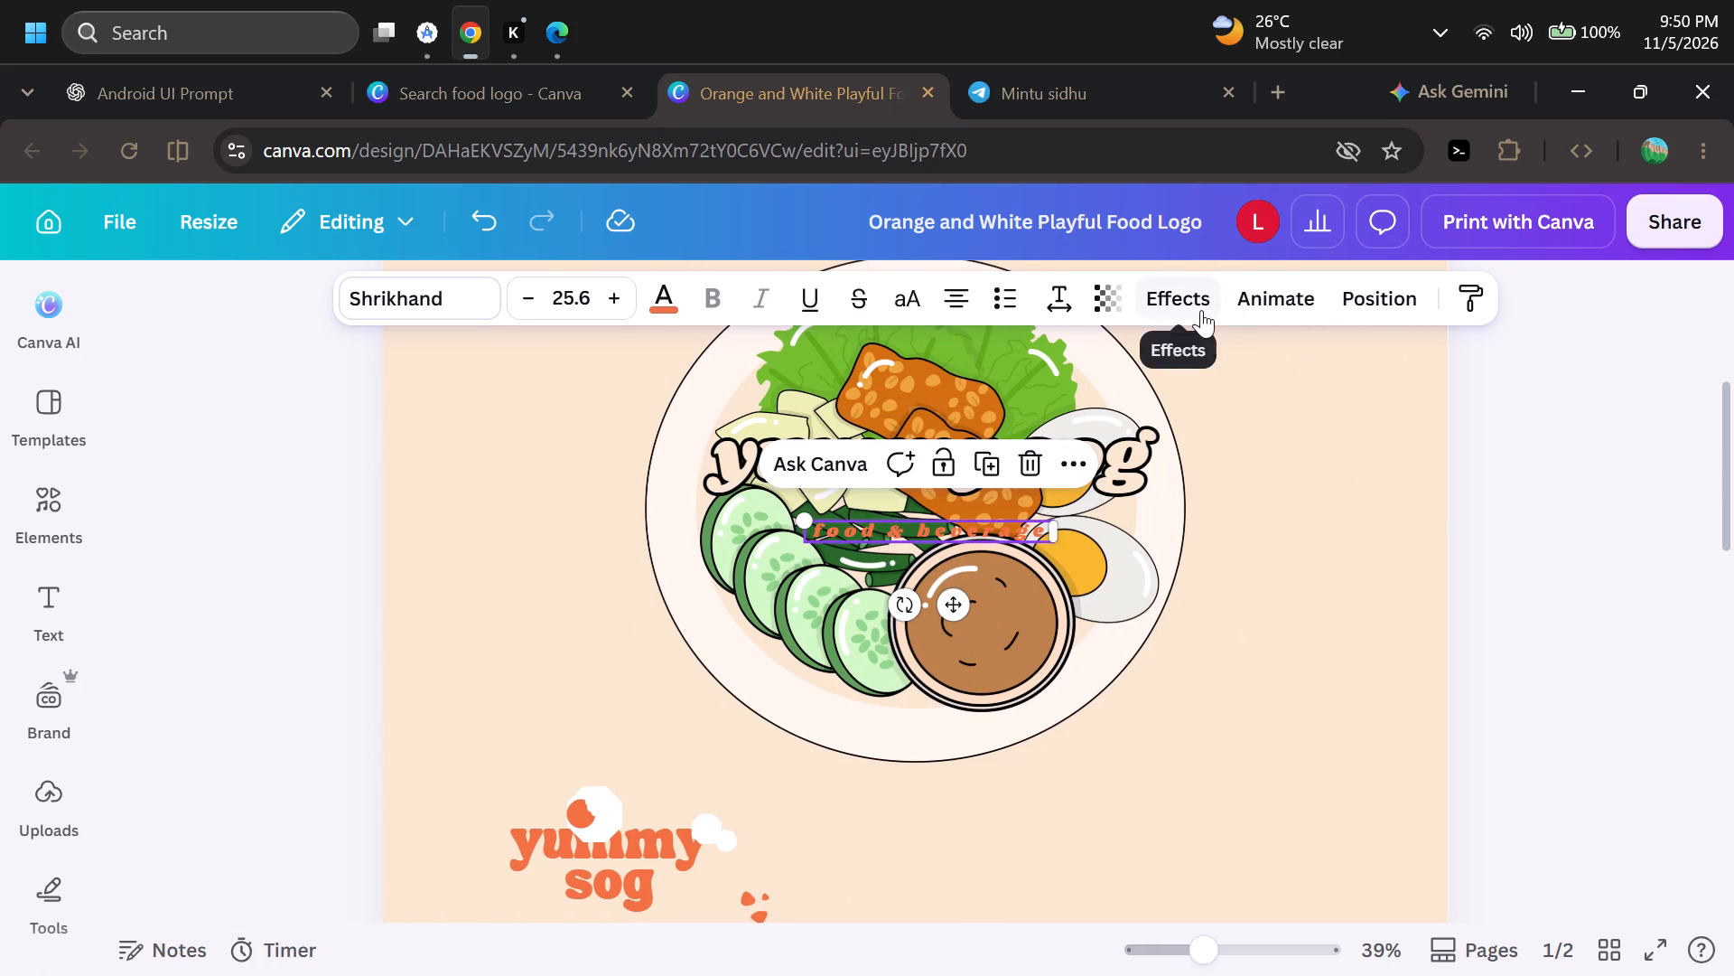
click(1201, 310)
scroll(475, 784, down, 1)
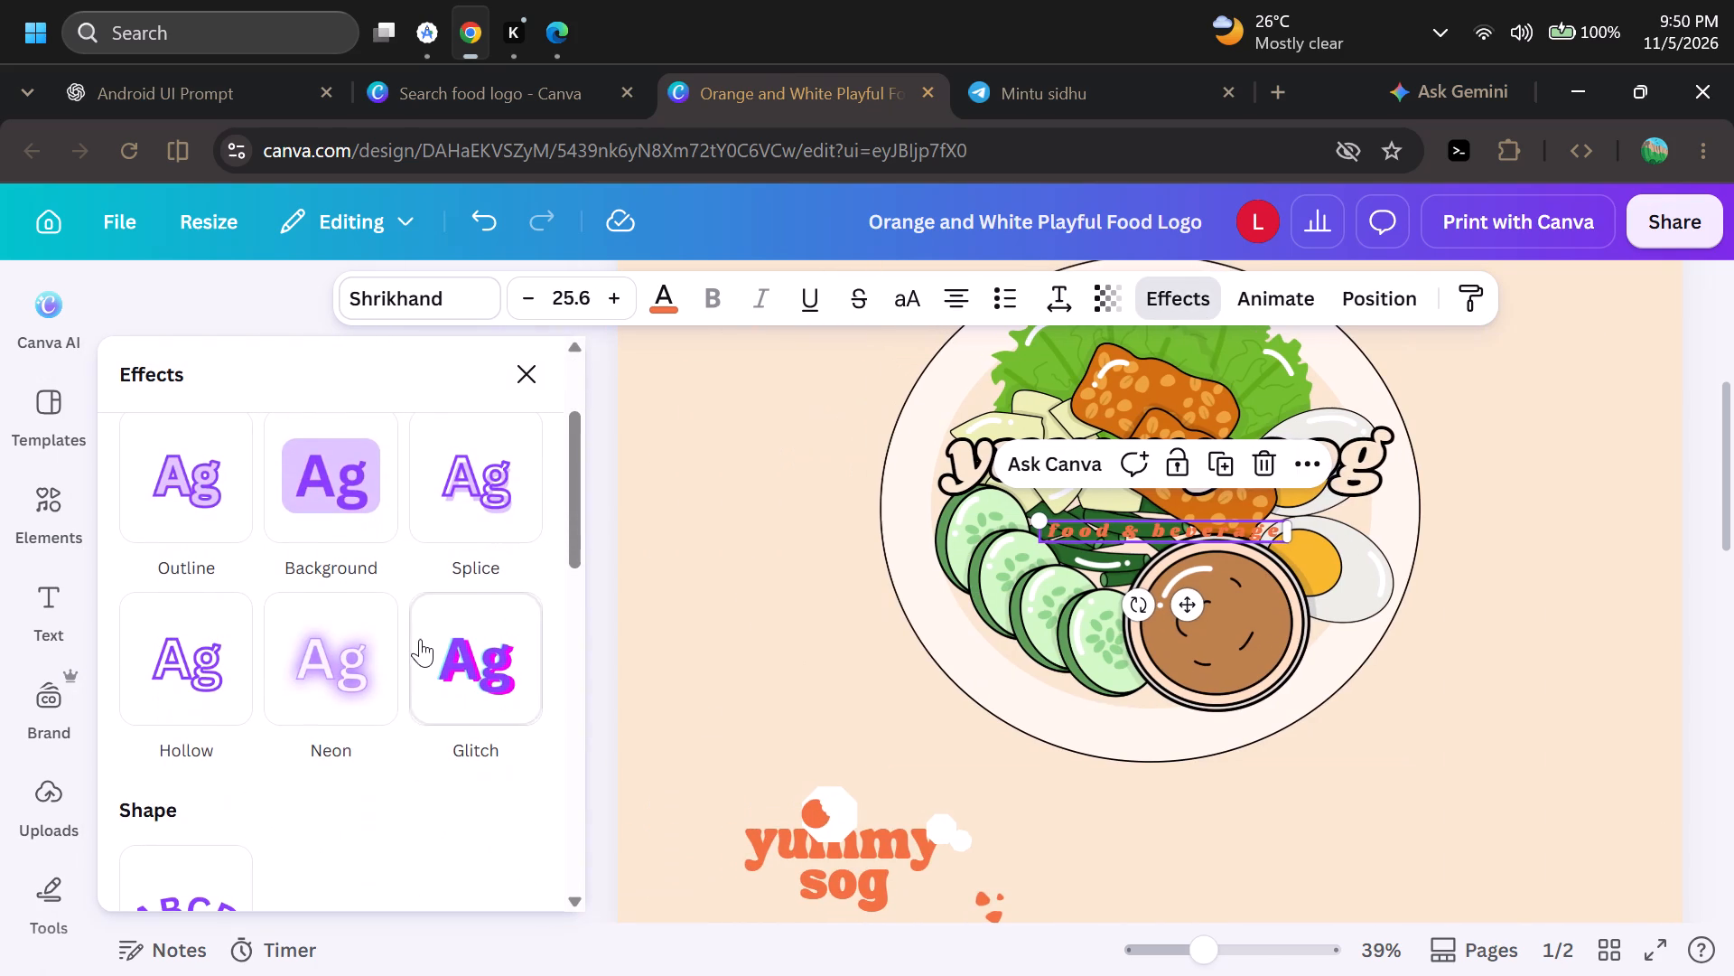
scroll(420, 639, up, 2)
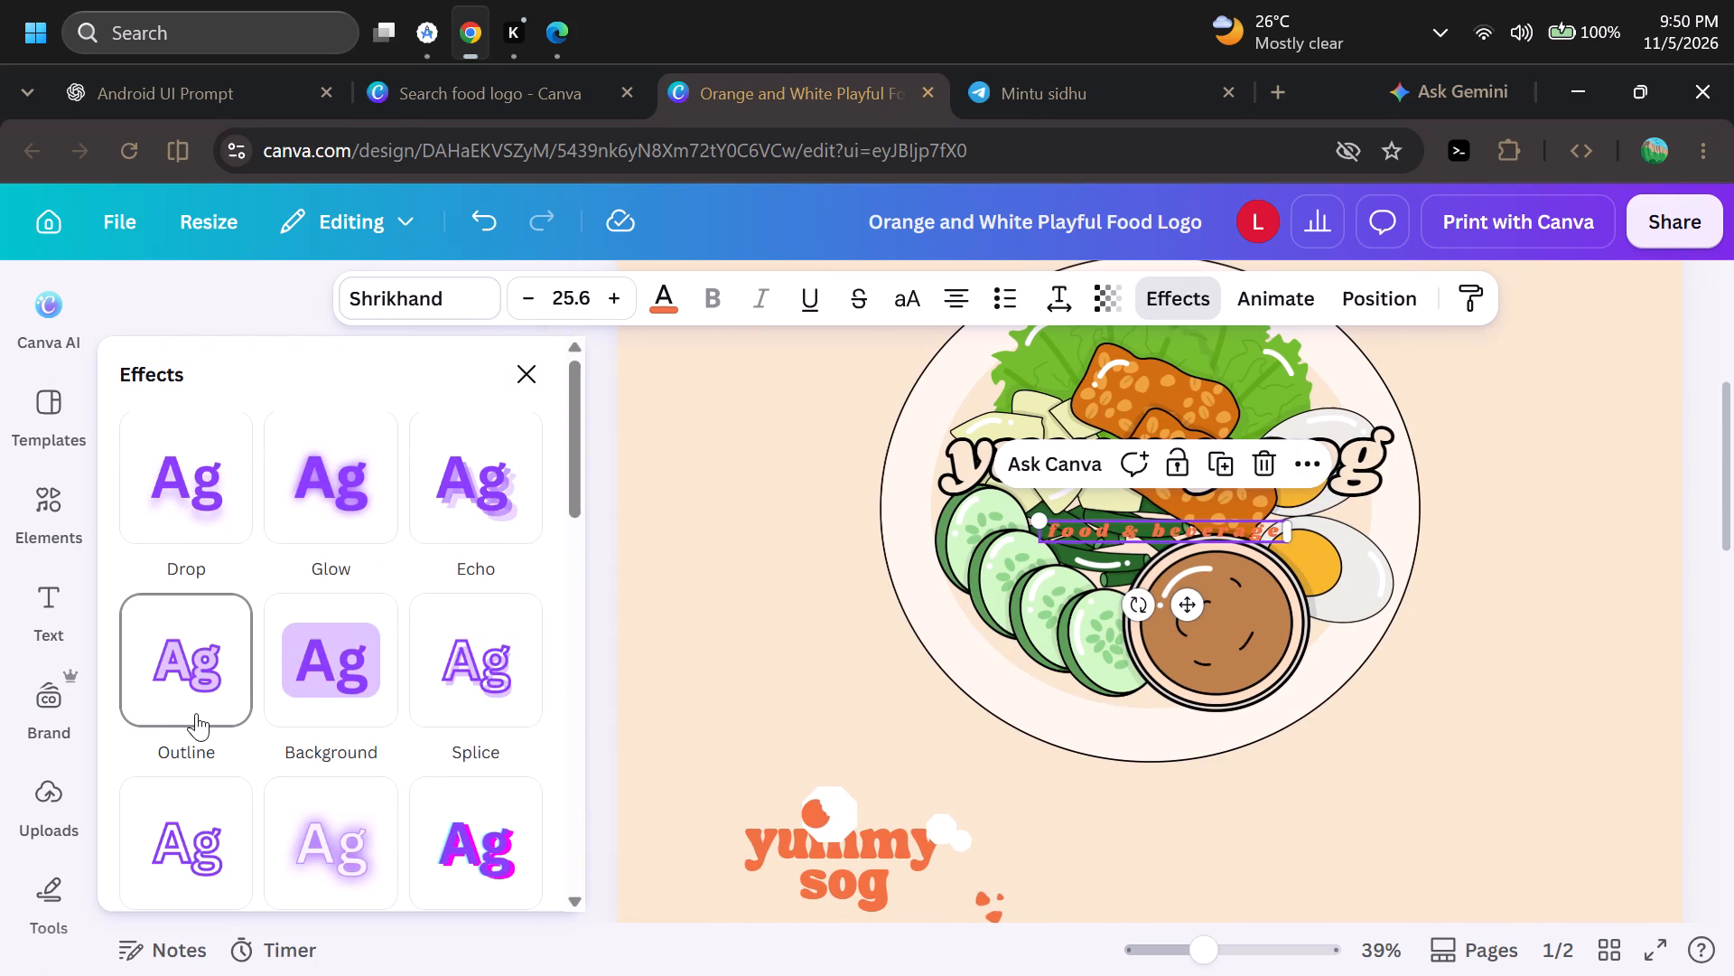
click(196, 713)
scroll(263, 728, down, 3)
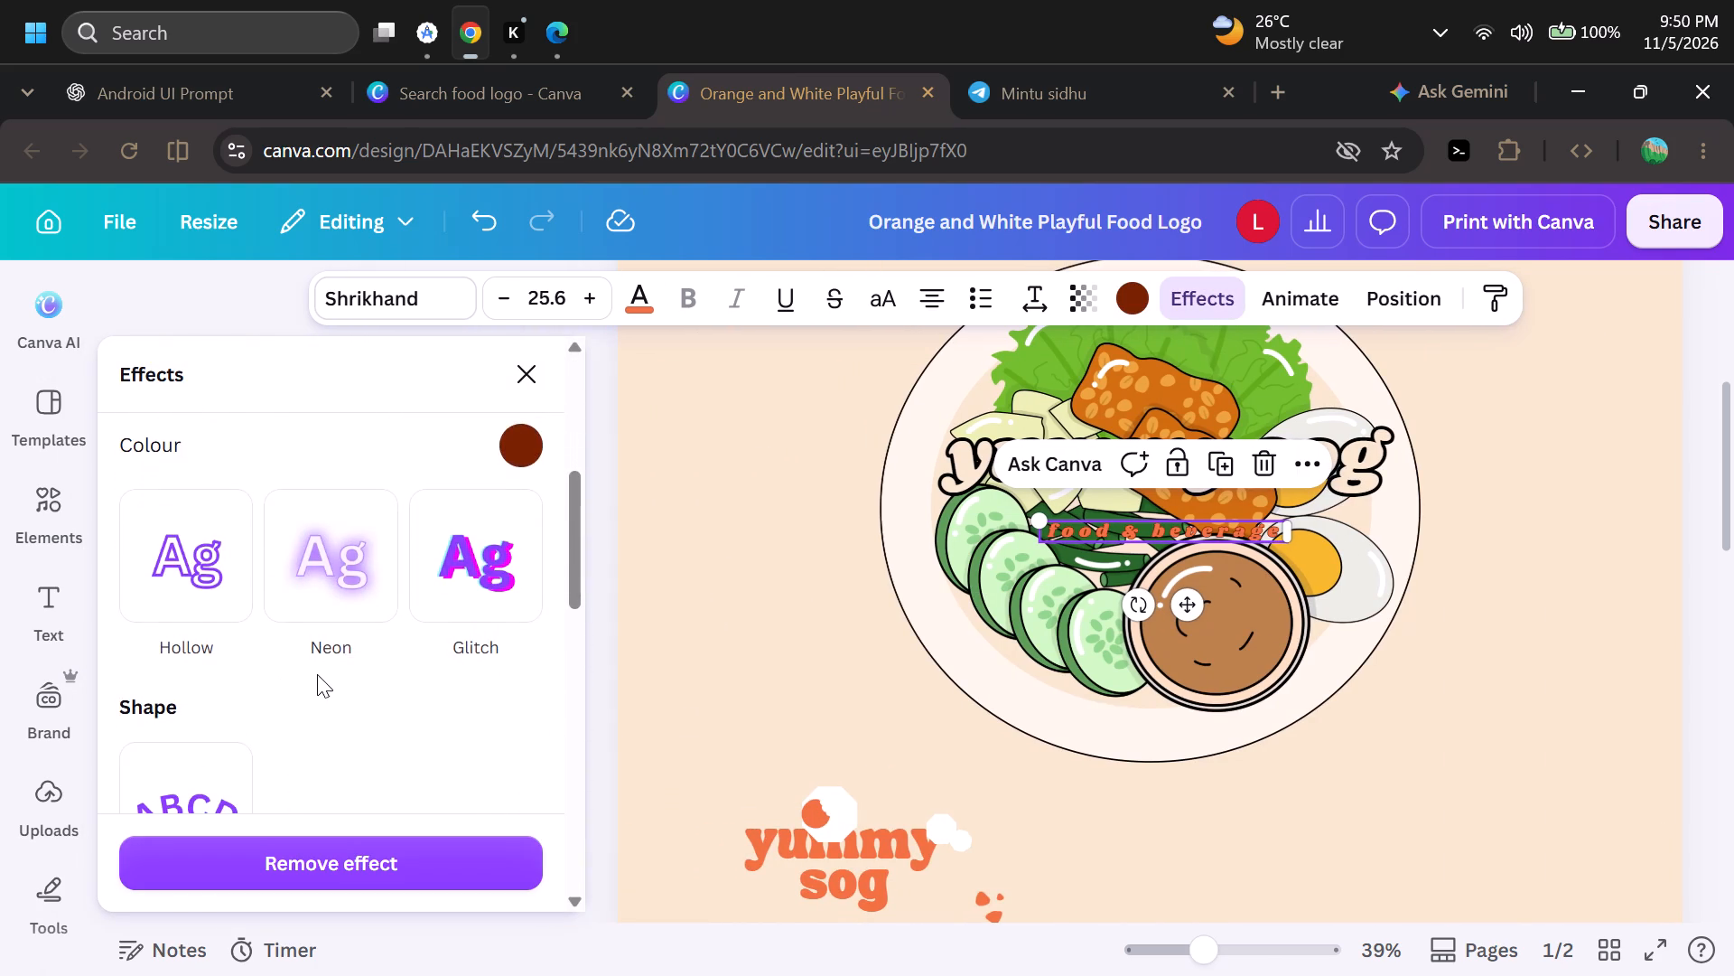
scroll(317, 674, down, 2)
scroll(317, 674, up, 2)
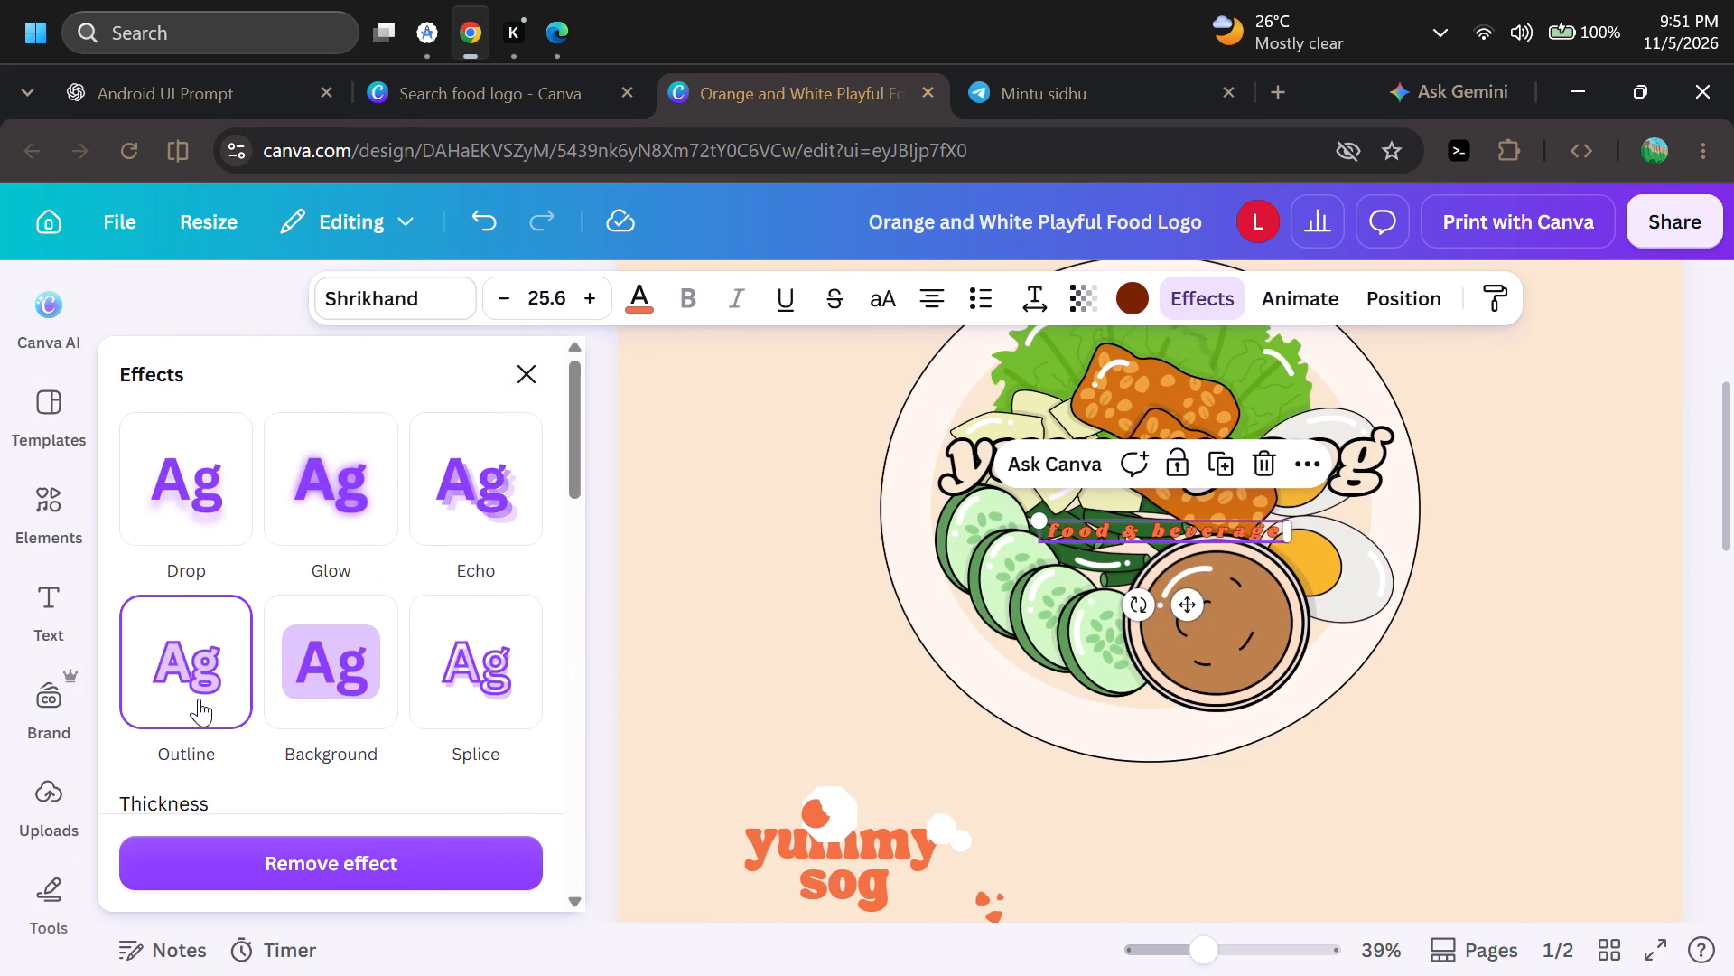
scroll(199, 699, down, 1)
drag(190, 663, 423, 754)
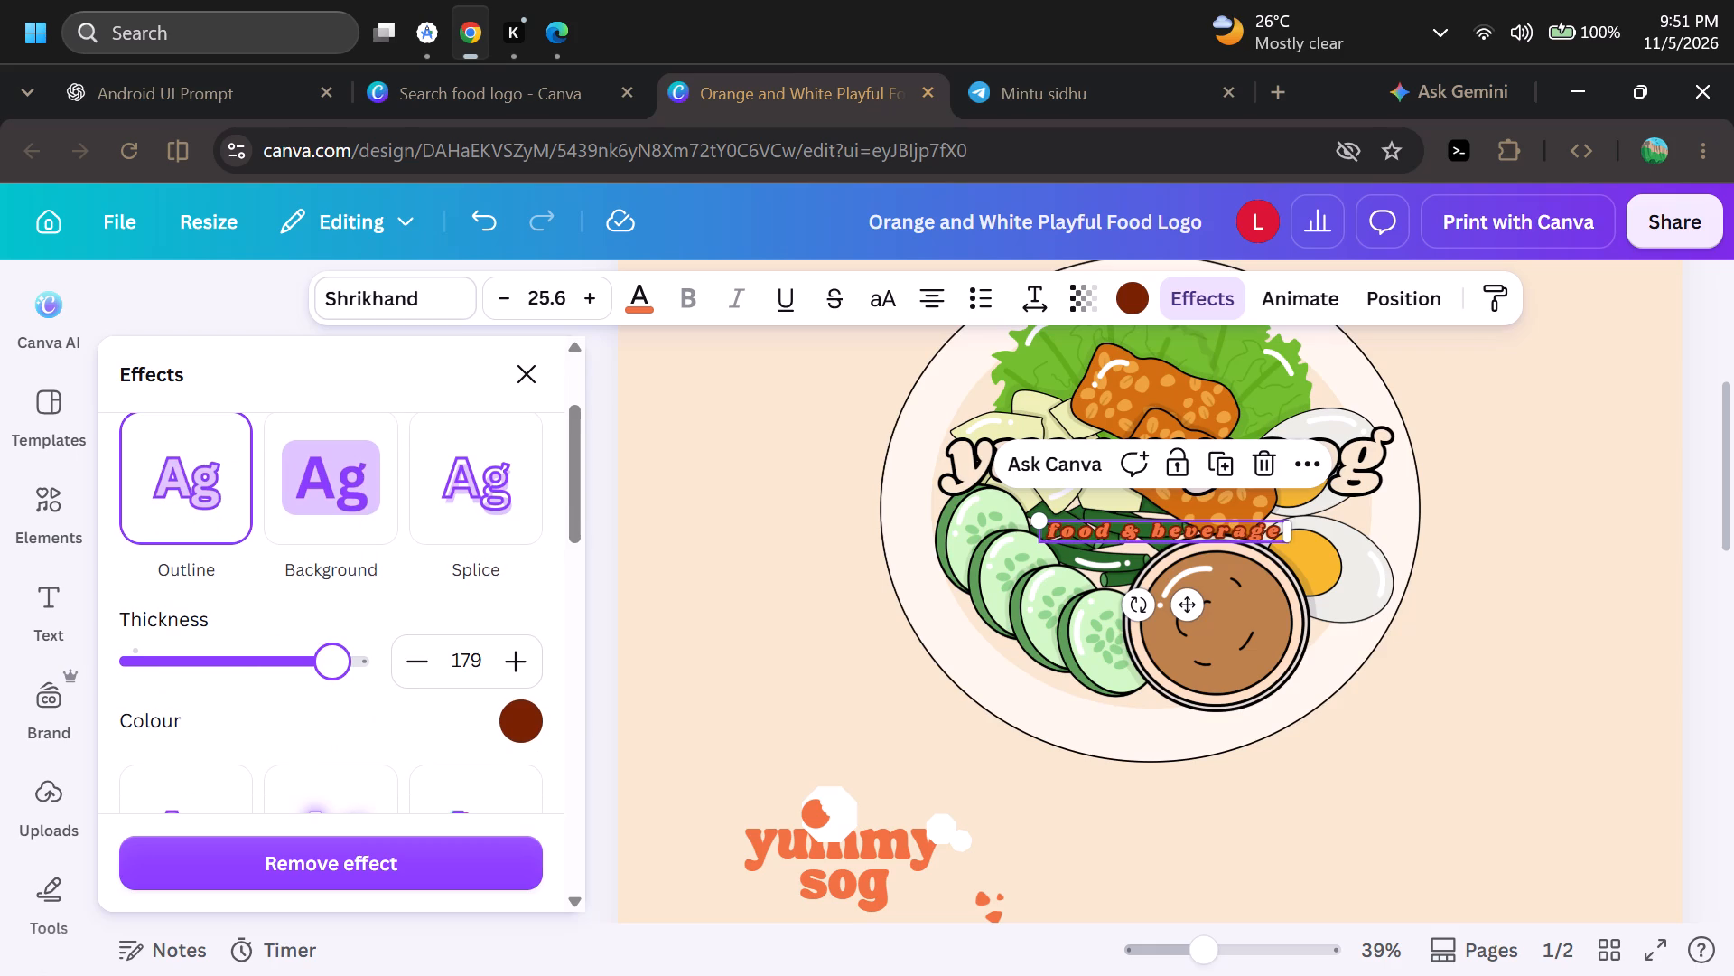
drag(423, 754, 195, 768)
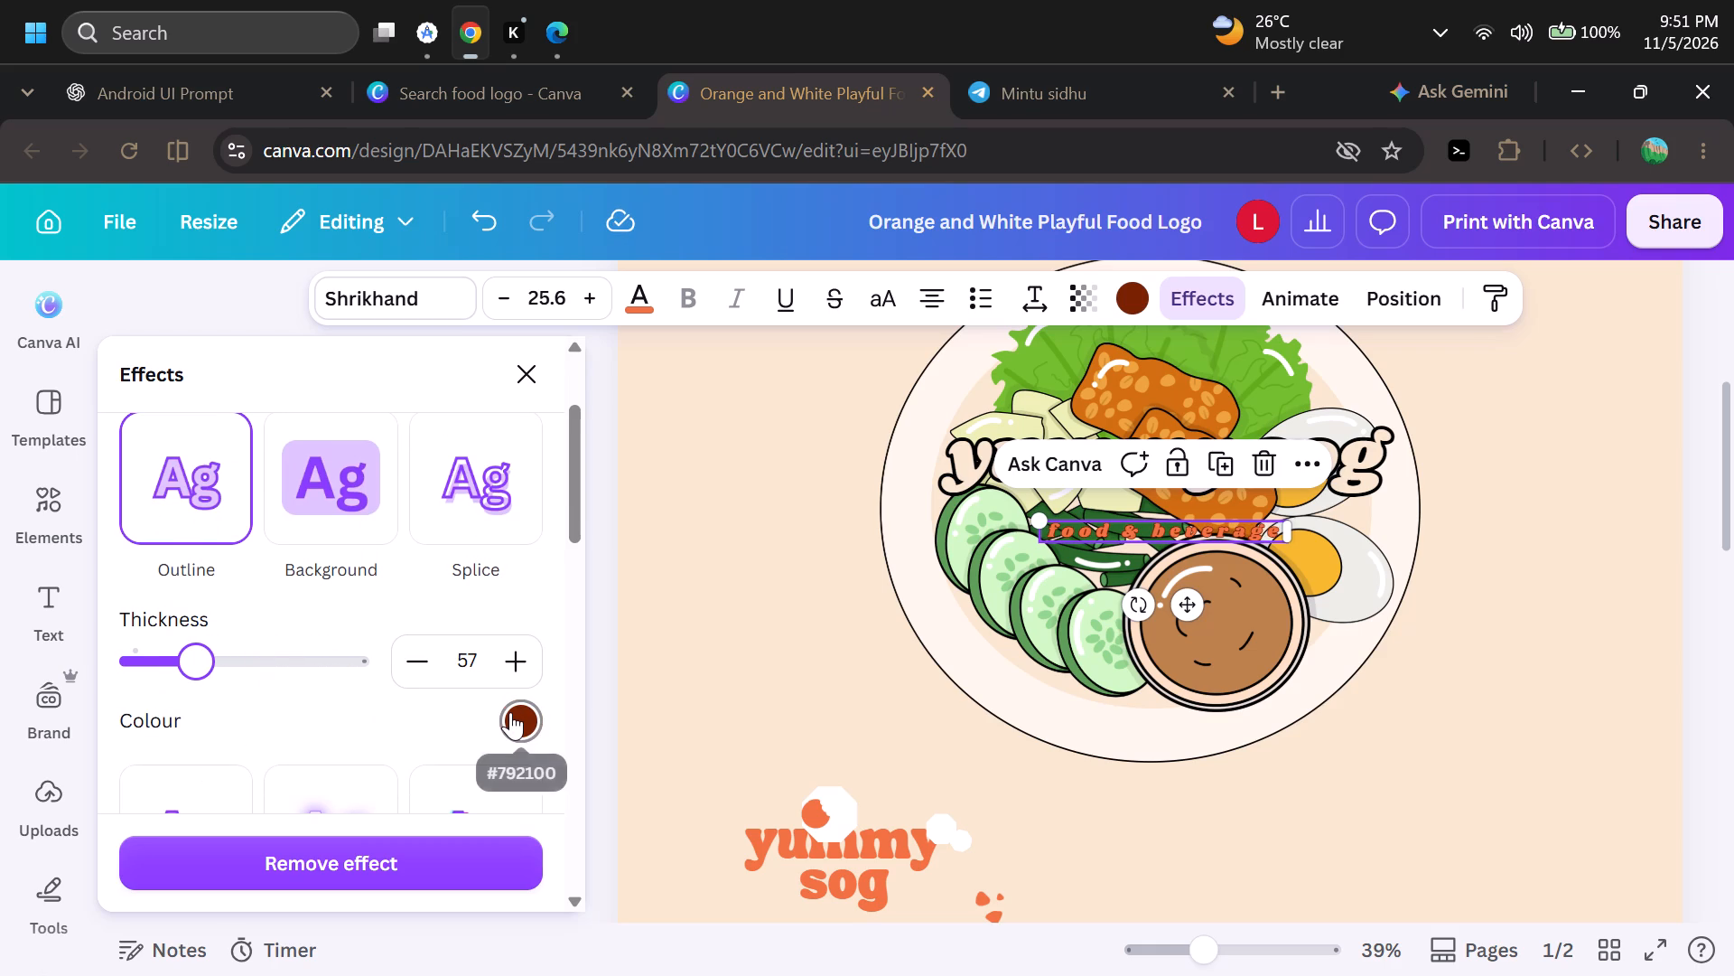
click(510, 712)
click(471, 478)
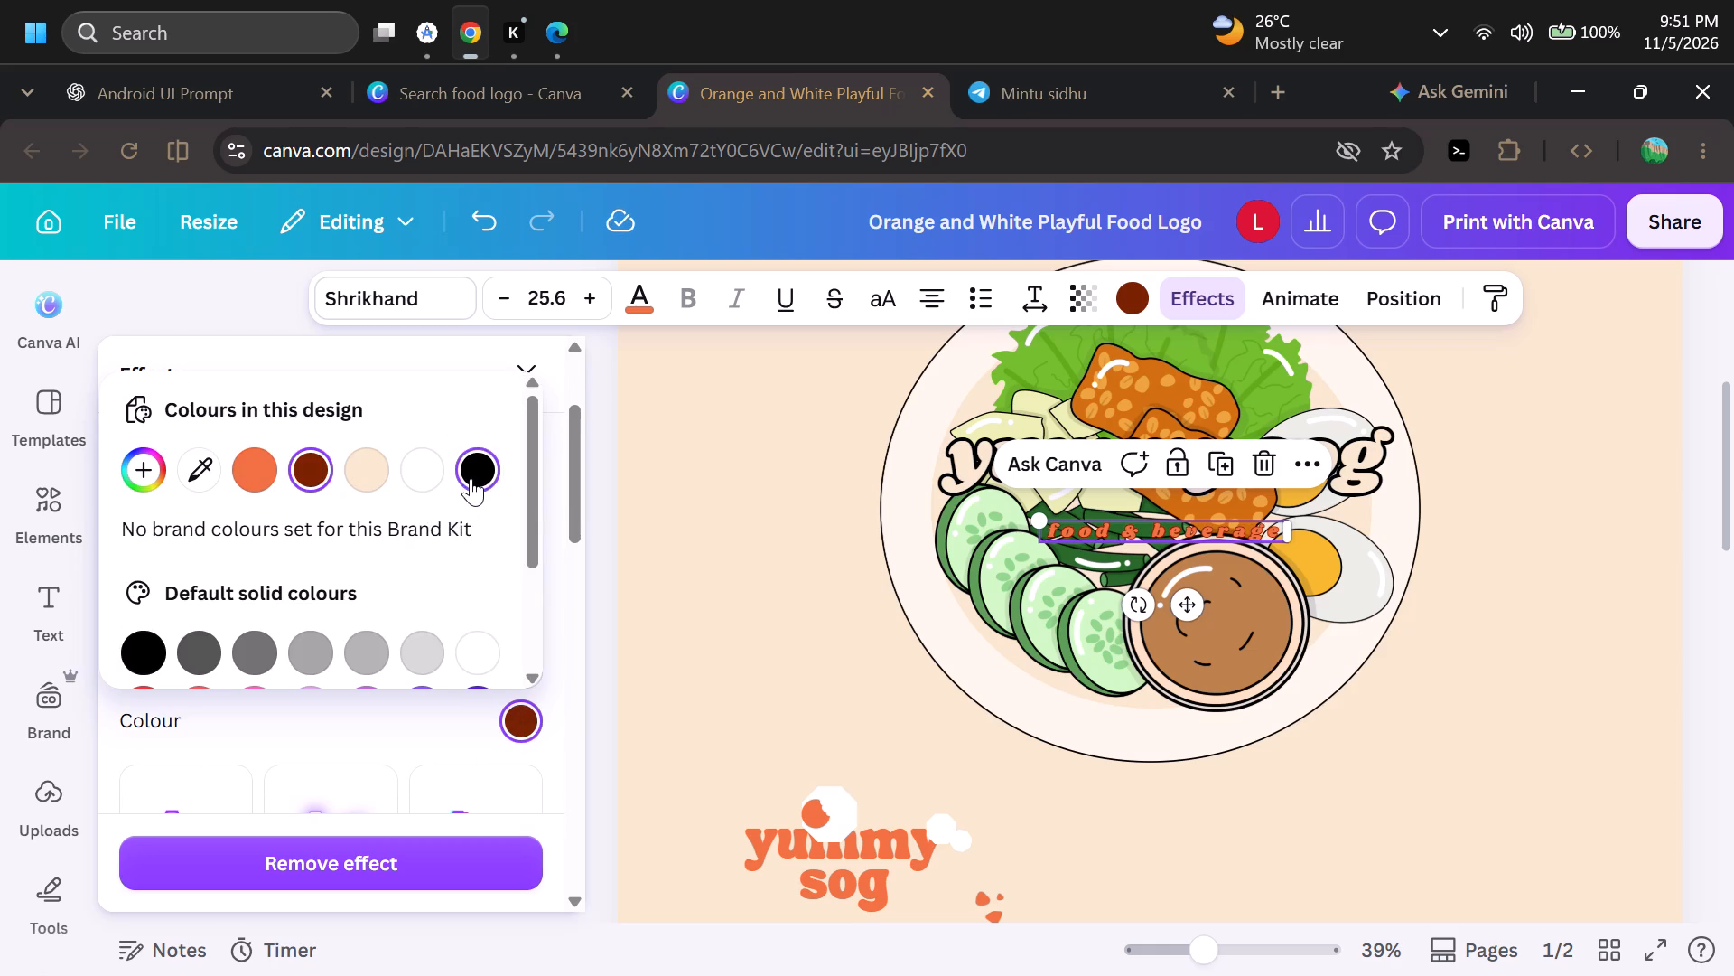
Change the "food & beverage" tagline's text colour to light orange #f7e6cf.
click(653, 298)
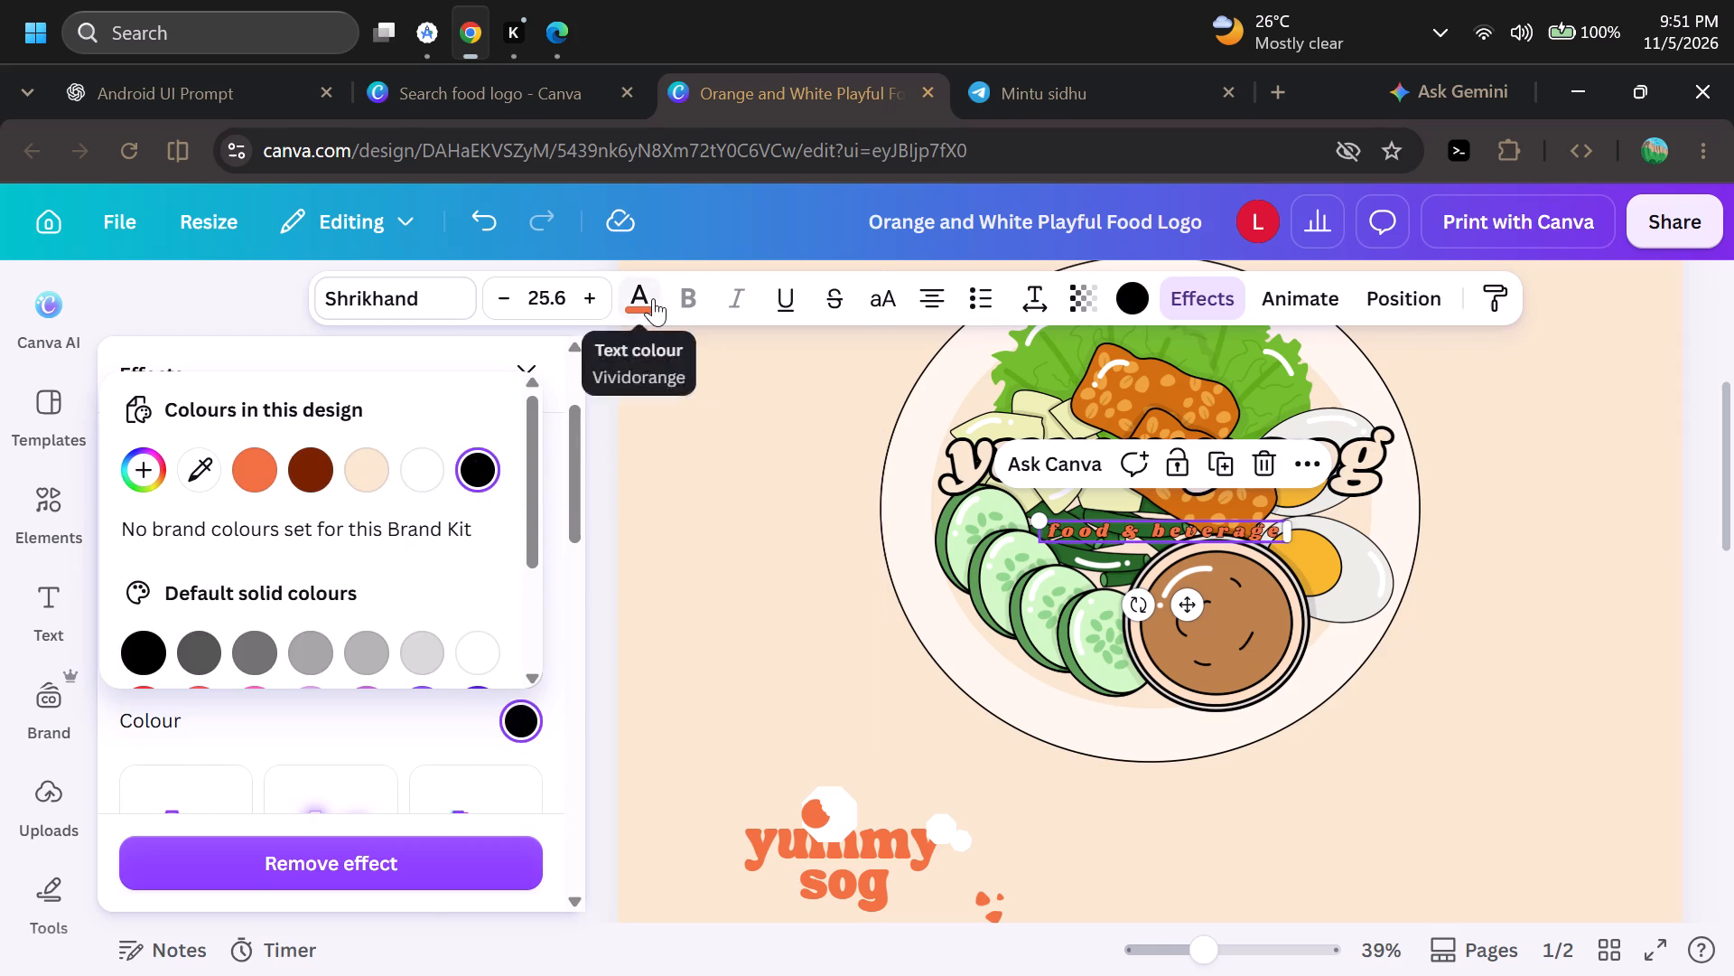
click(322, 568)
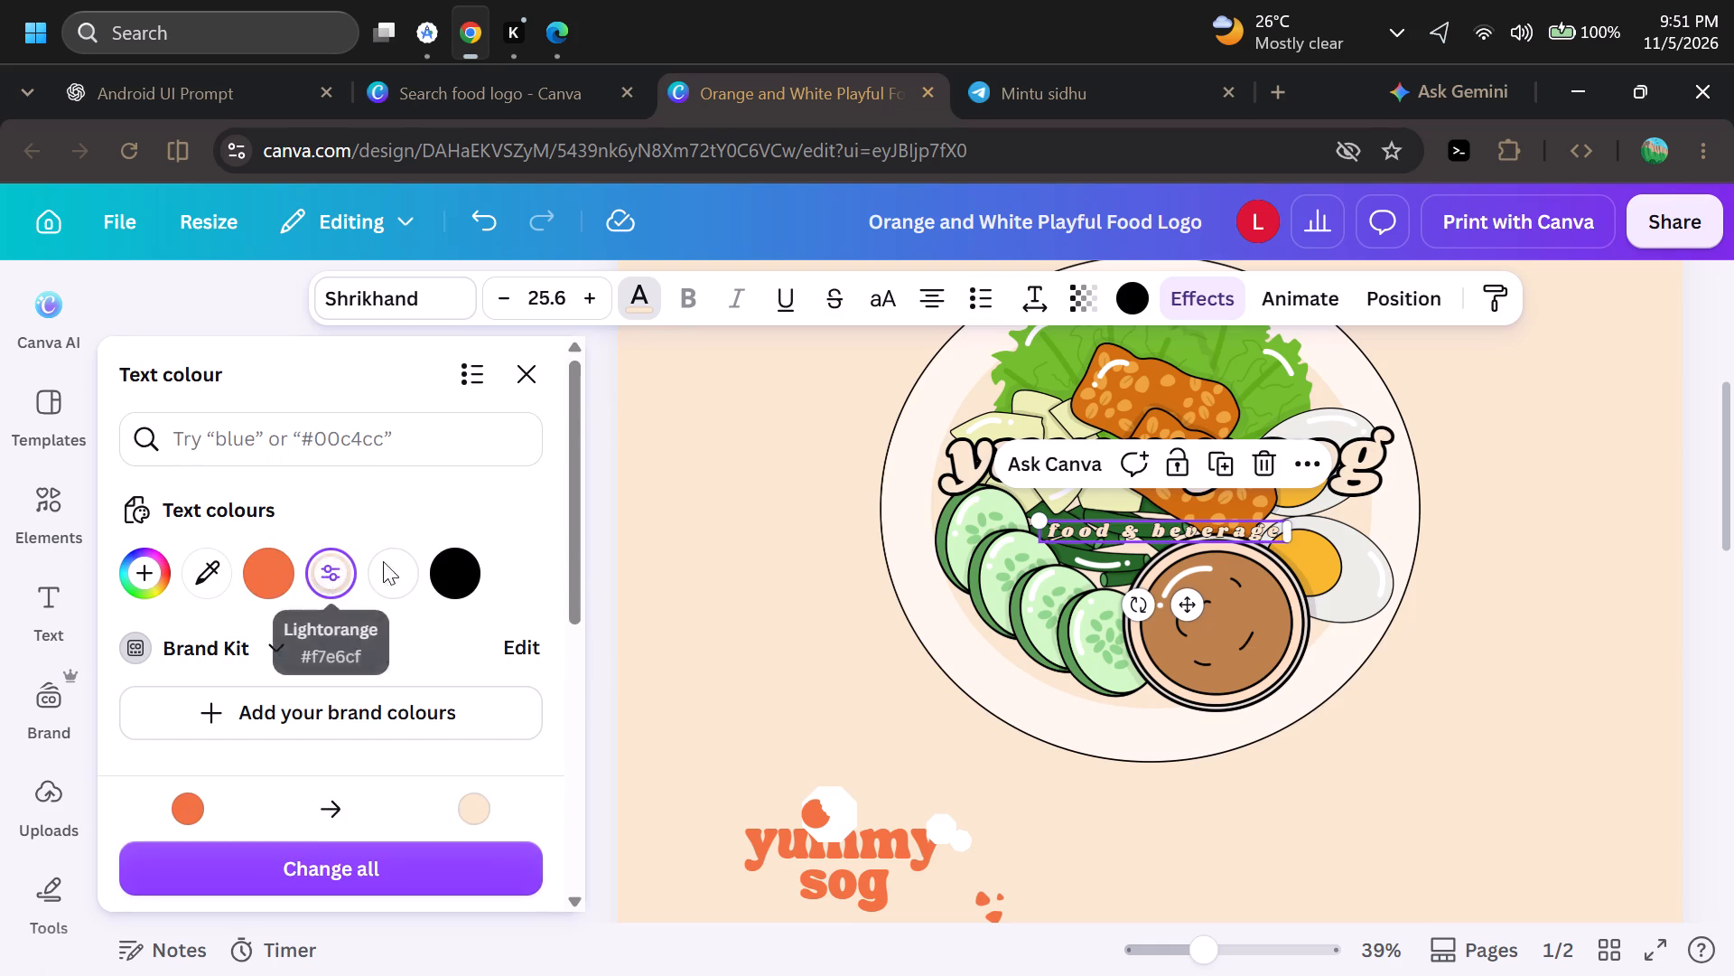
click(678, 579)
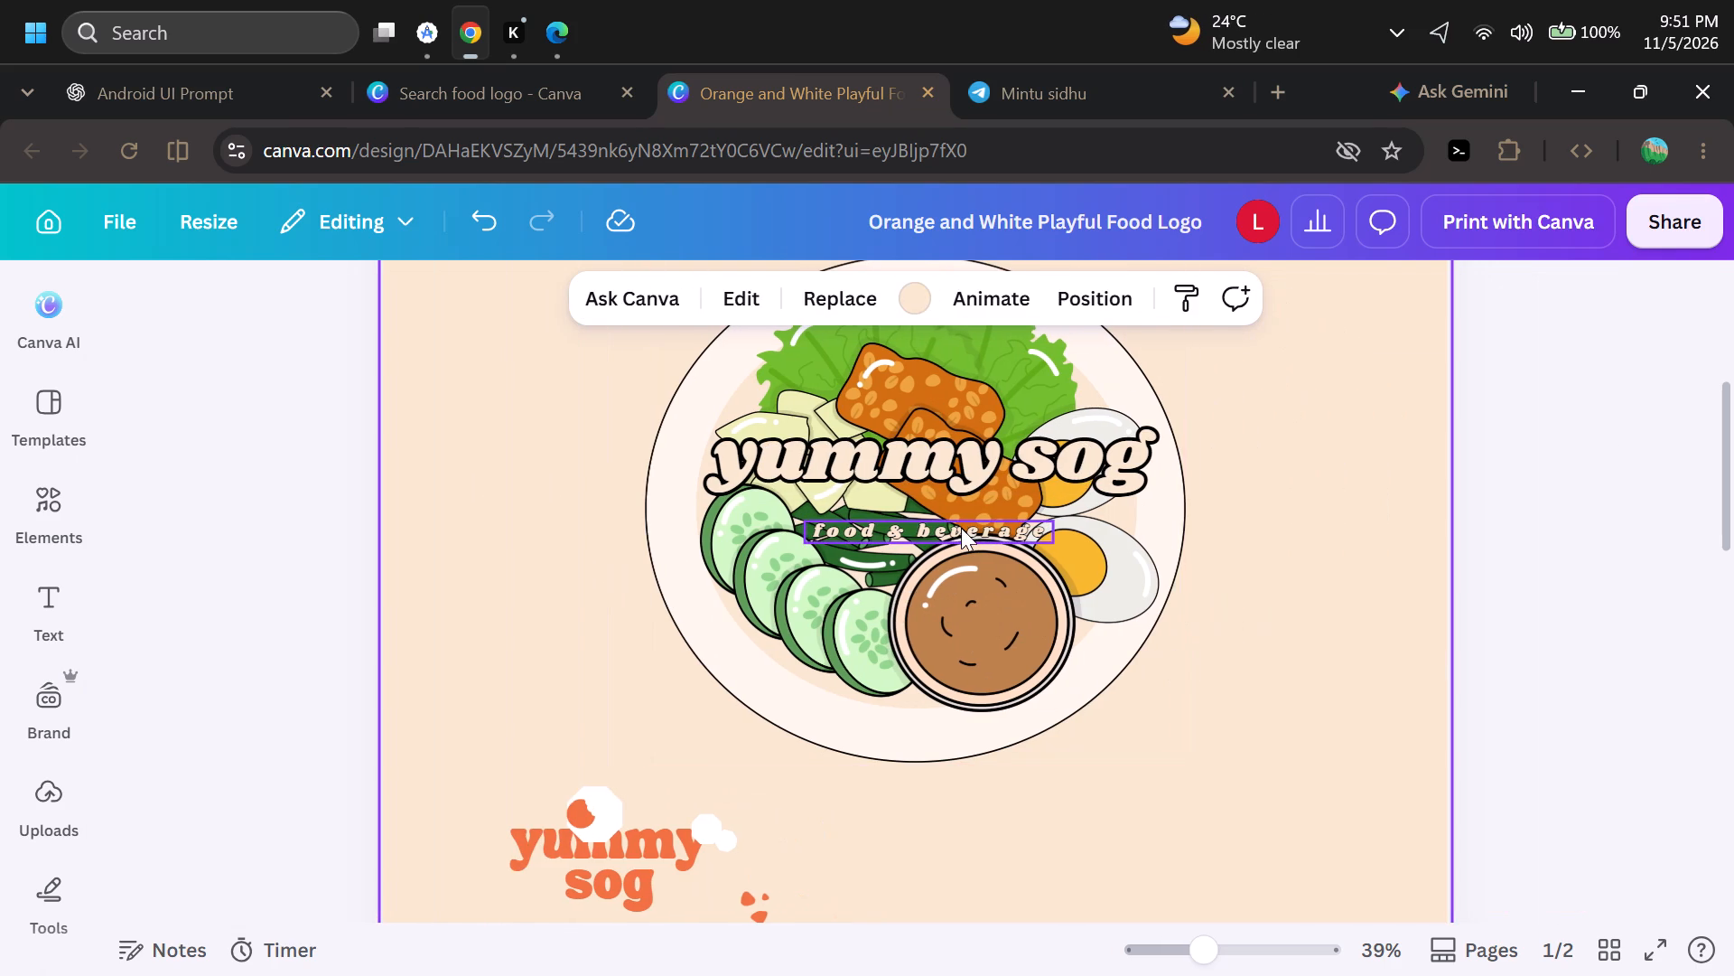
Move the "food & beverage" tagline off the food illustration to just below the plate.
click(961, 528)
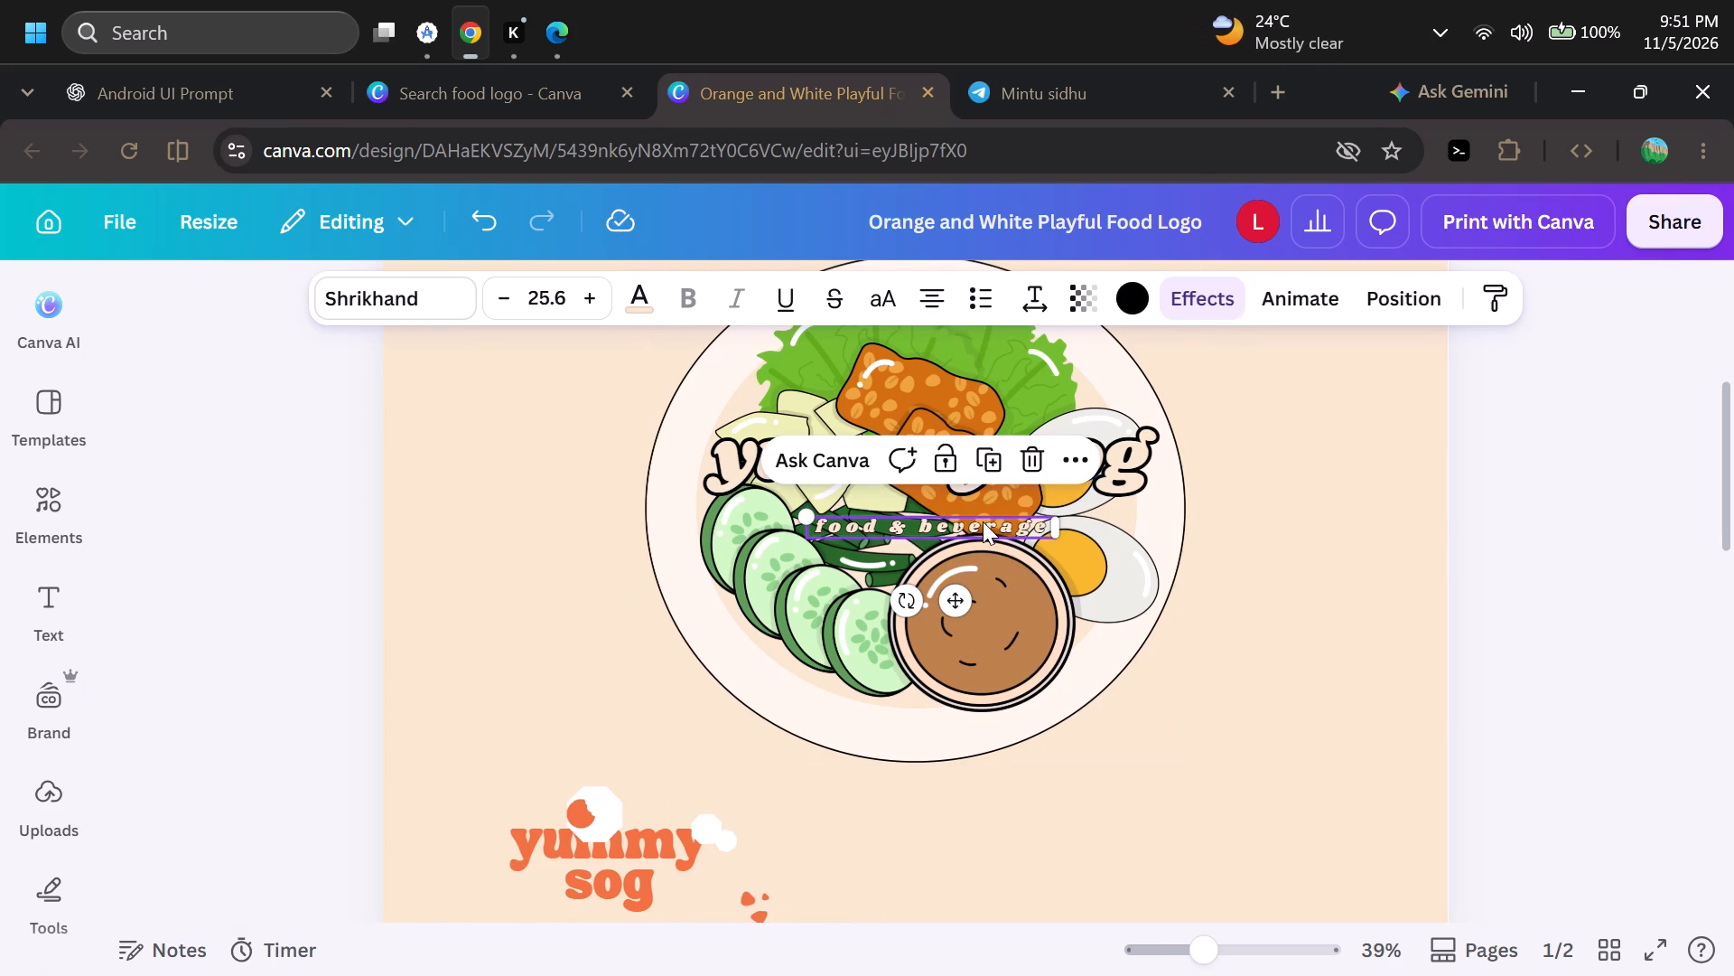
drag(983, 521, 982, 788)
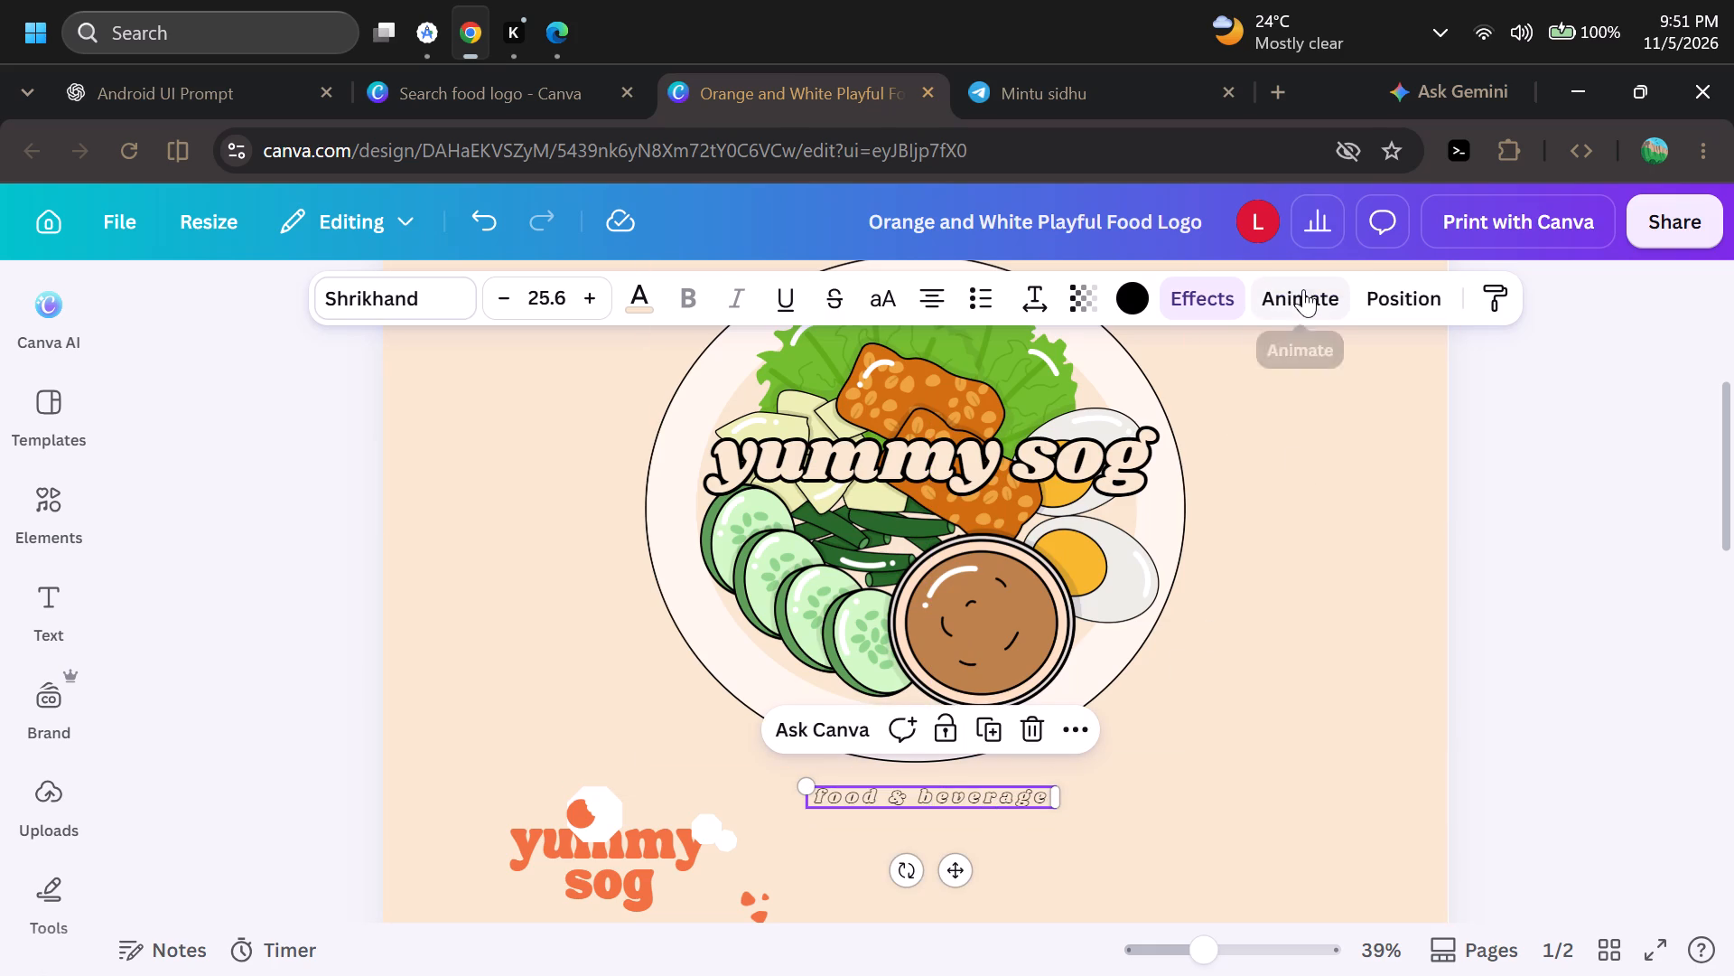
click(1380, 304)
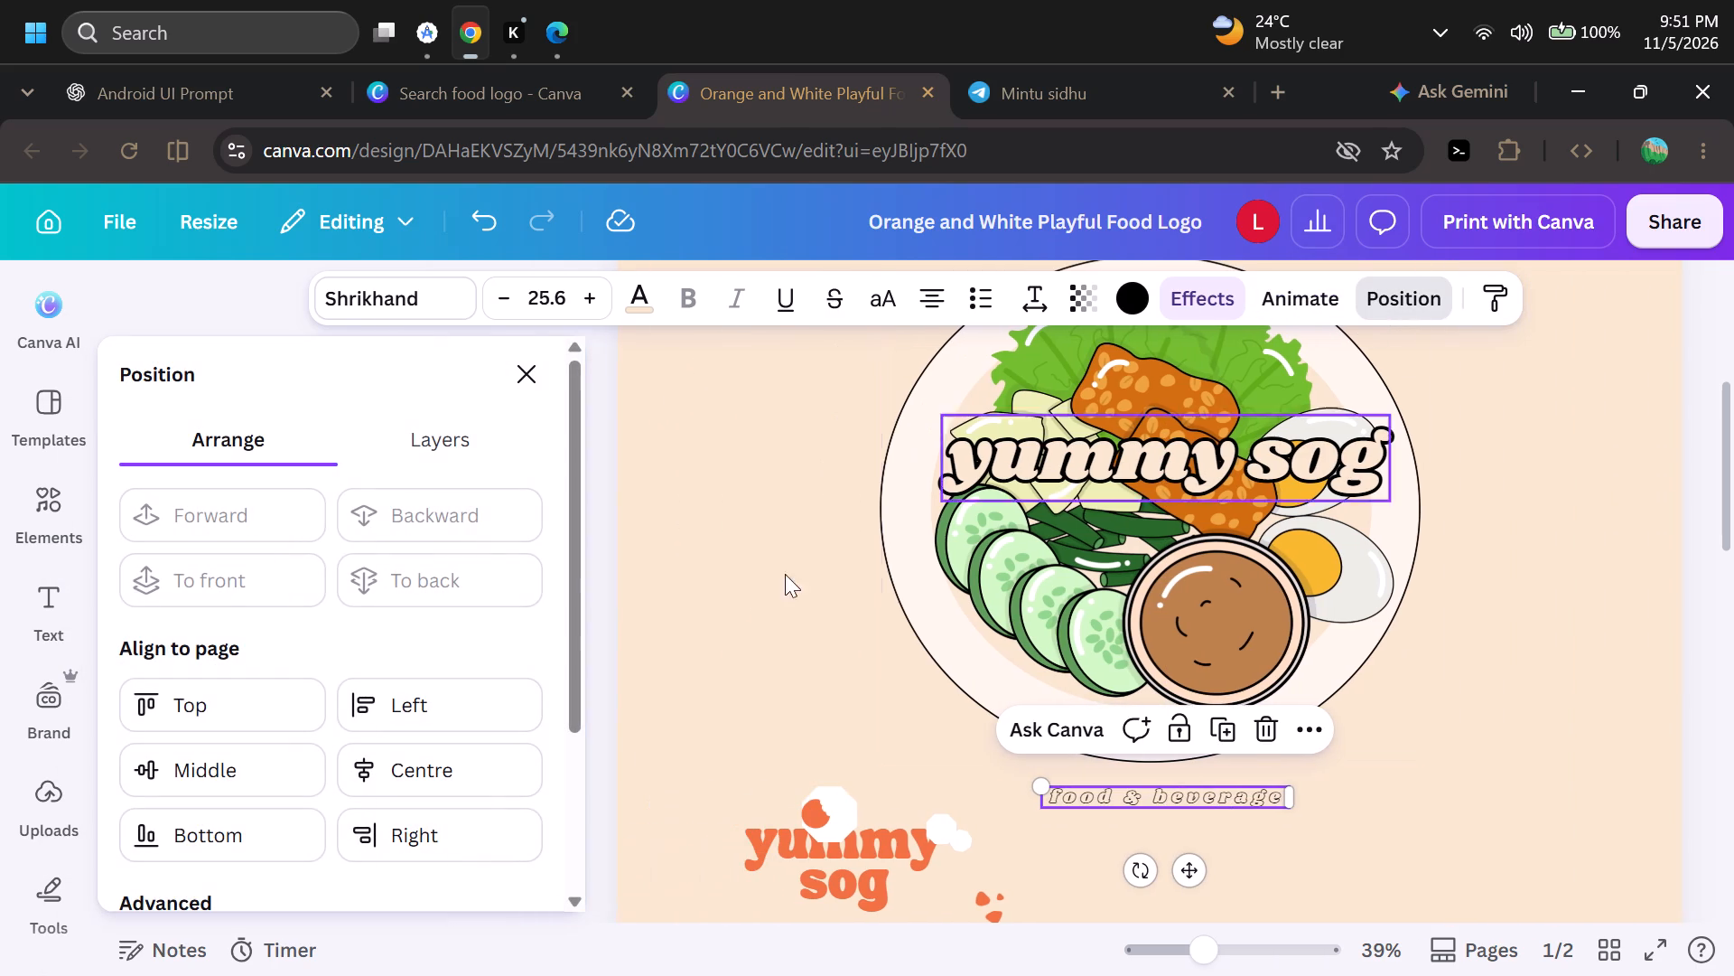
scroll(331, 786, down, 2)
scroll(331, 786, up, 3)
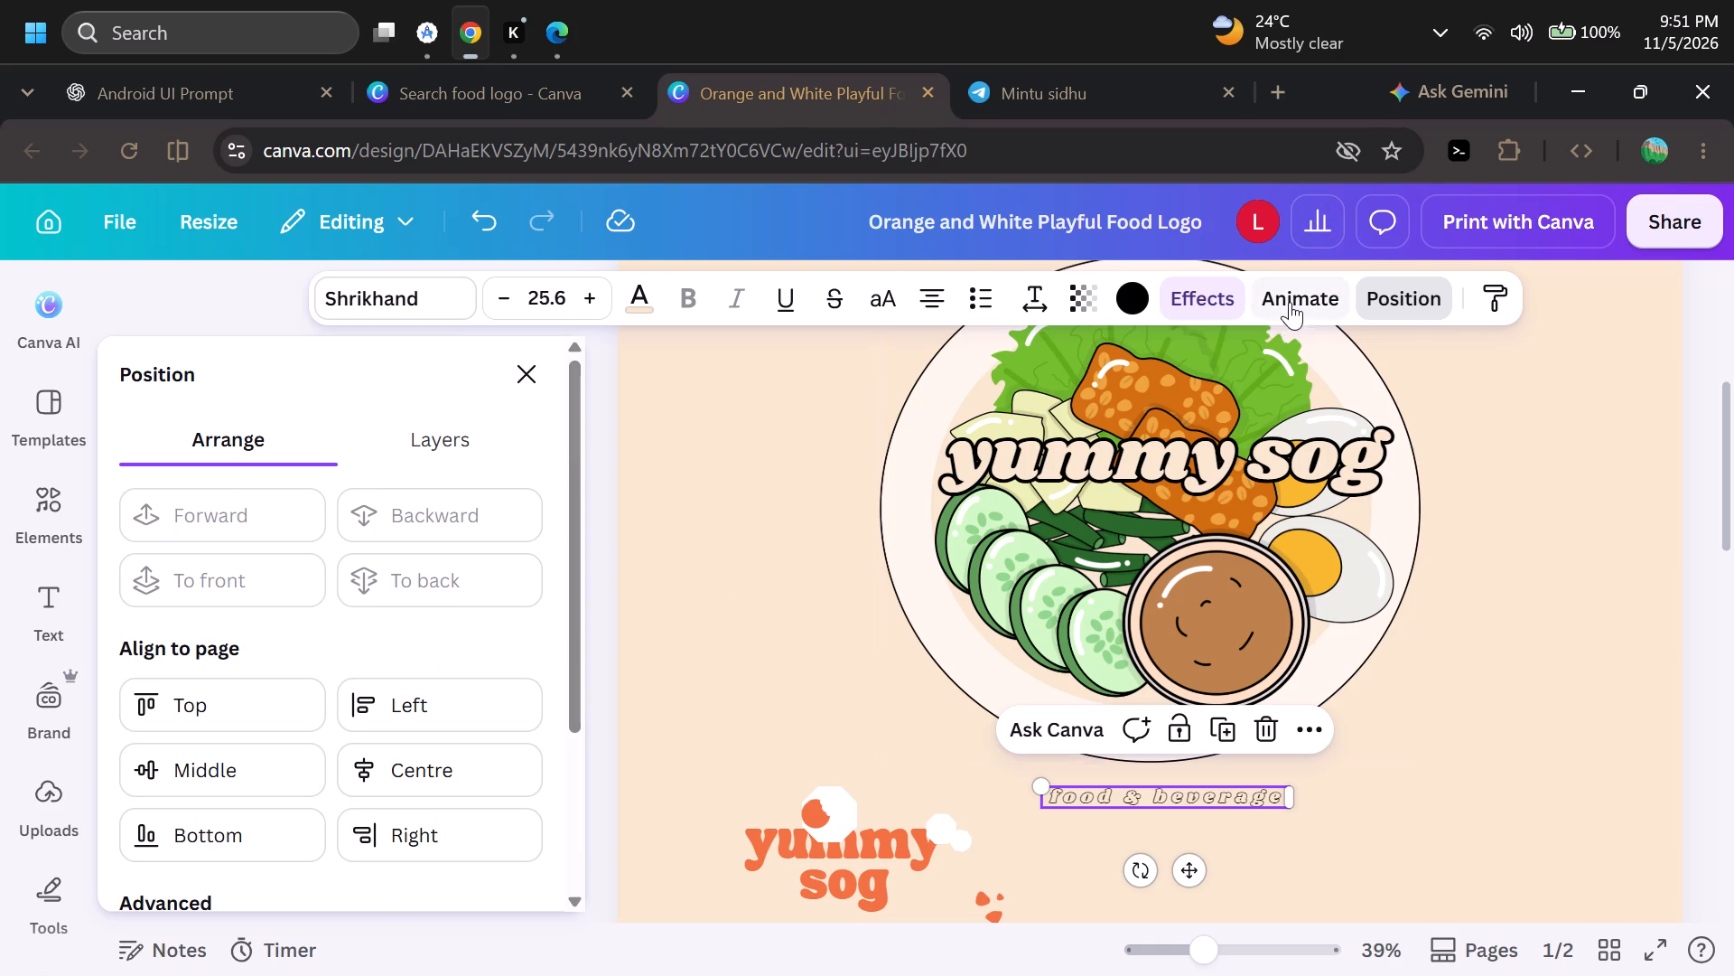
Browse the text animations and apply the Pulse add-on effect to the "food & beverage" tagline.
click(1290, 301)
scroll(382, 627, down, 4)
scroll(382, 627, up, 1)
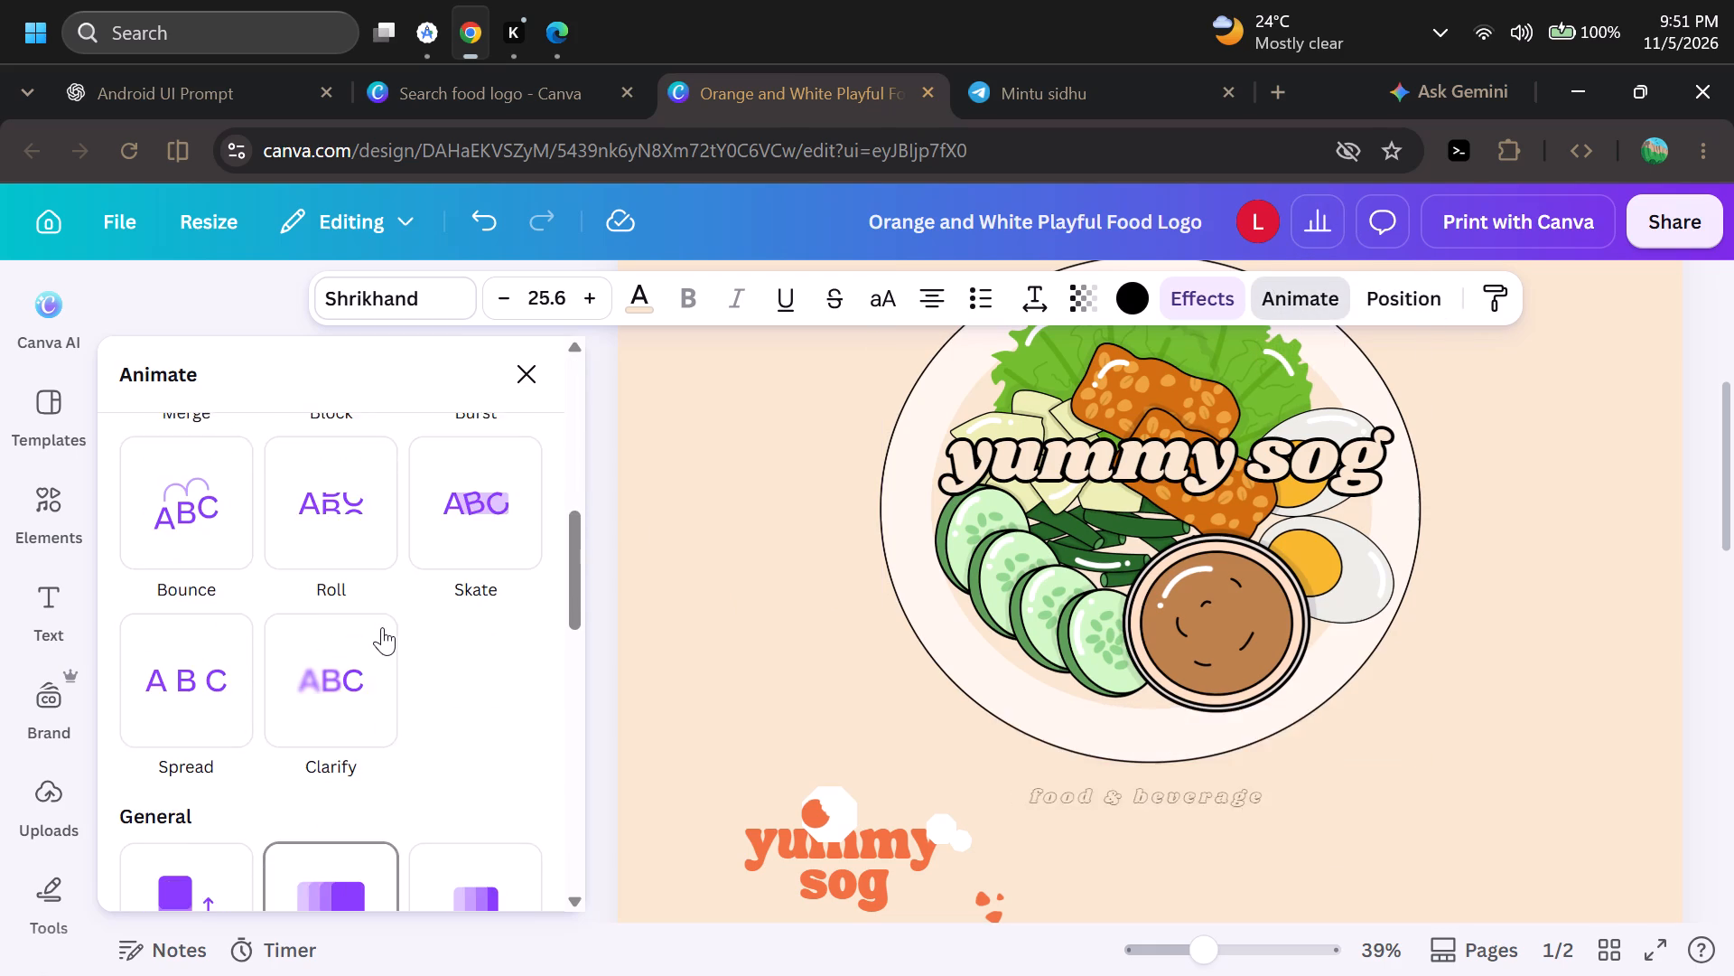
scroll(382, 627, up, 5)
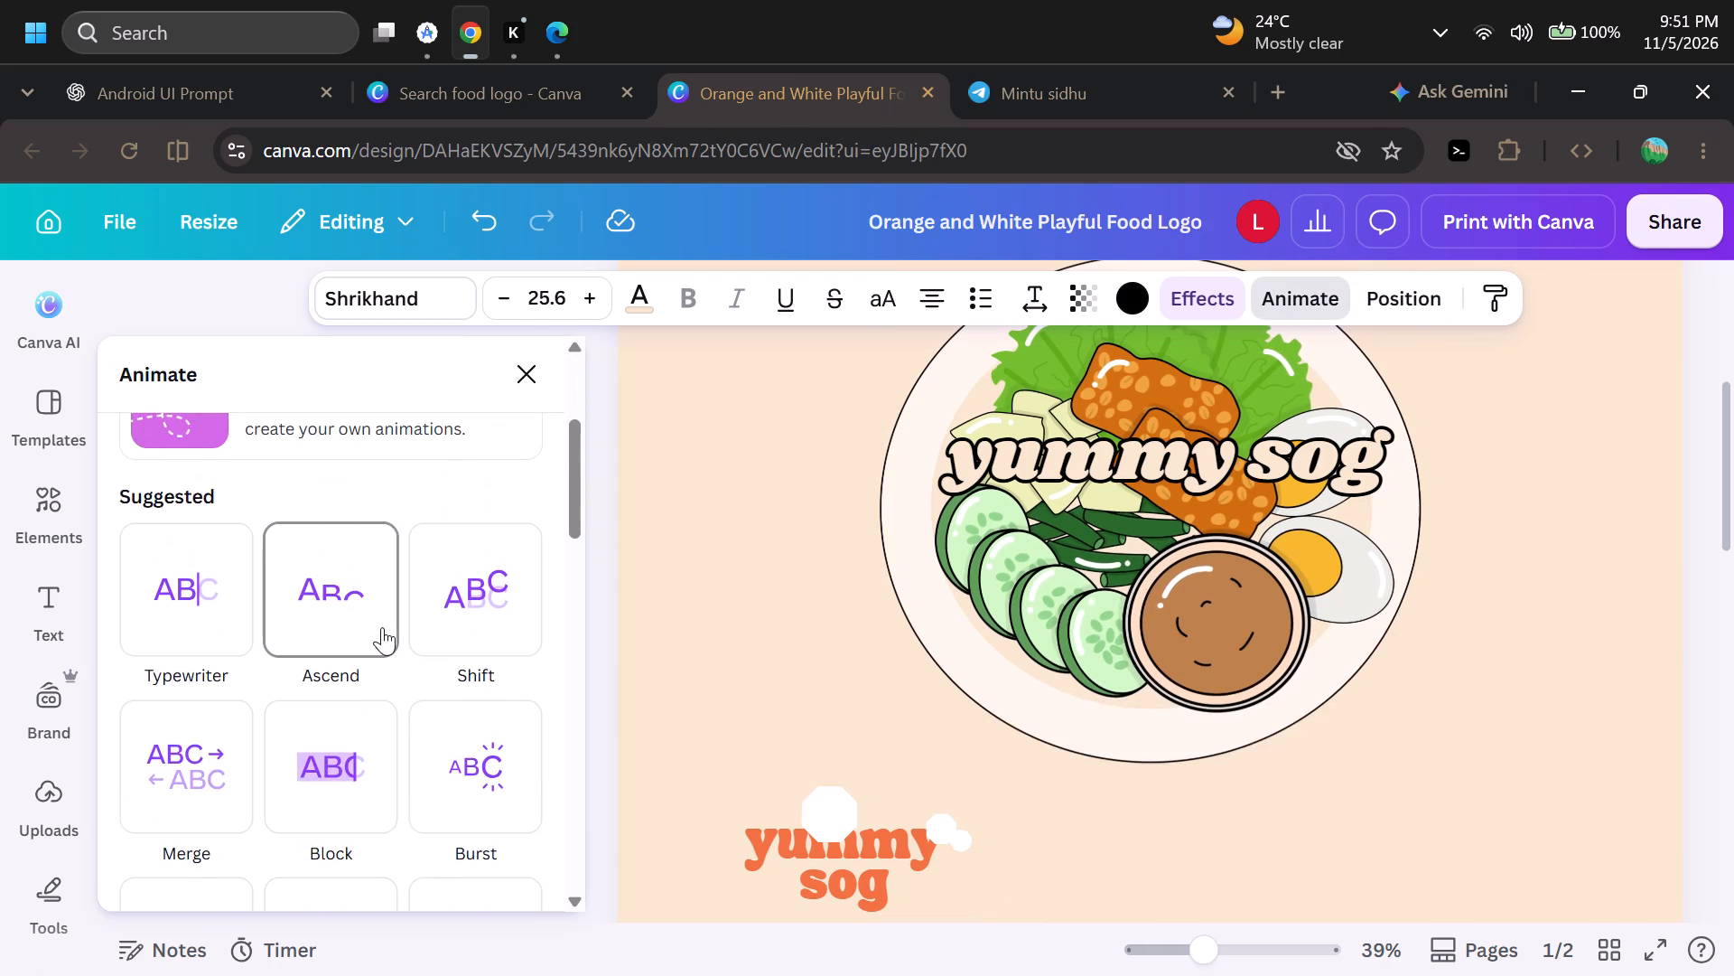
scroll(382, 627, down, 11)
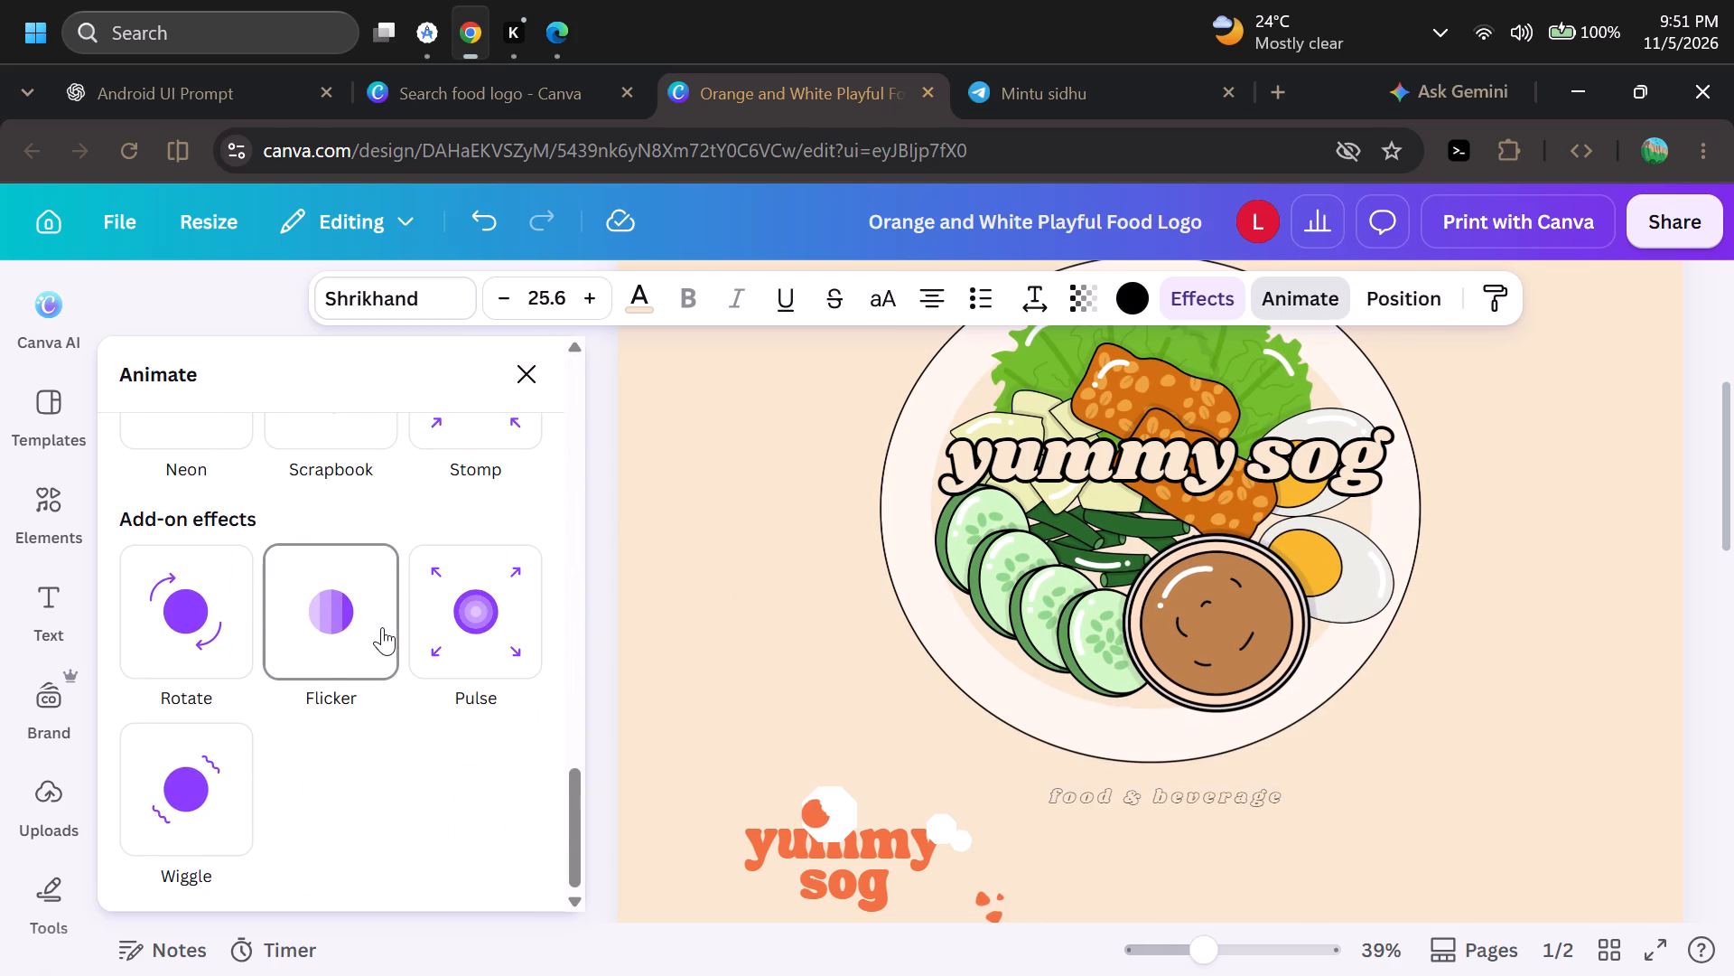
click(502, 645)
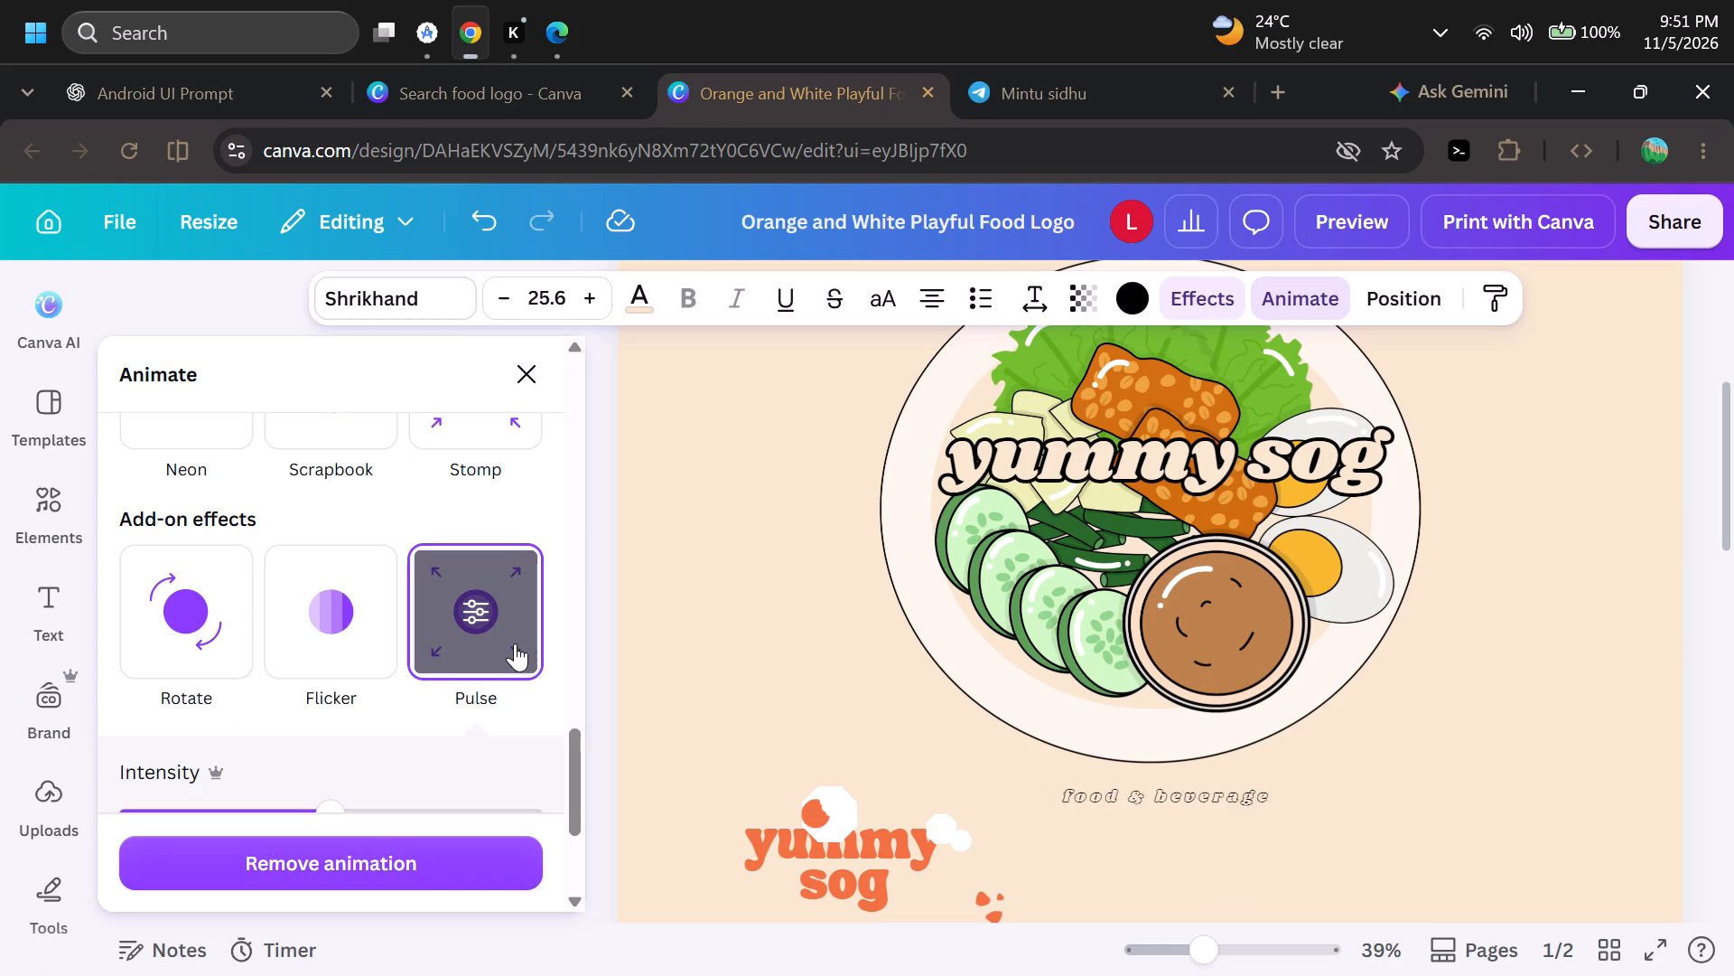
scroll(283, 667, up, 7)
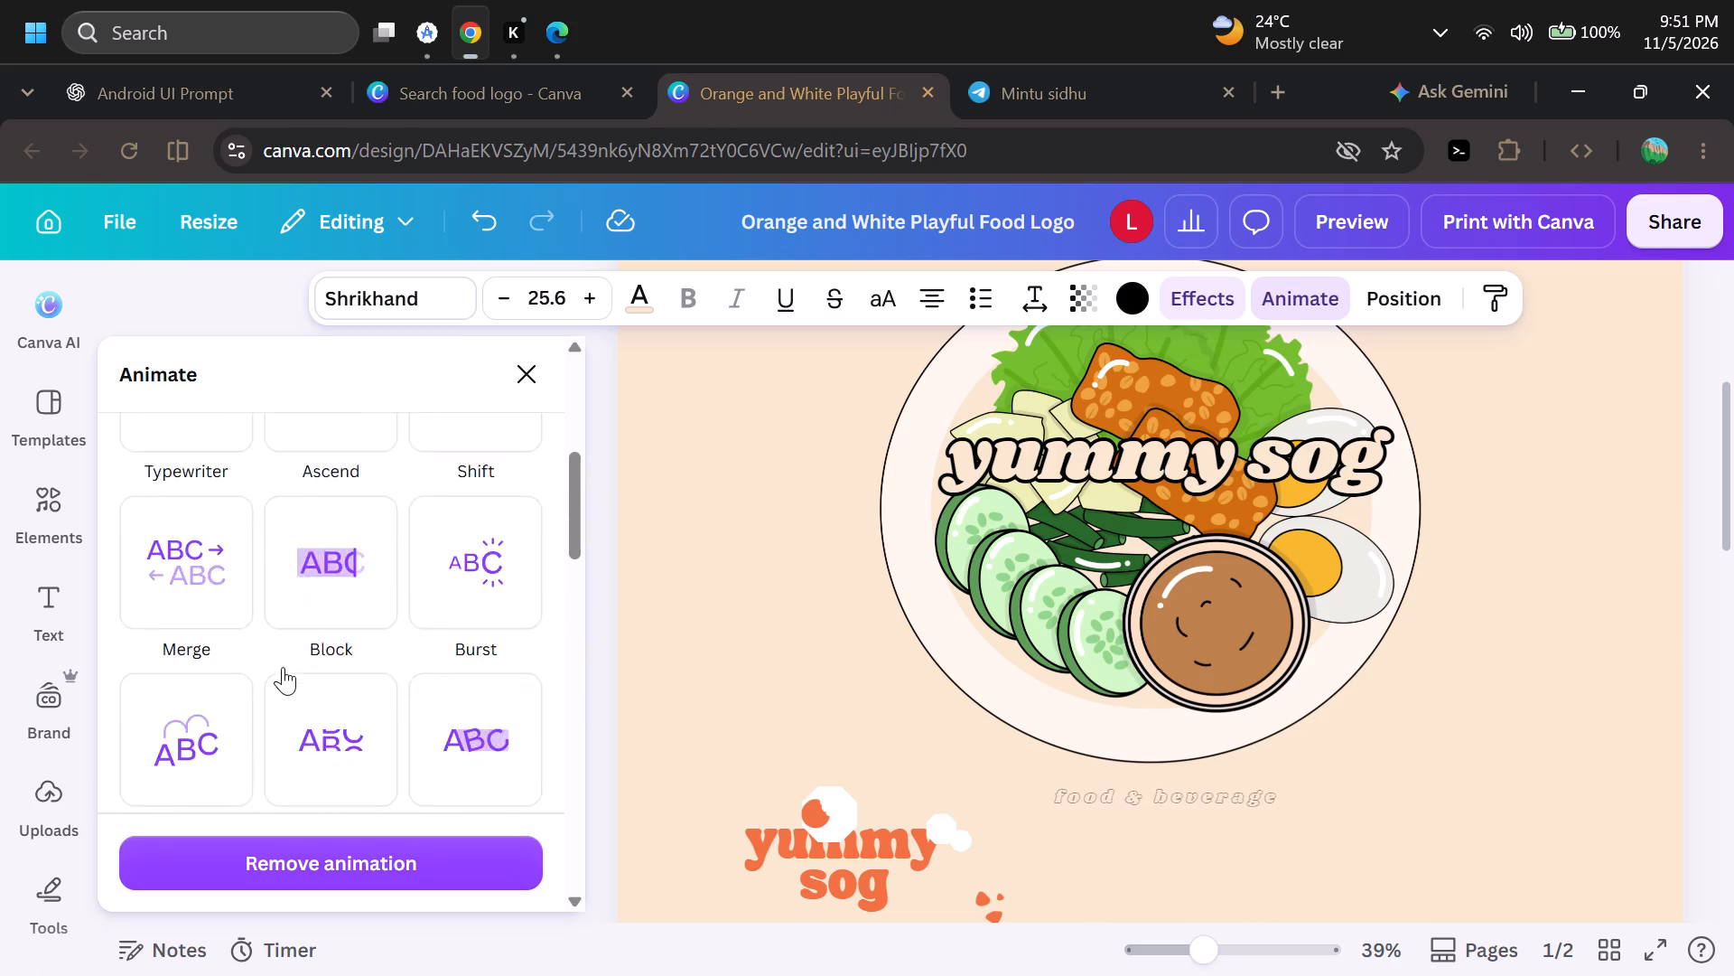
click(525, 372)
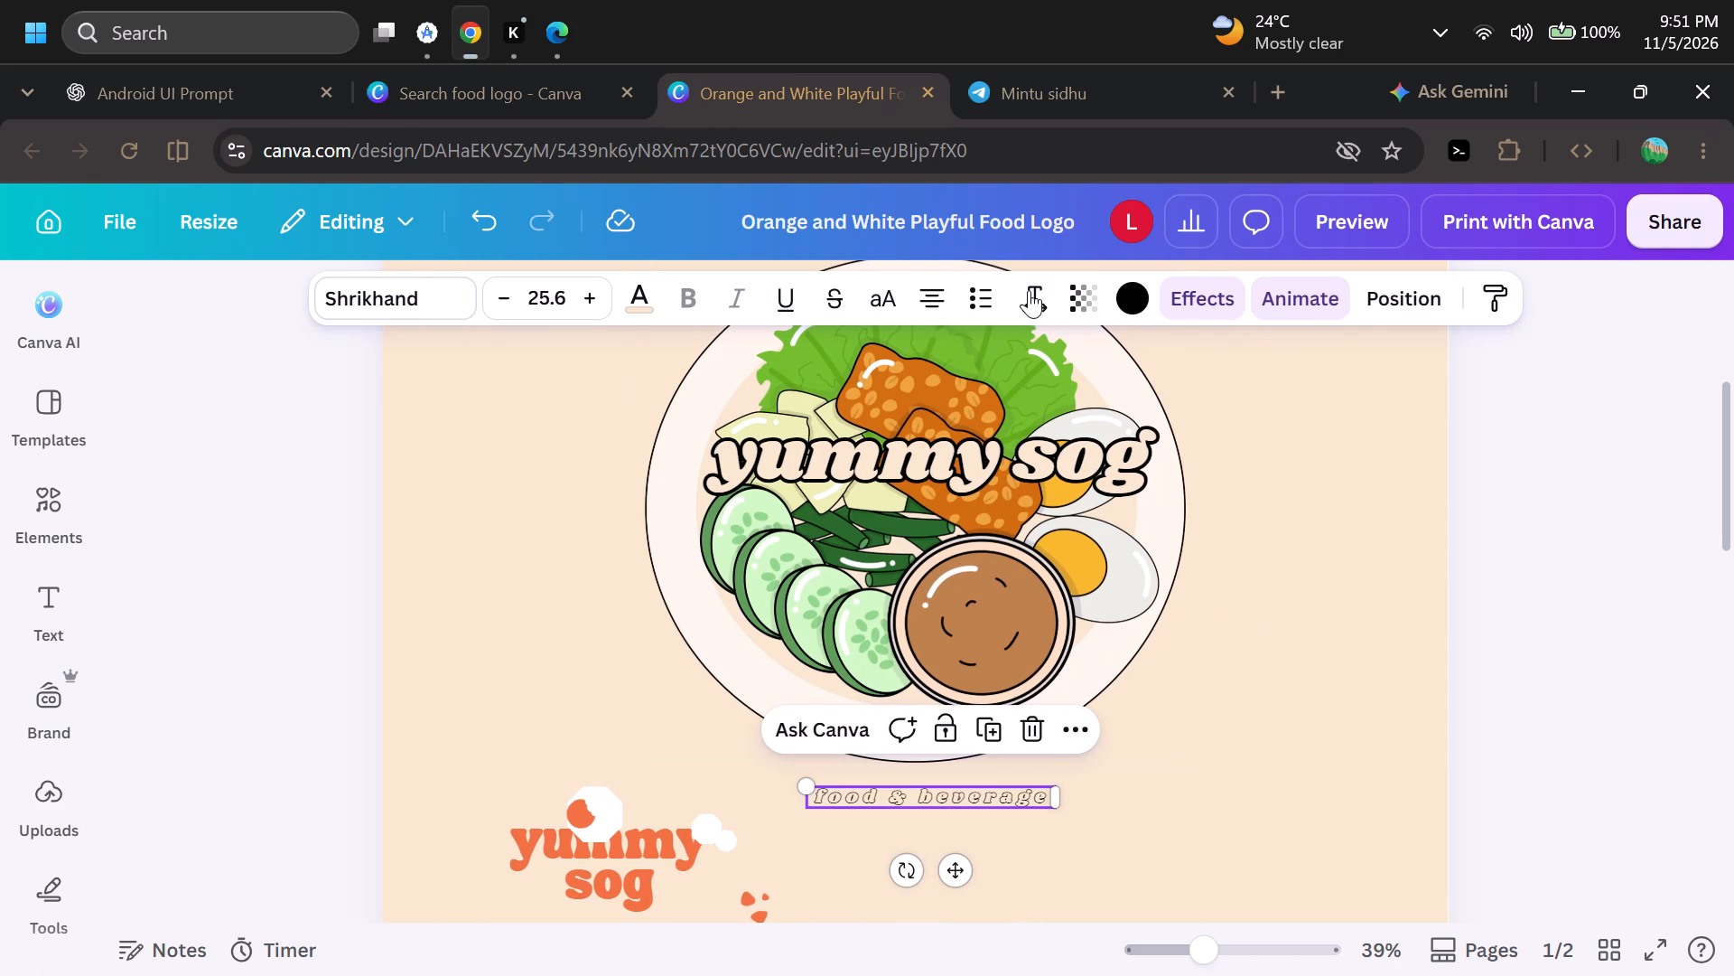
Open the text effect settings of the "food & beverage" tagline.
click(1202, 286)
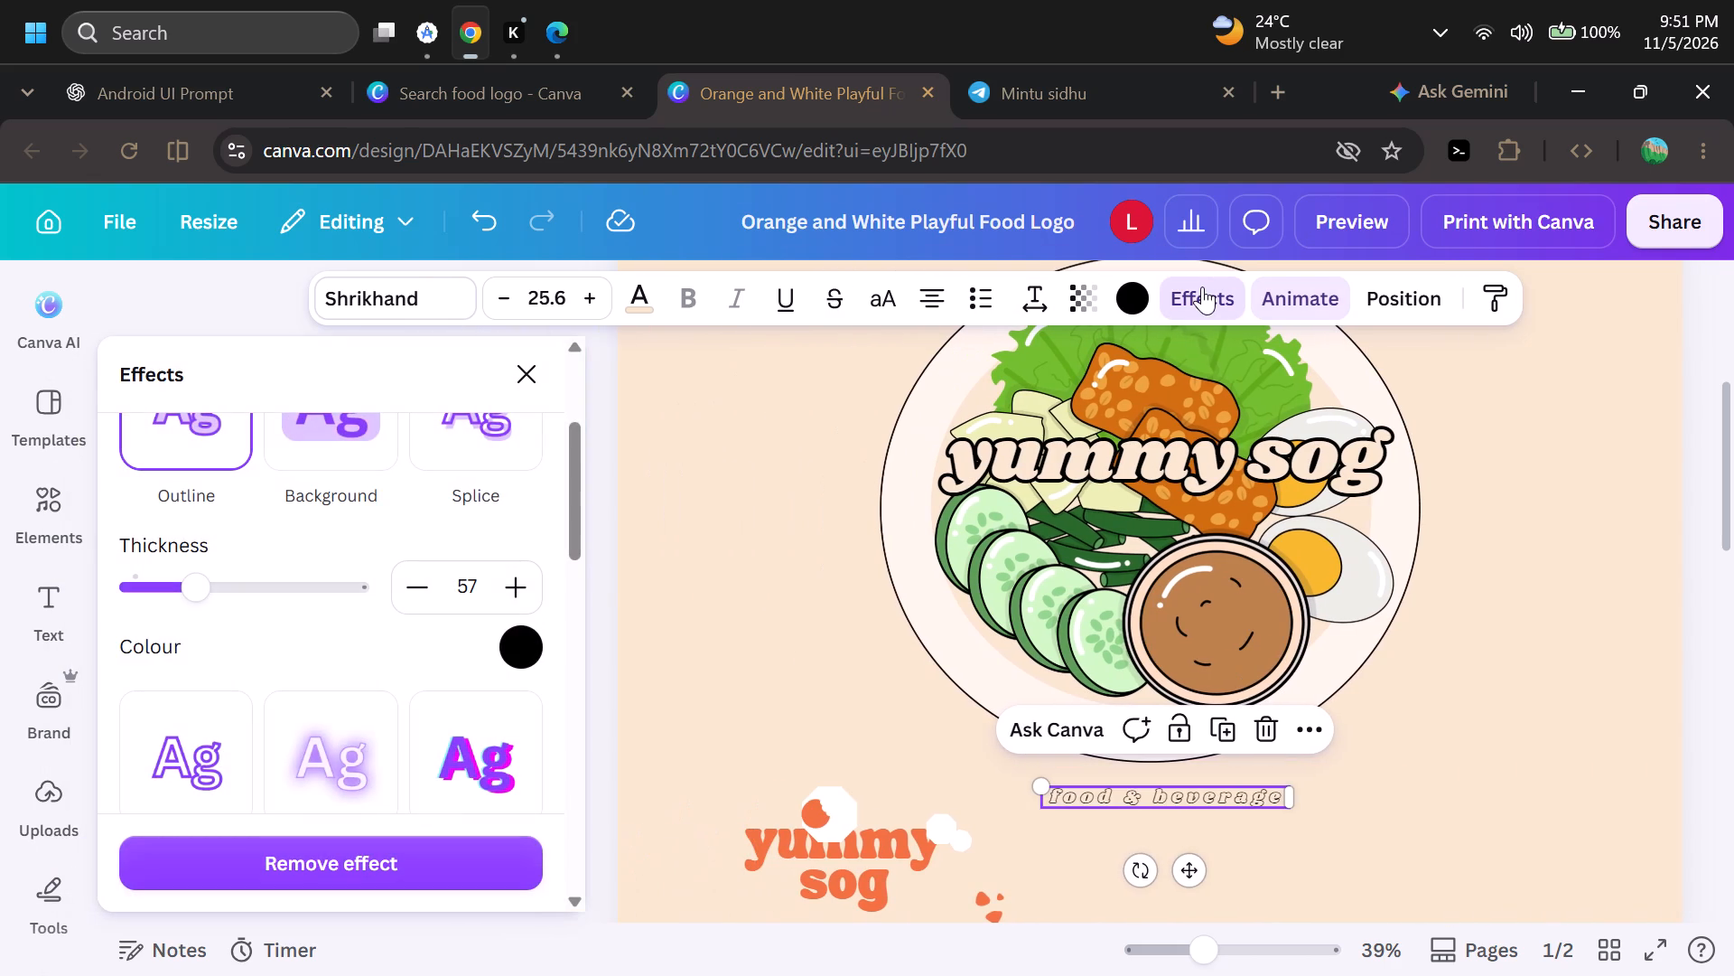
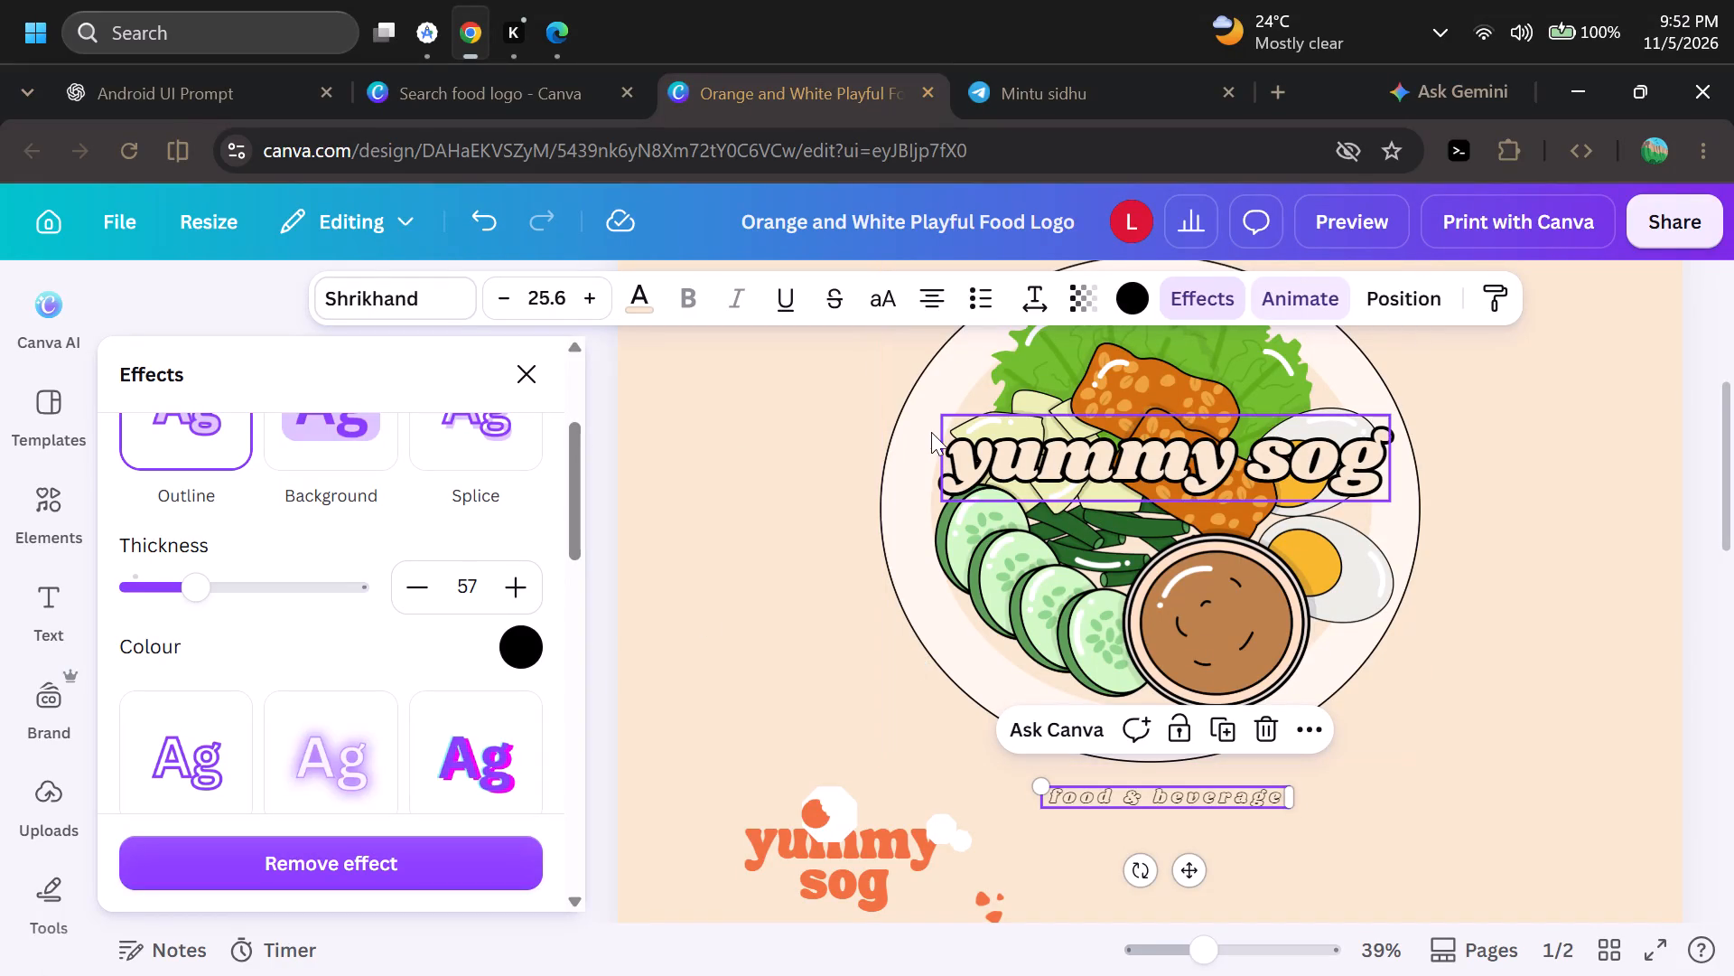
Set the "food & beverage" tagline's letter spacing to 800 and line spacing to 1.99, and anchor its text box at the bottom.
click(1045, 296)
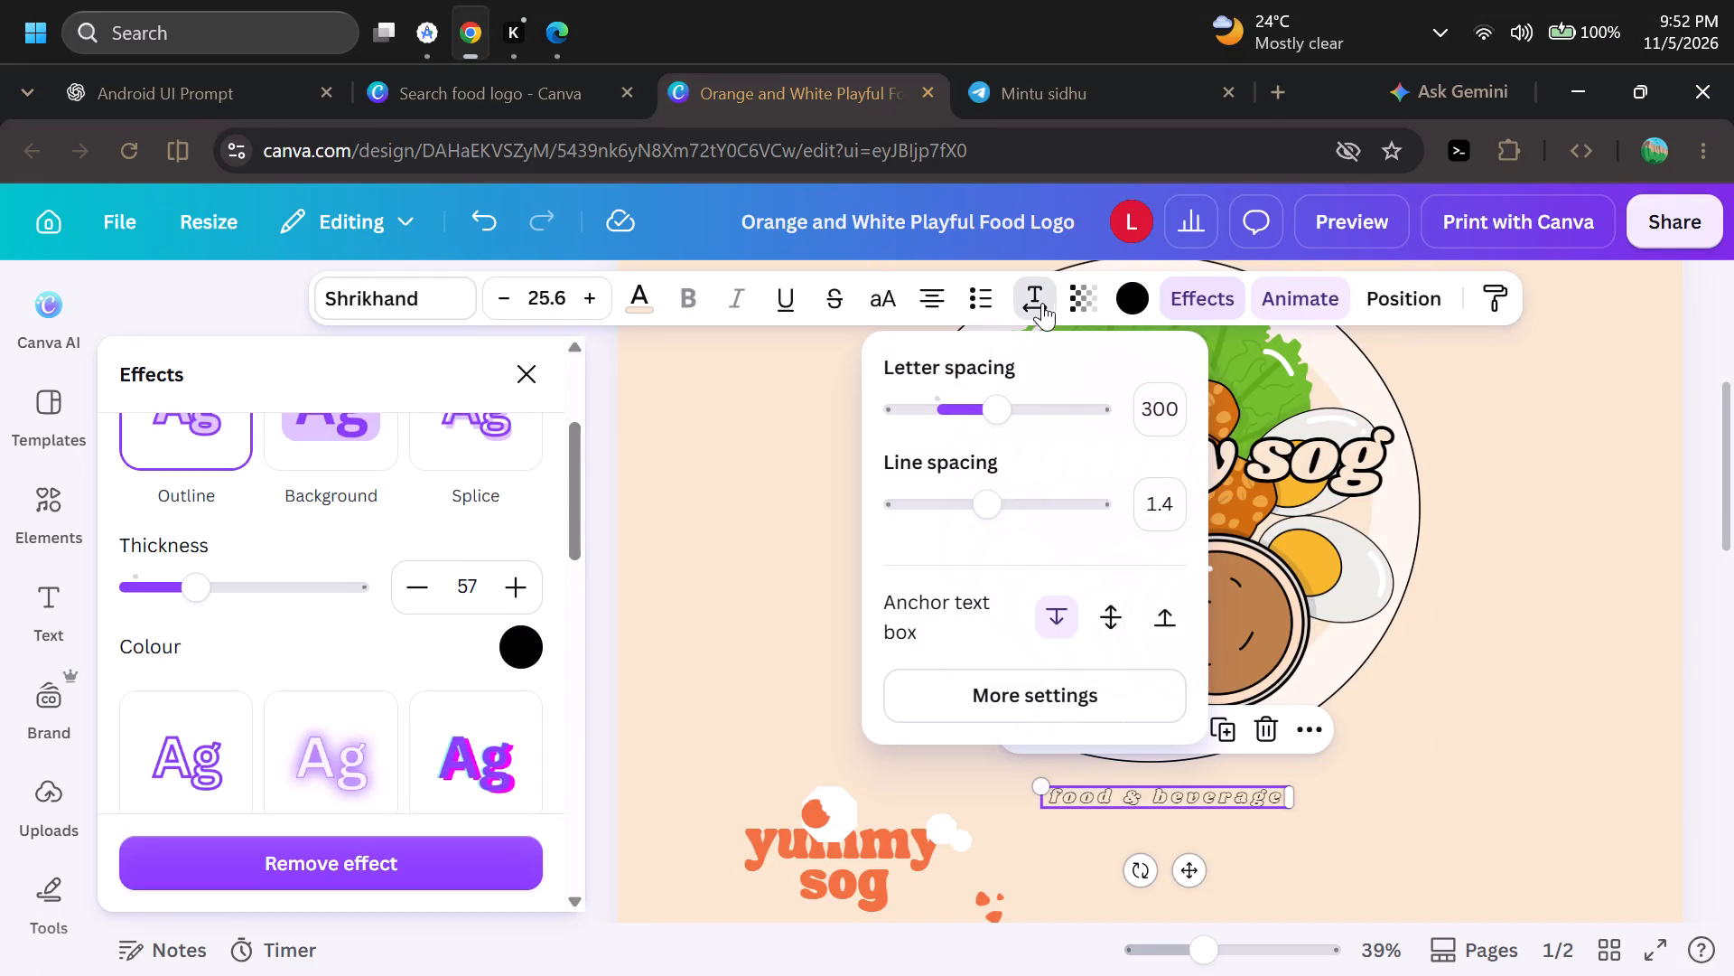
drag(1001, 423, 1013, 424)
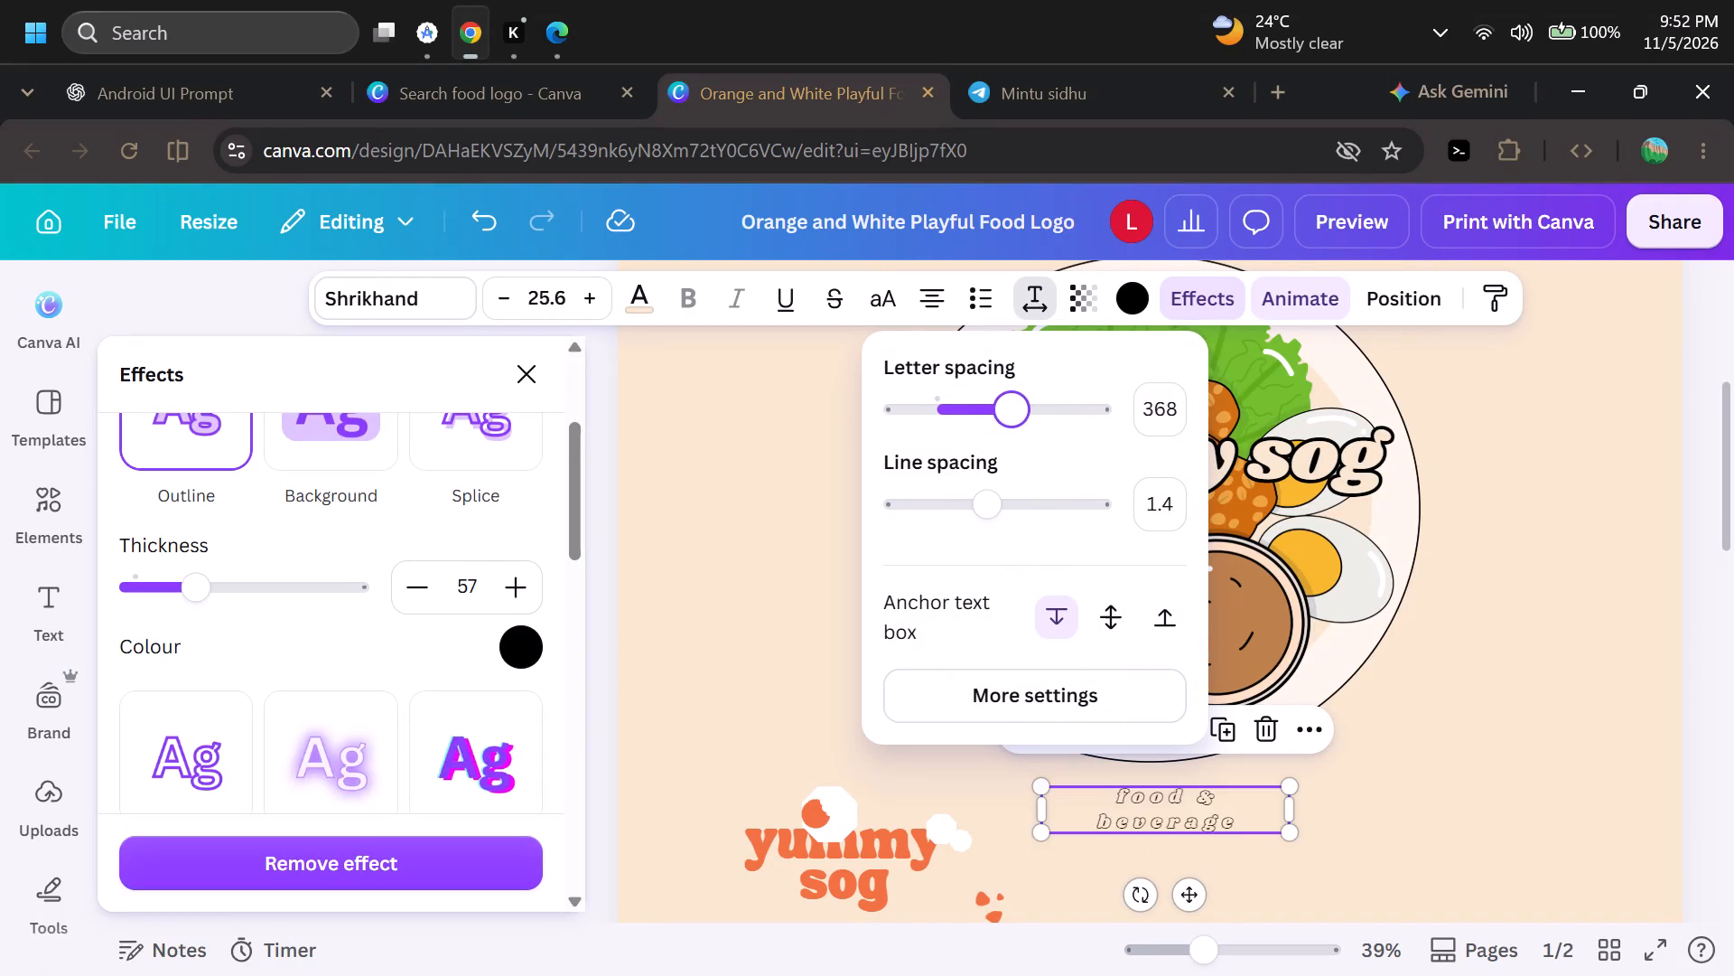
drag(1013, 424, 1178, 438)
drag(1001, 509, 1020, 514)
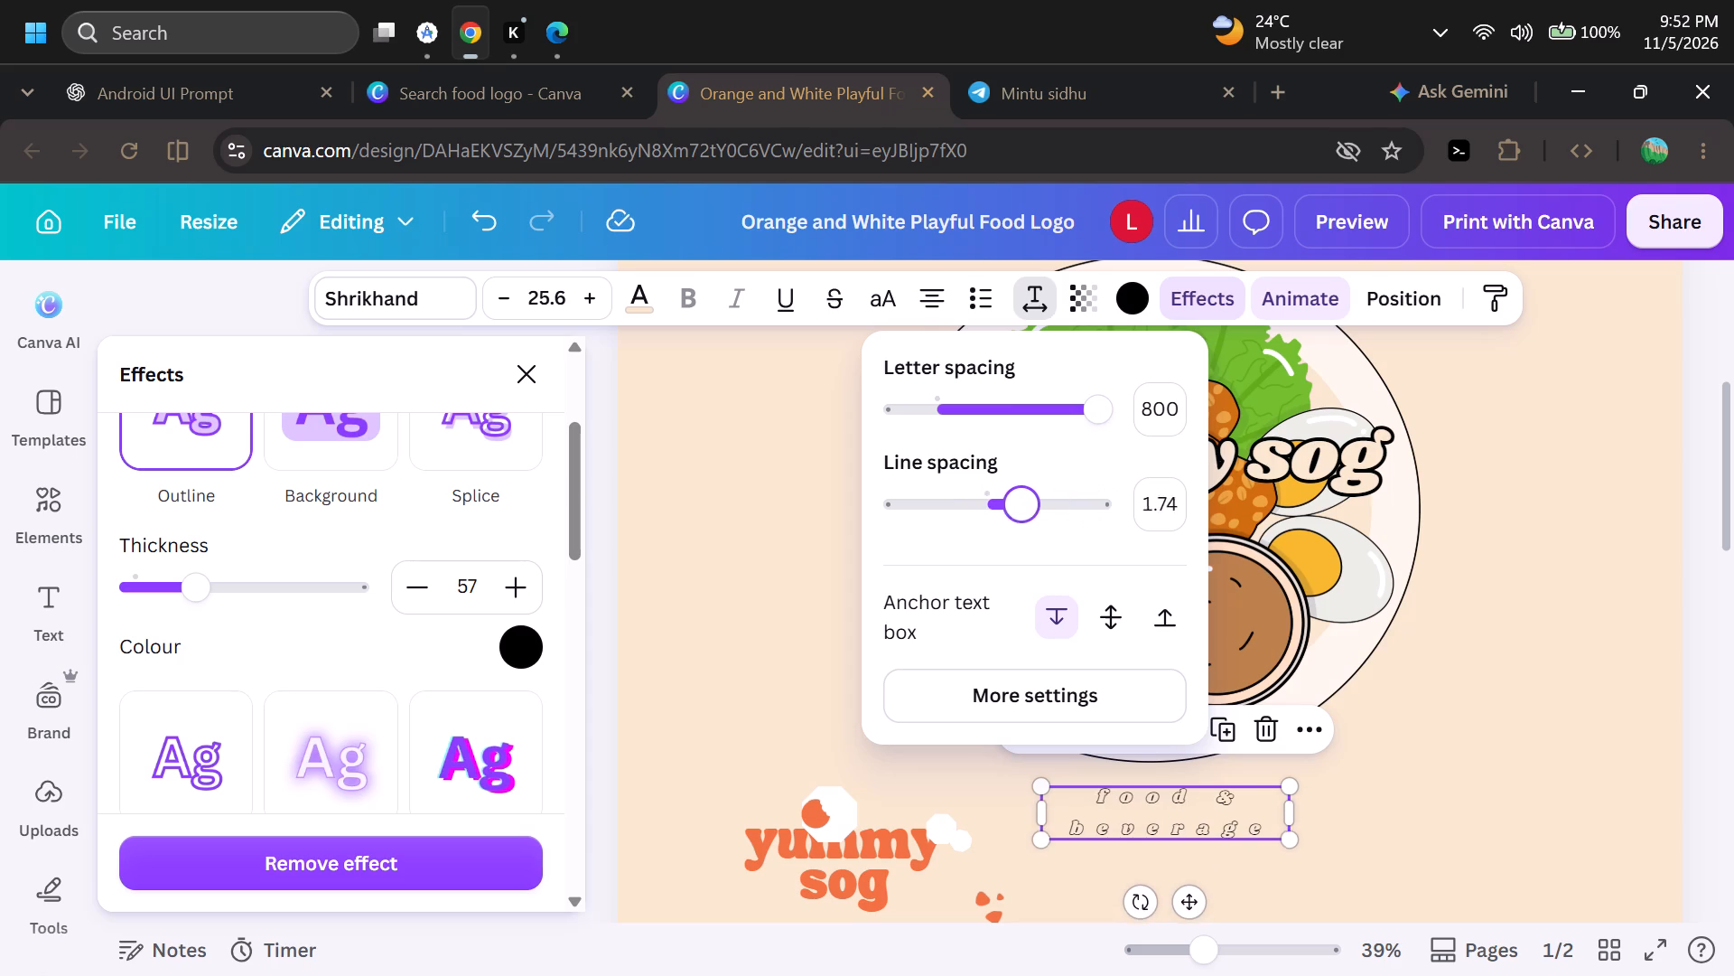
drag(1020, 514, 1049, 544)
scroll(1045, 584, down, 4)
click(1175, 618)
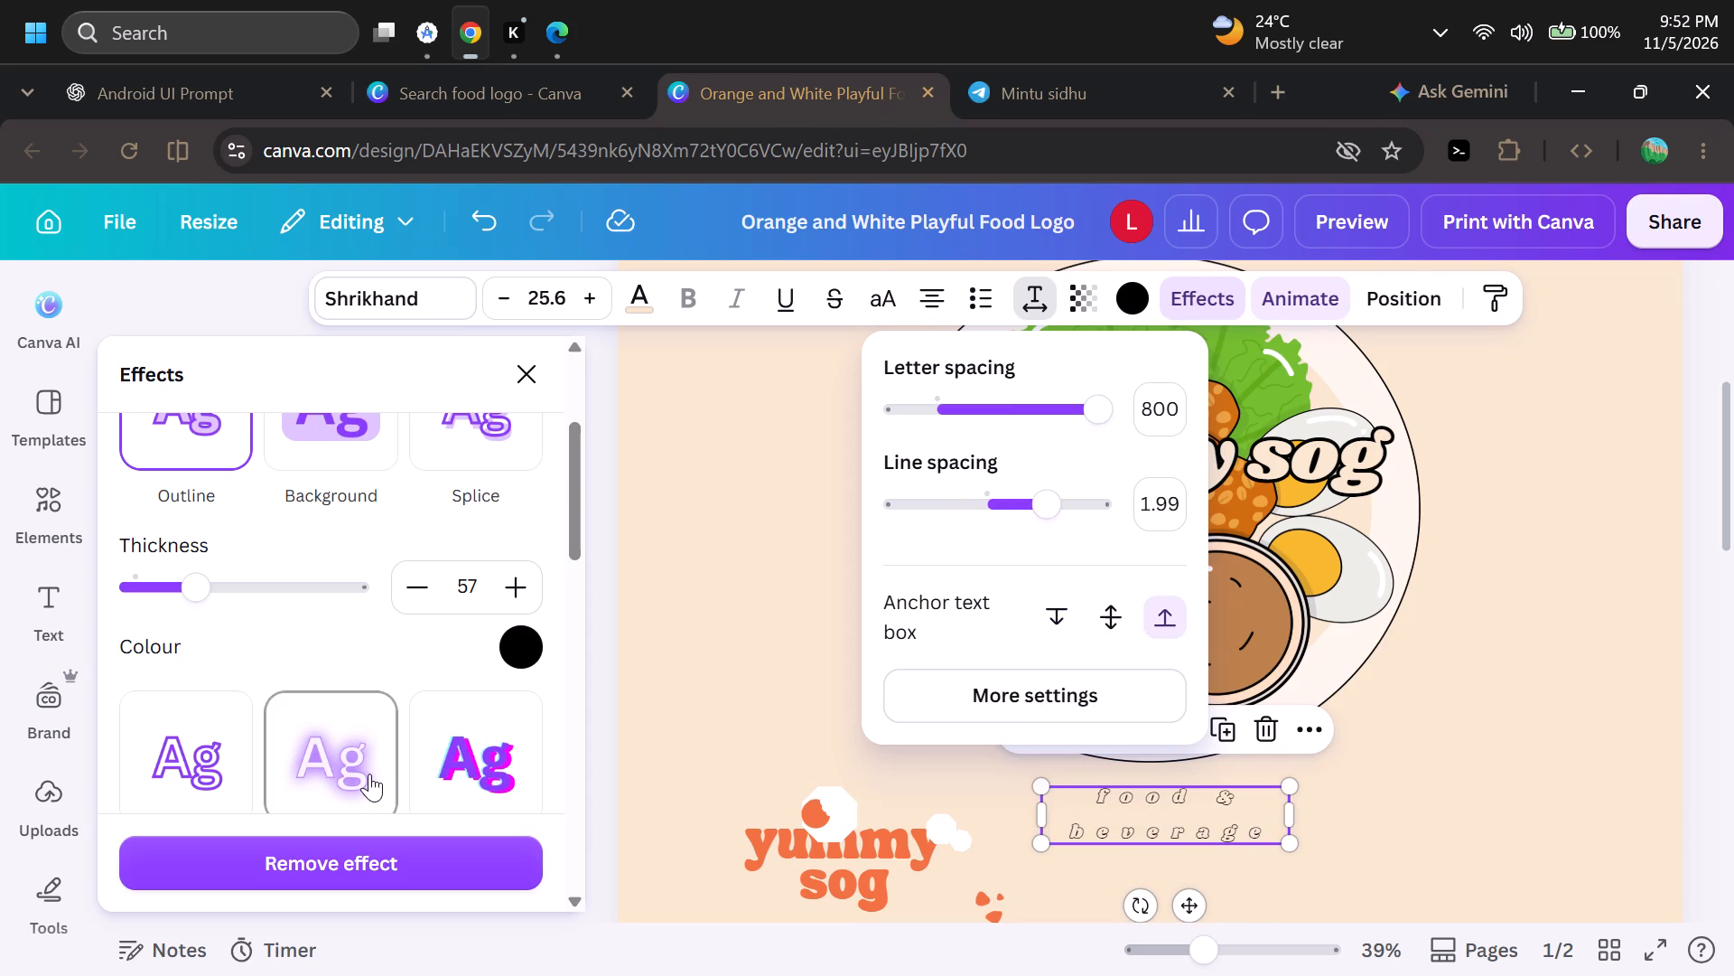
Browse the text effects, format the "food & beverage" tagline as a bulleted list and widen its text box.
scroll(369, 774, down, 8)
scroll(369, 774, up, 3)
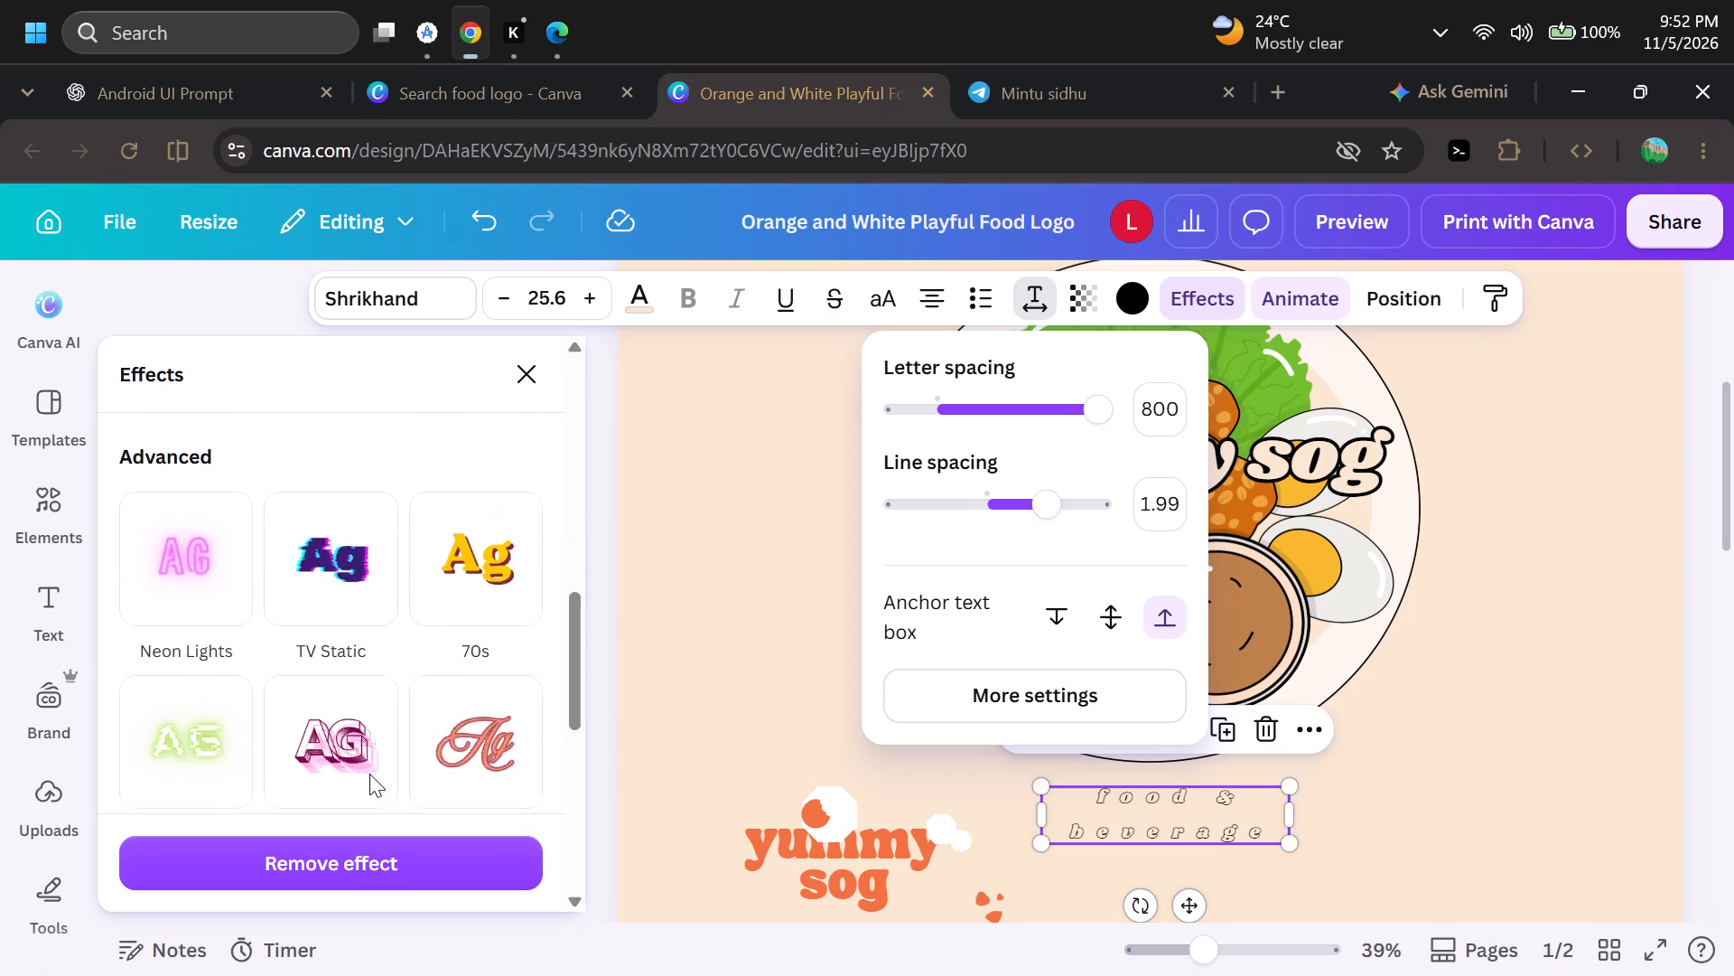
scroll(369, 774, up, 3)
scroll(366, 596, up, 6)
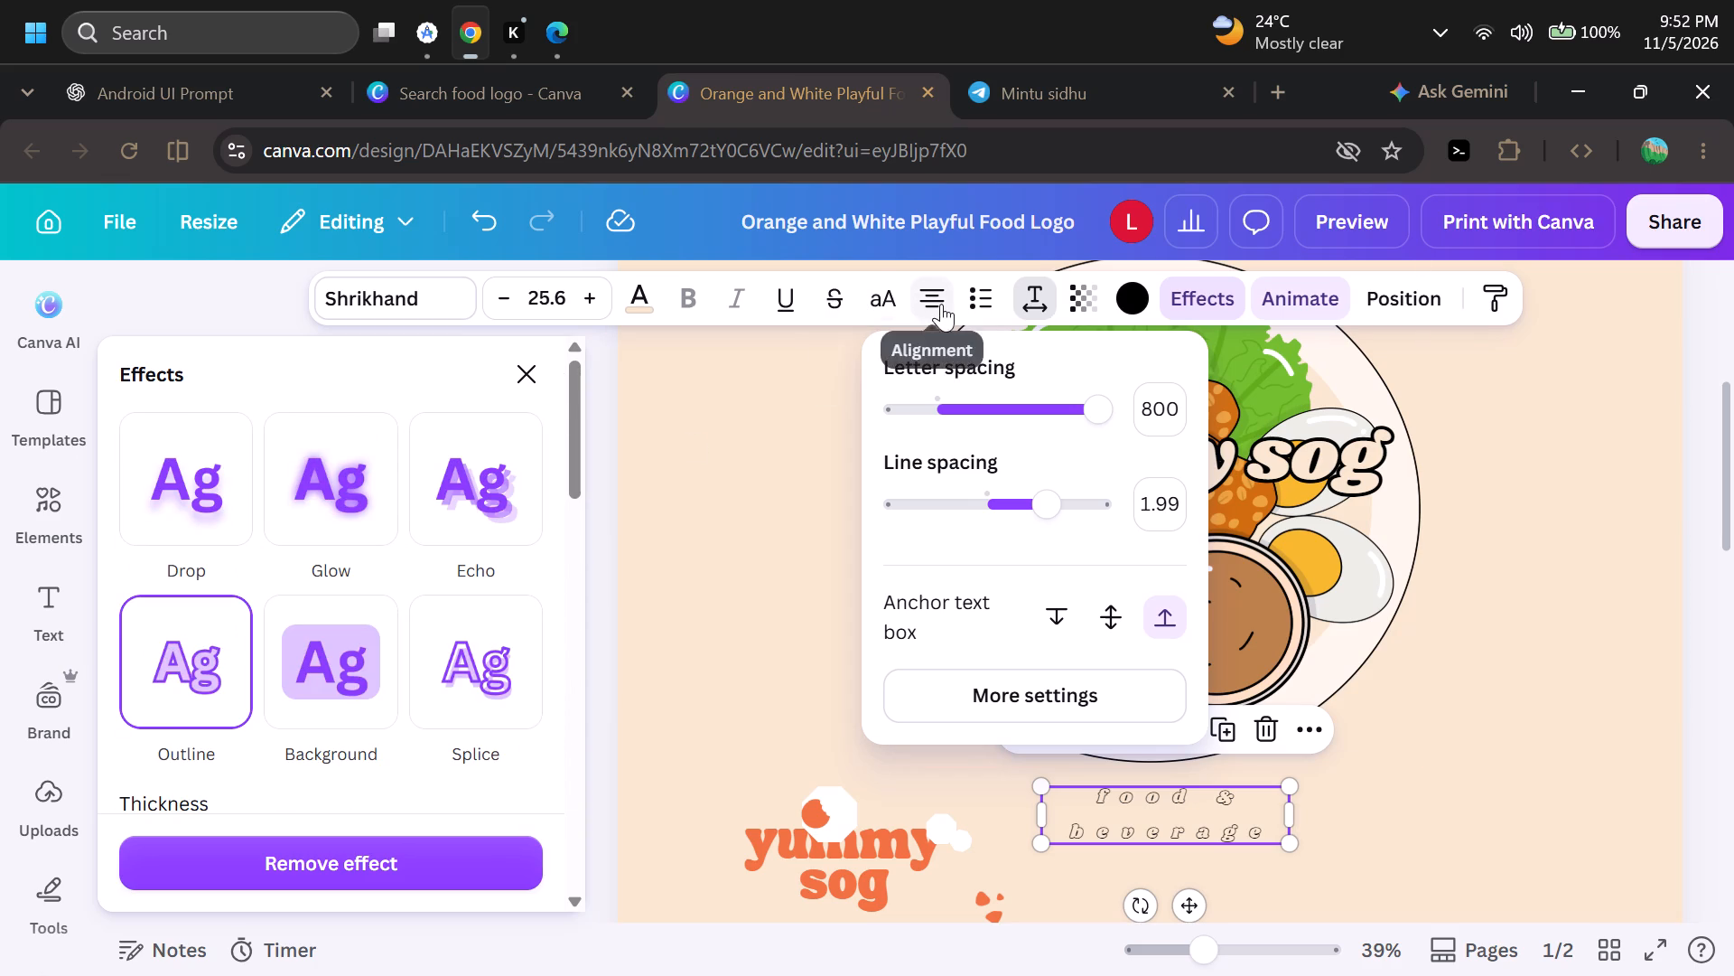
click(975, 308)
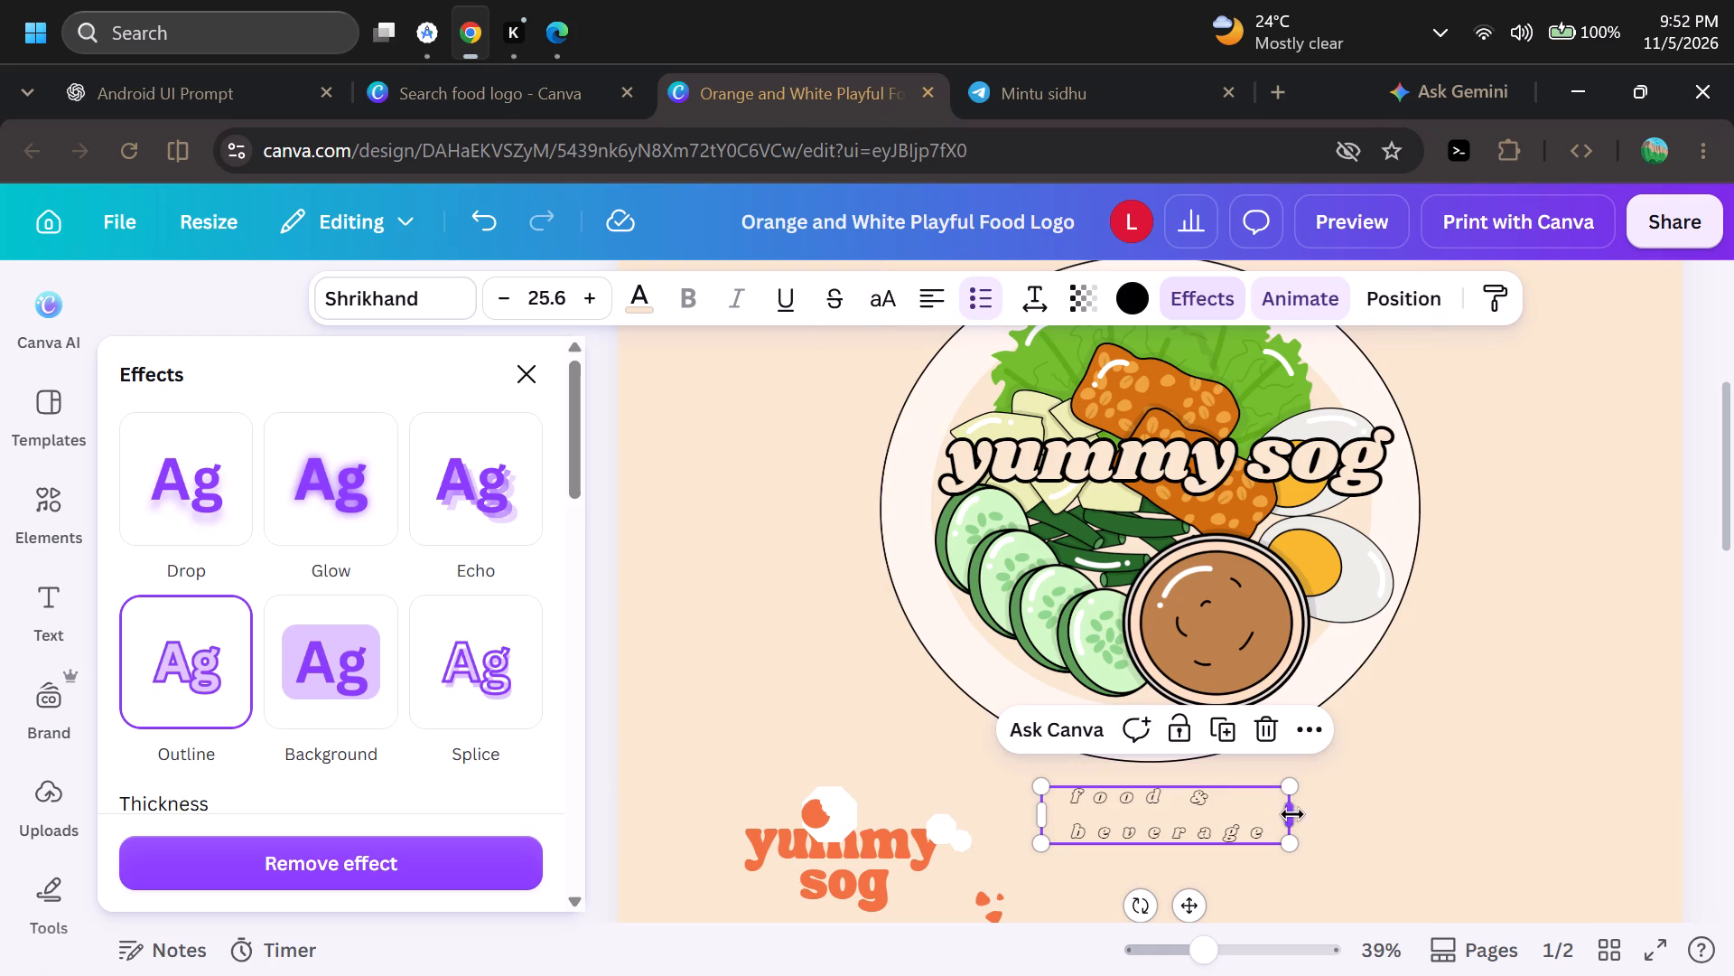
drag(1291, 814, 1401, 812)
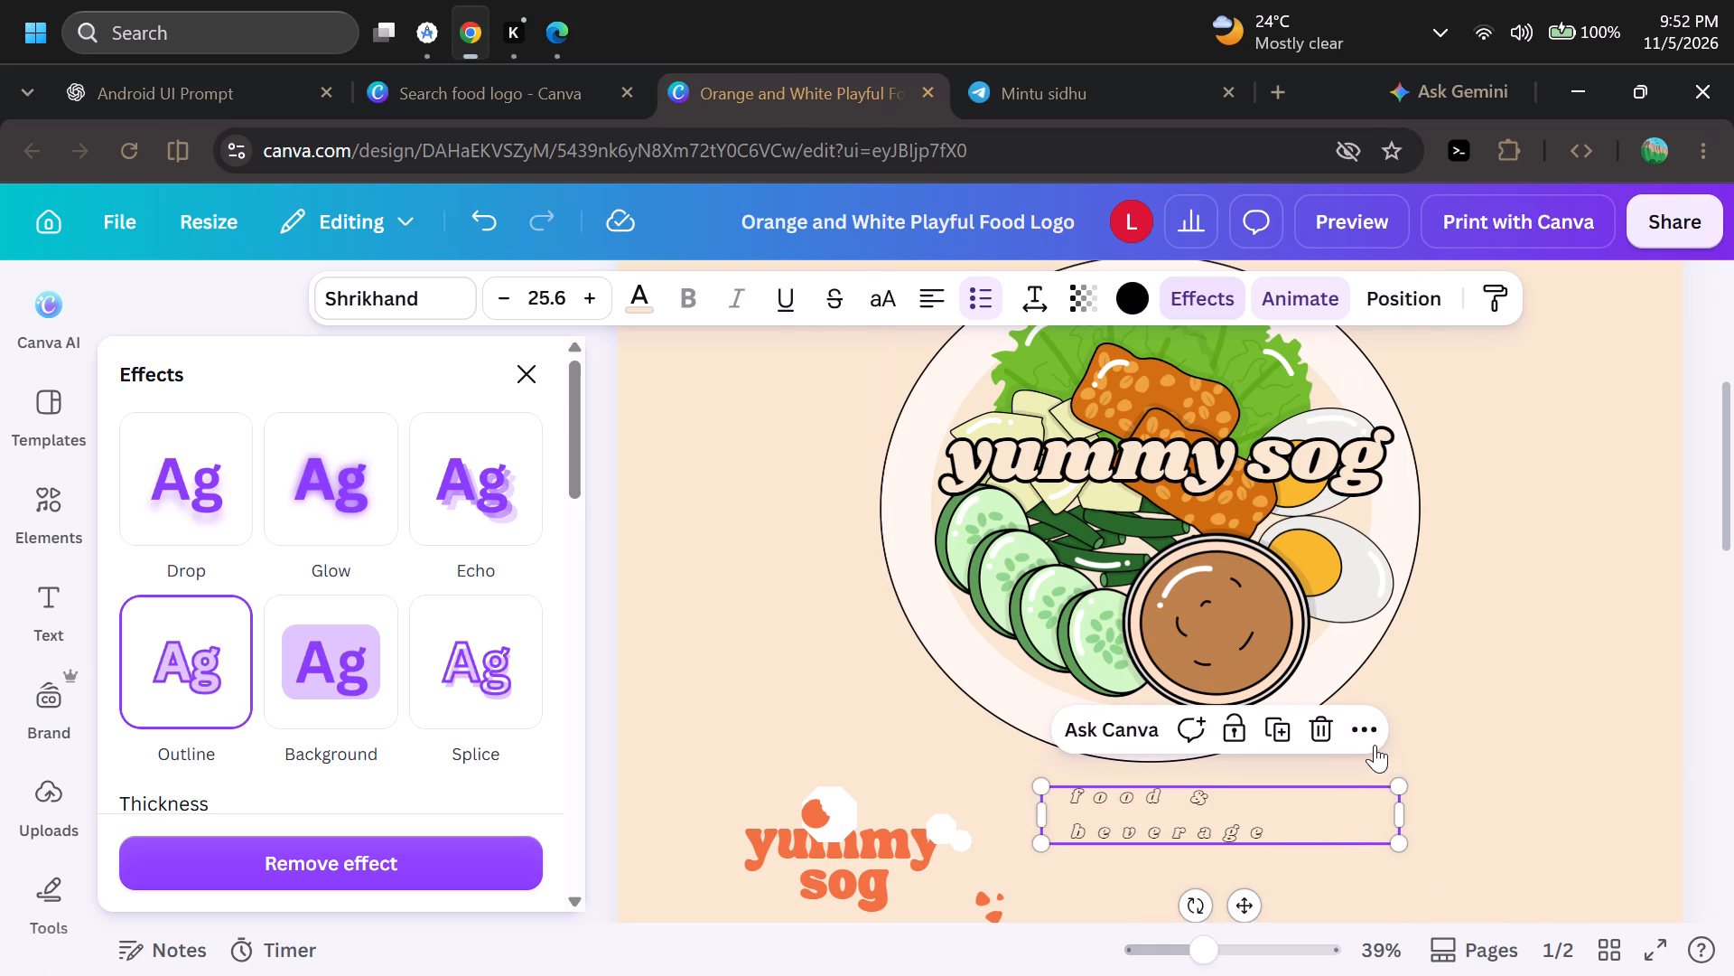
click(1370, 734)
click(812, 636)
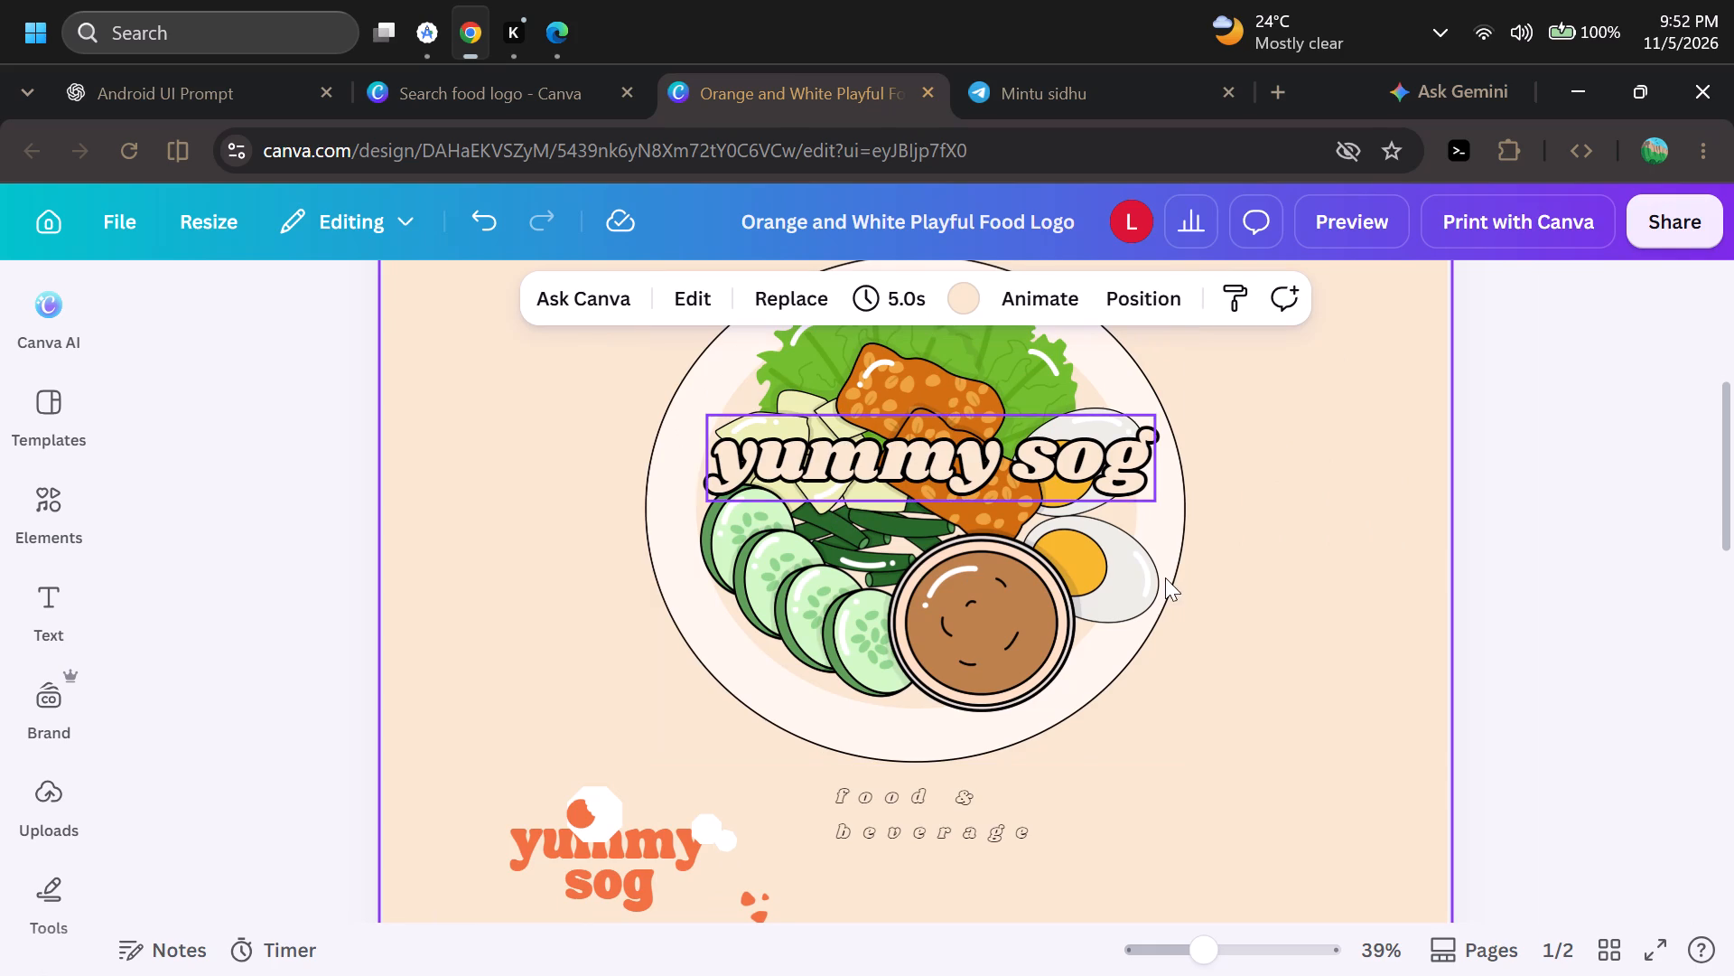
Delete the "food & beverage" tagline and the old orange "yummy sog" text below the plate.
click(985, 819)
key(Delete)
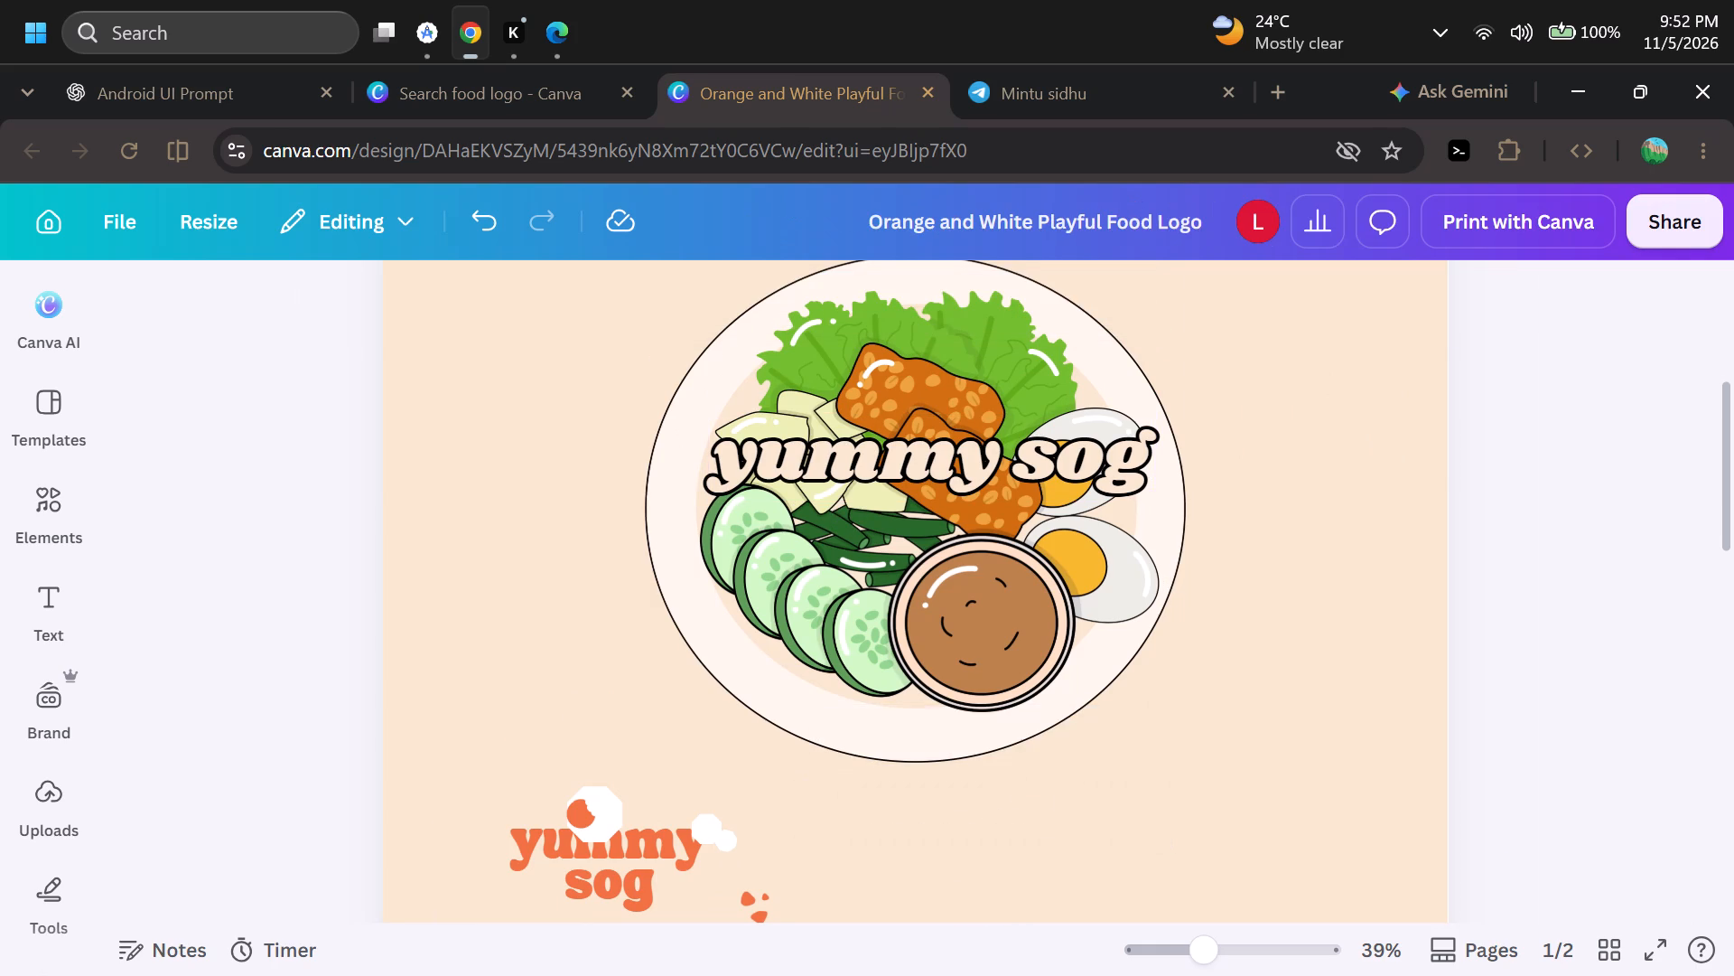
click(567, 861)
key(Delete)
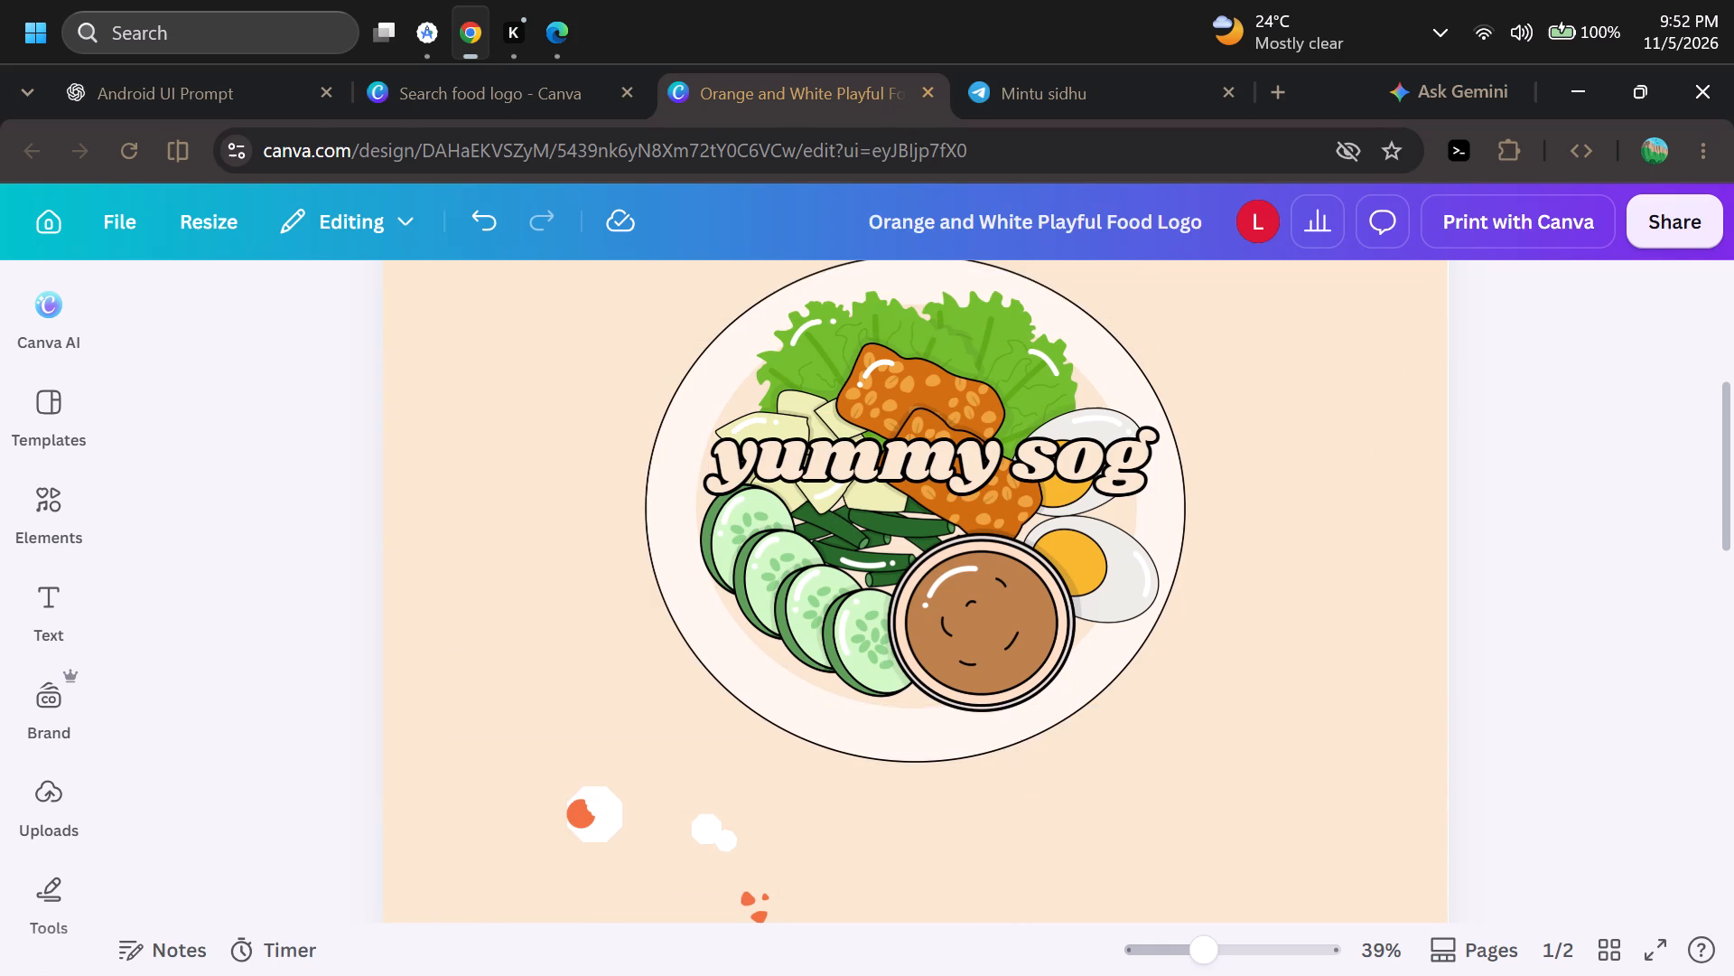
Delete the leftover white and orange decorative shapes below the plate on page 1.
click(595, 802)
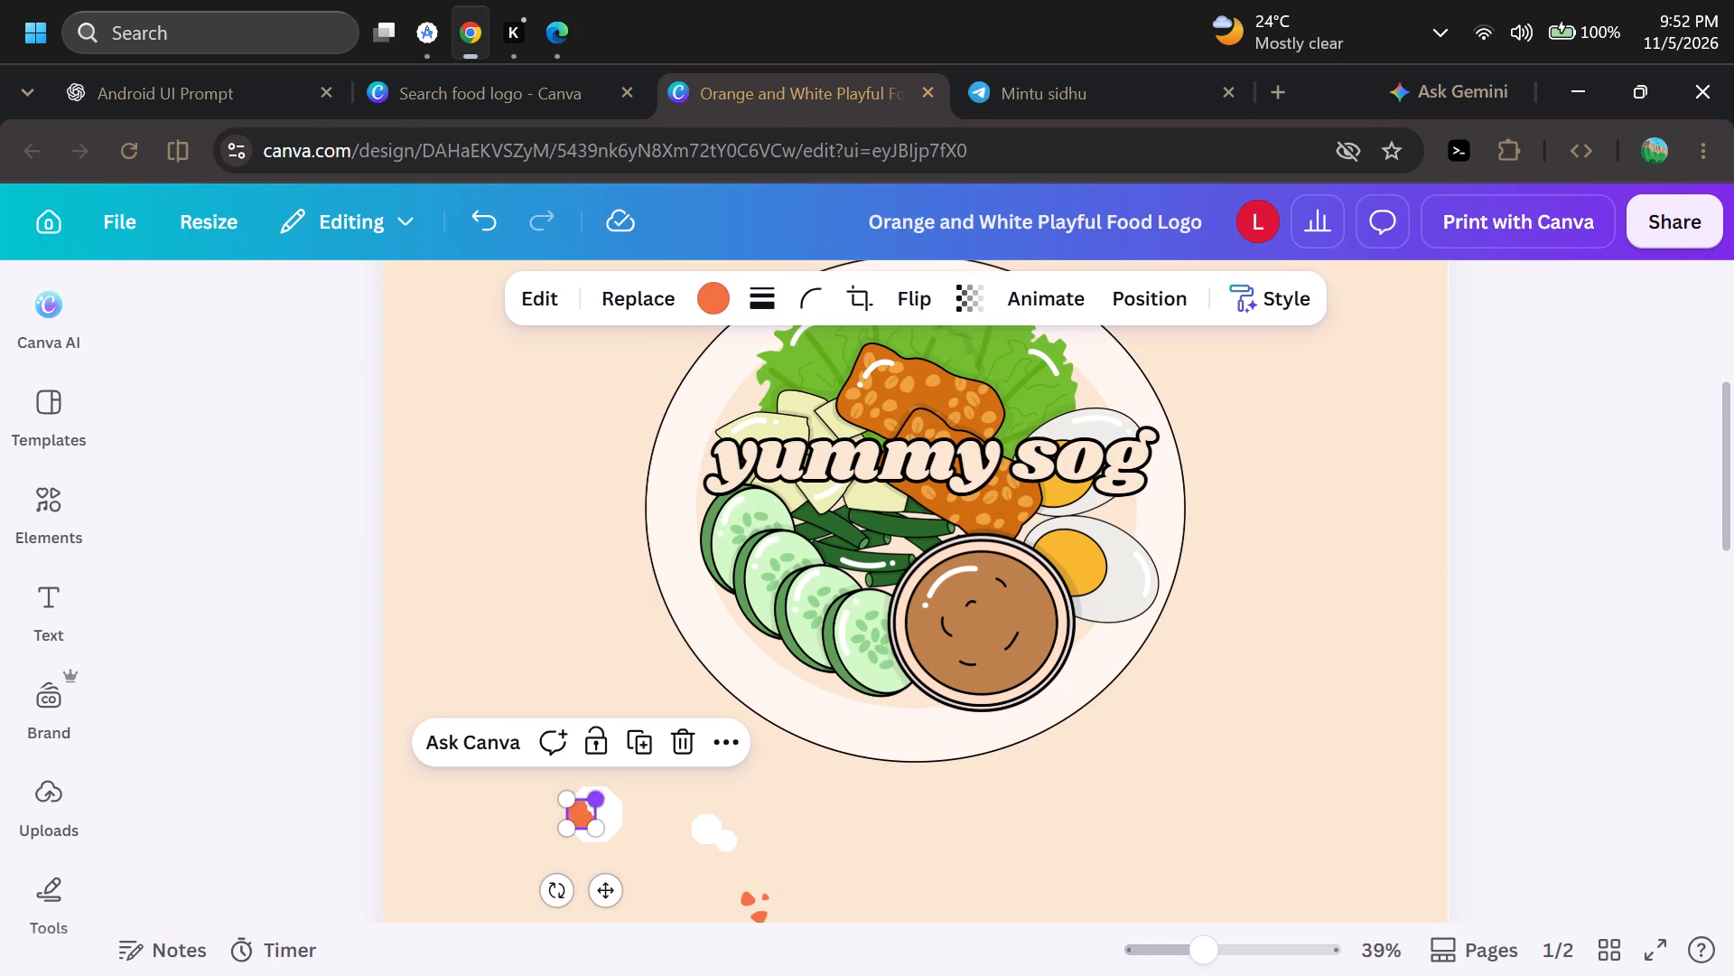
key(Delete)
click(610, 814)
key(Delete)
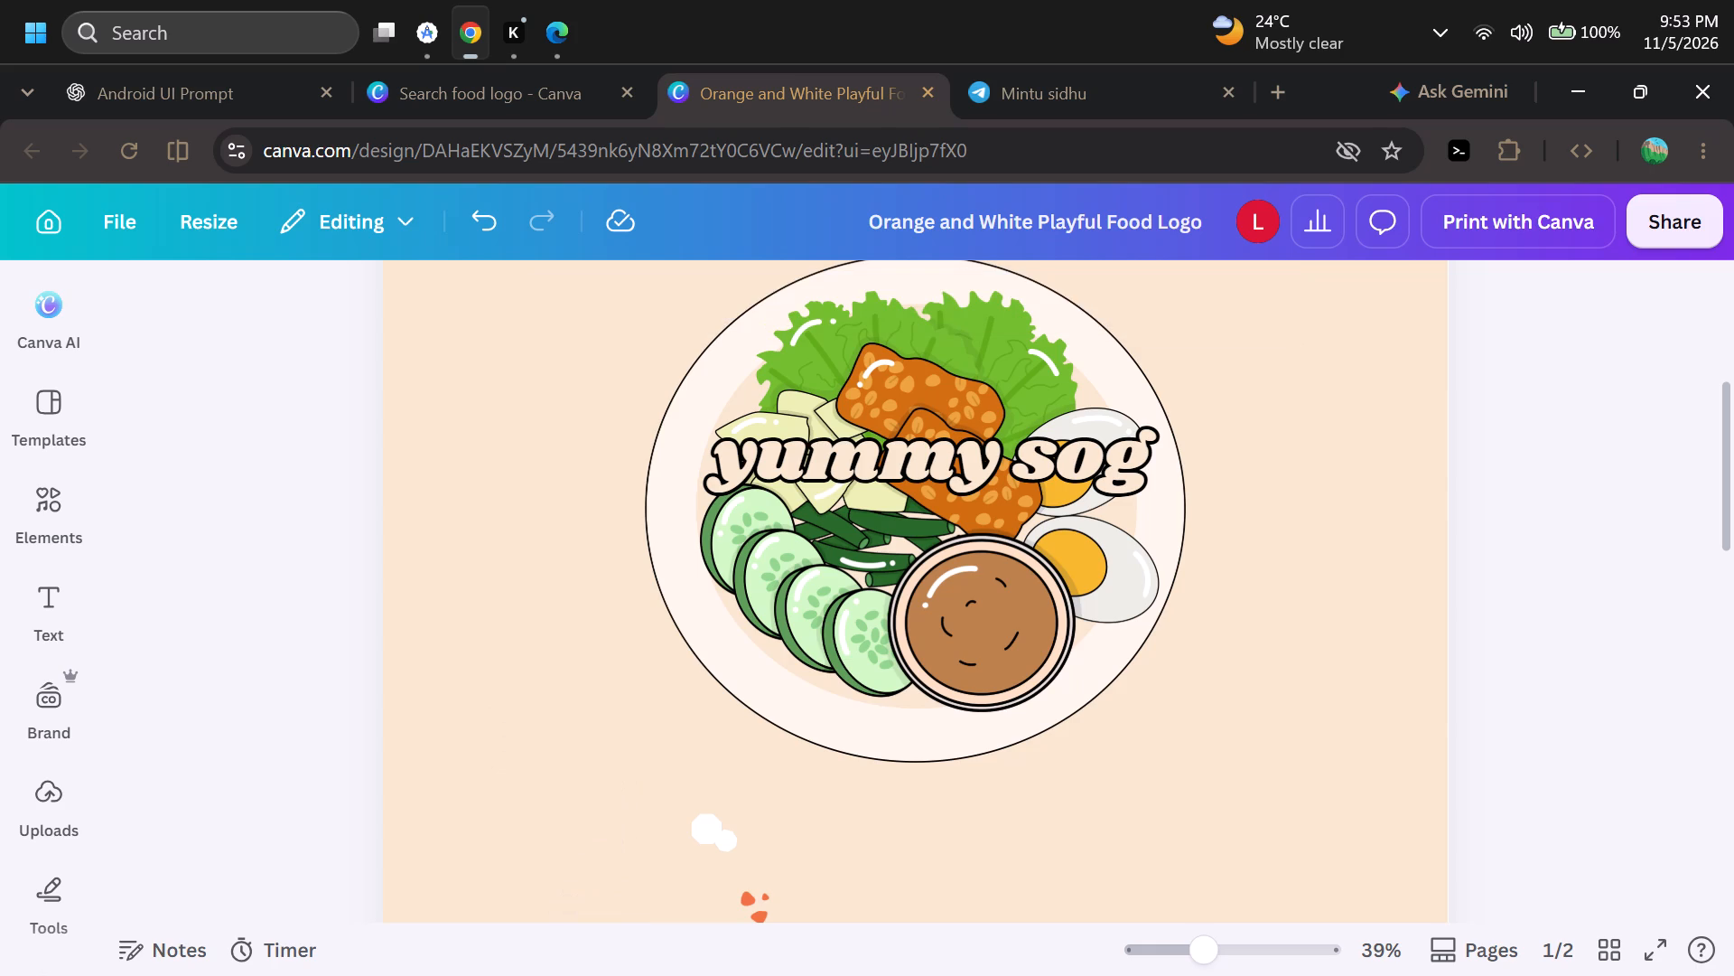
click(696, 822)
key(Delete)
click(729, 846)
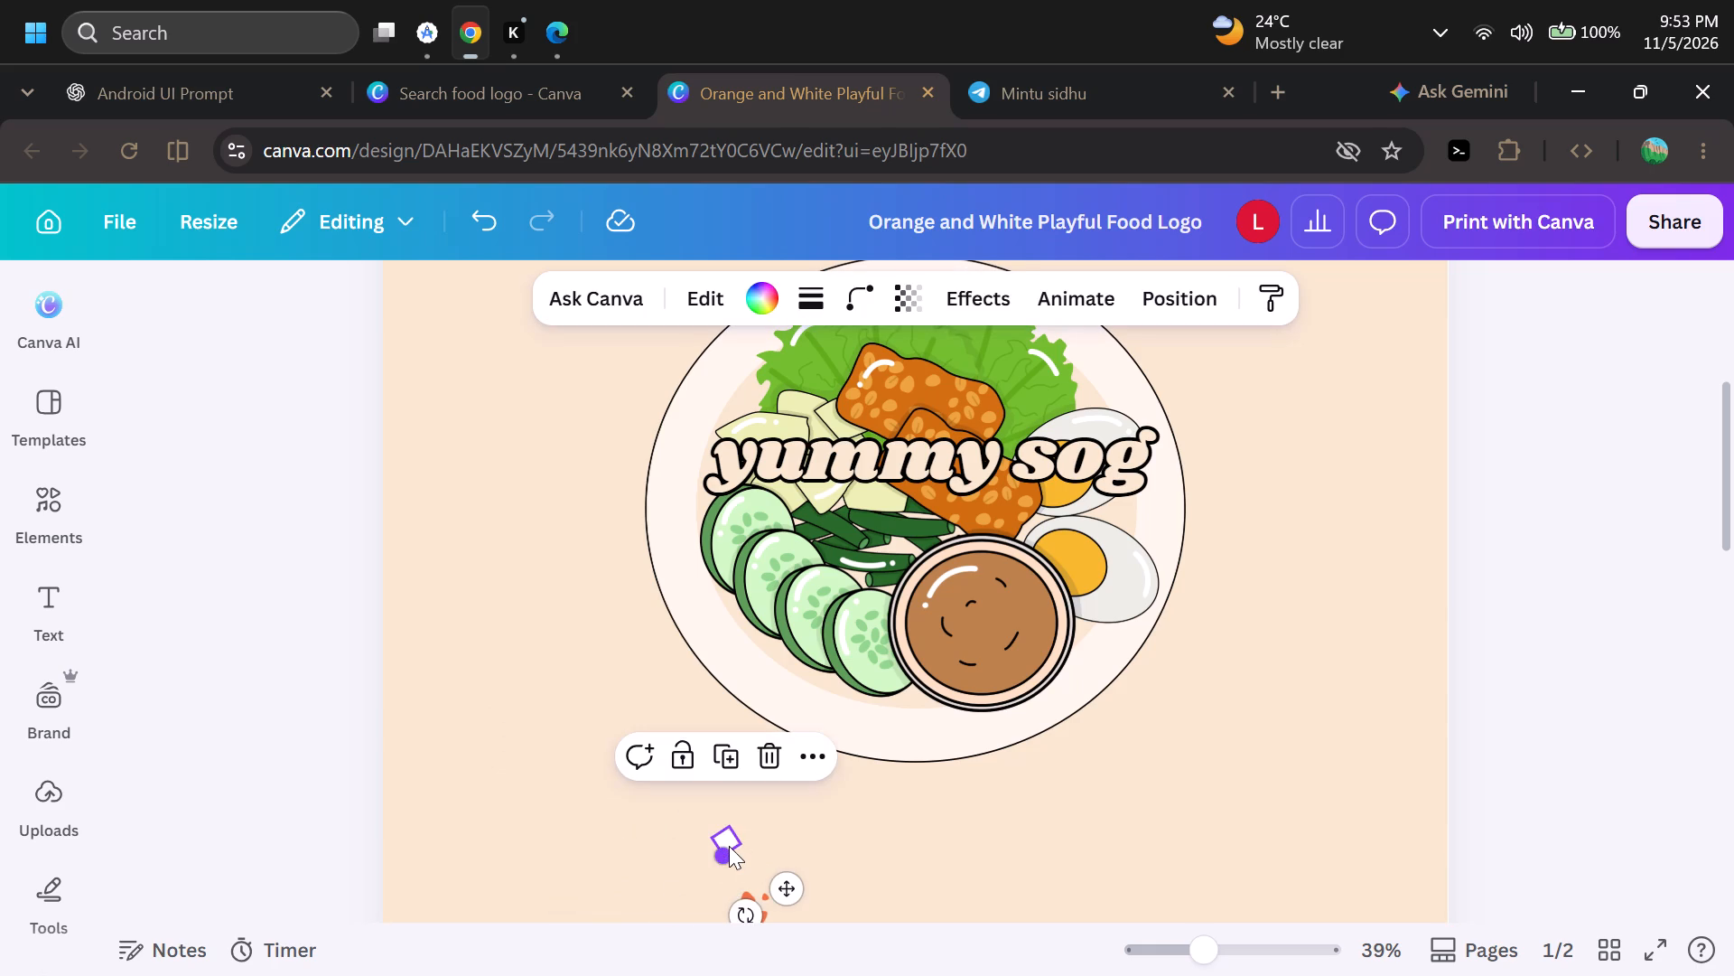
key(Delete)
click(750, 912)
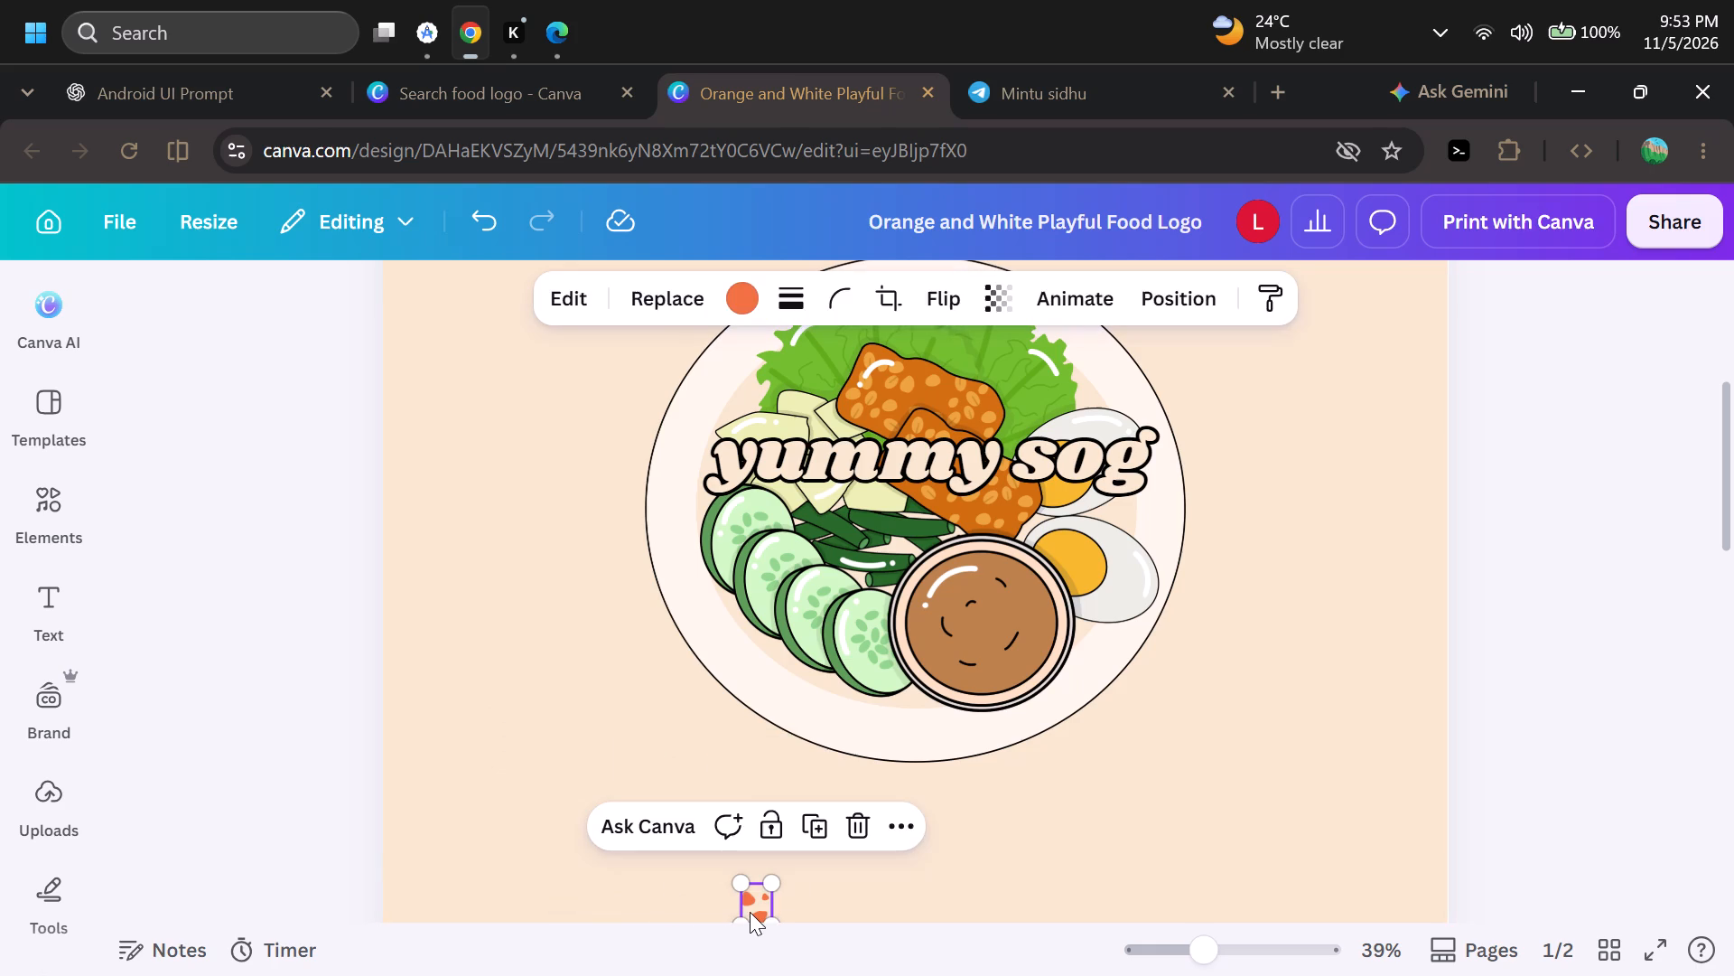
key(Delete)
scroll(1027, 607, up, 1)
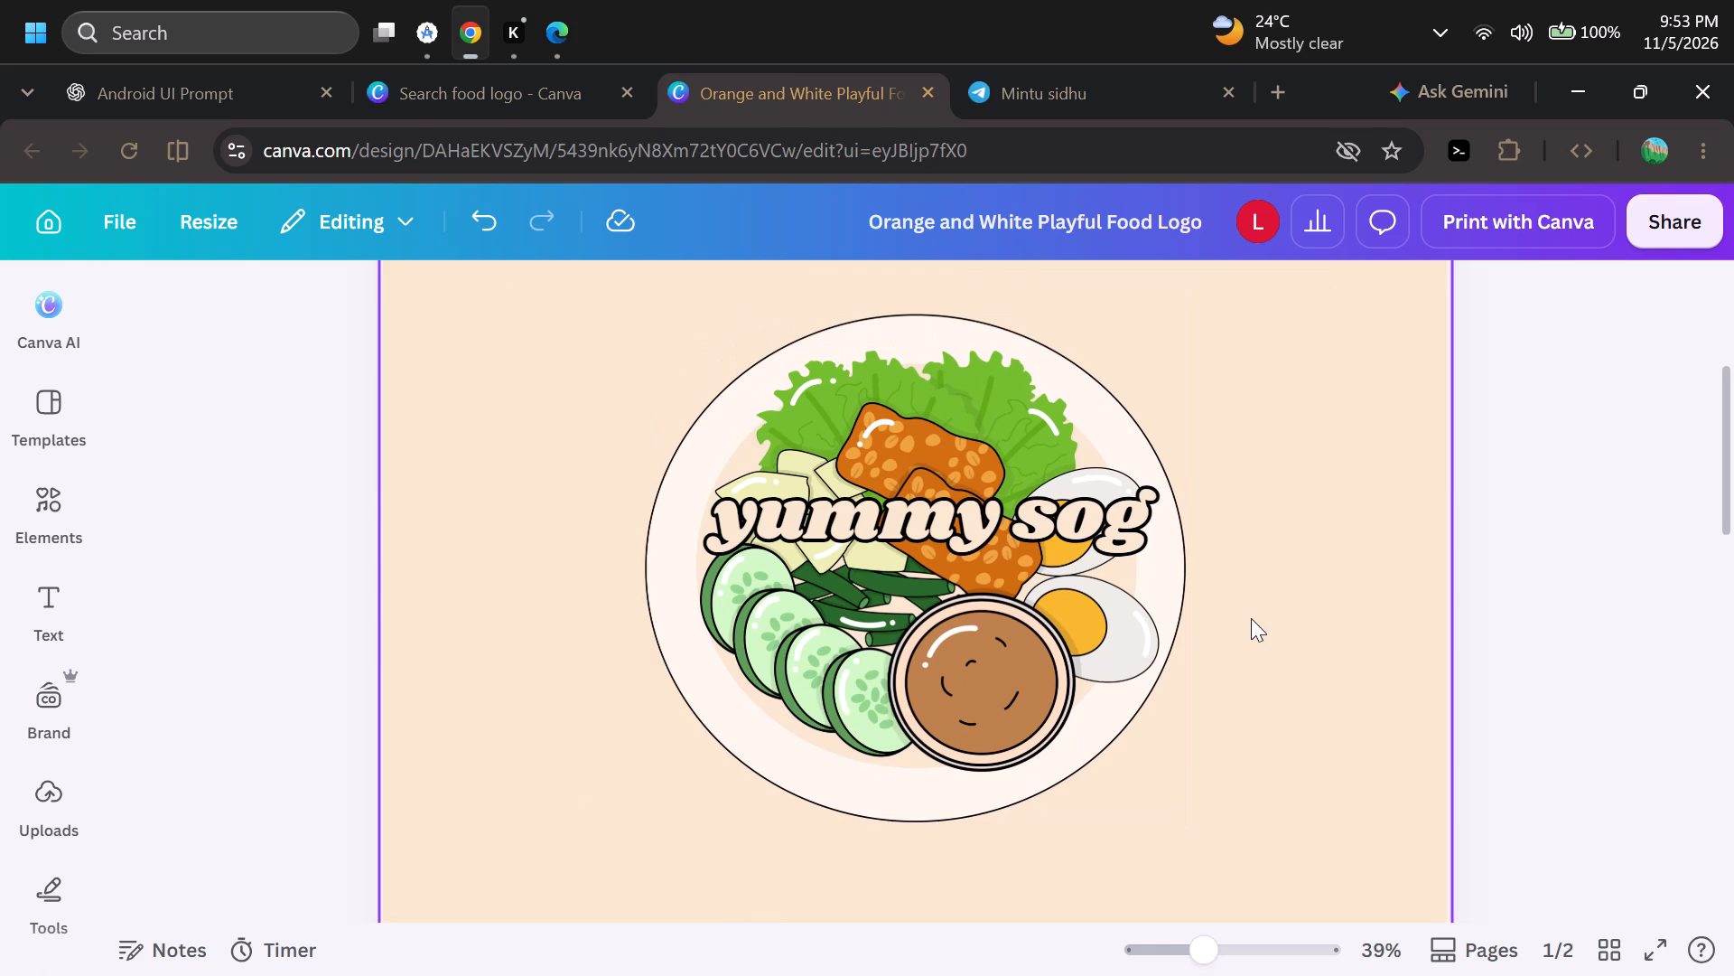
click(1257, 615)
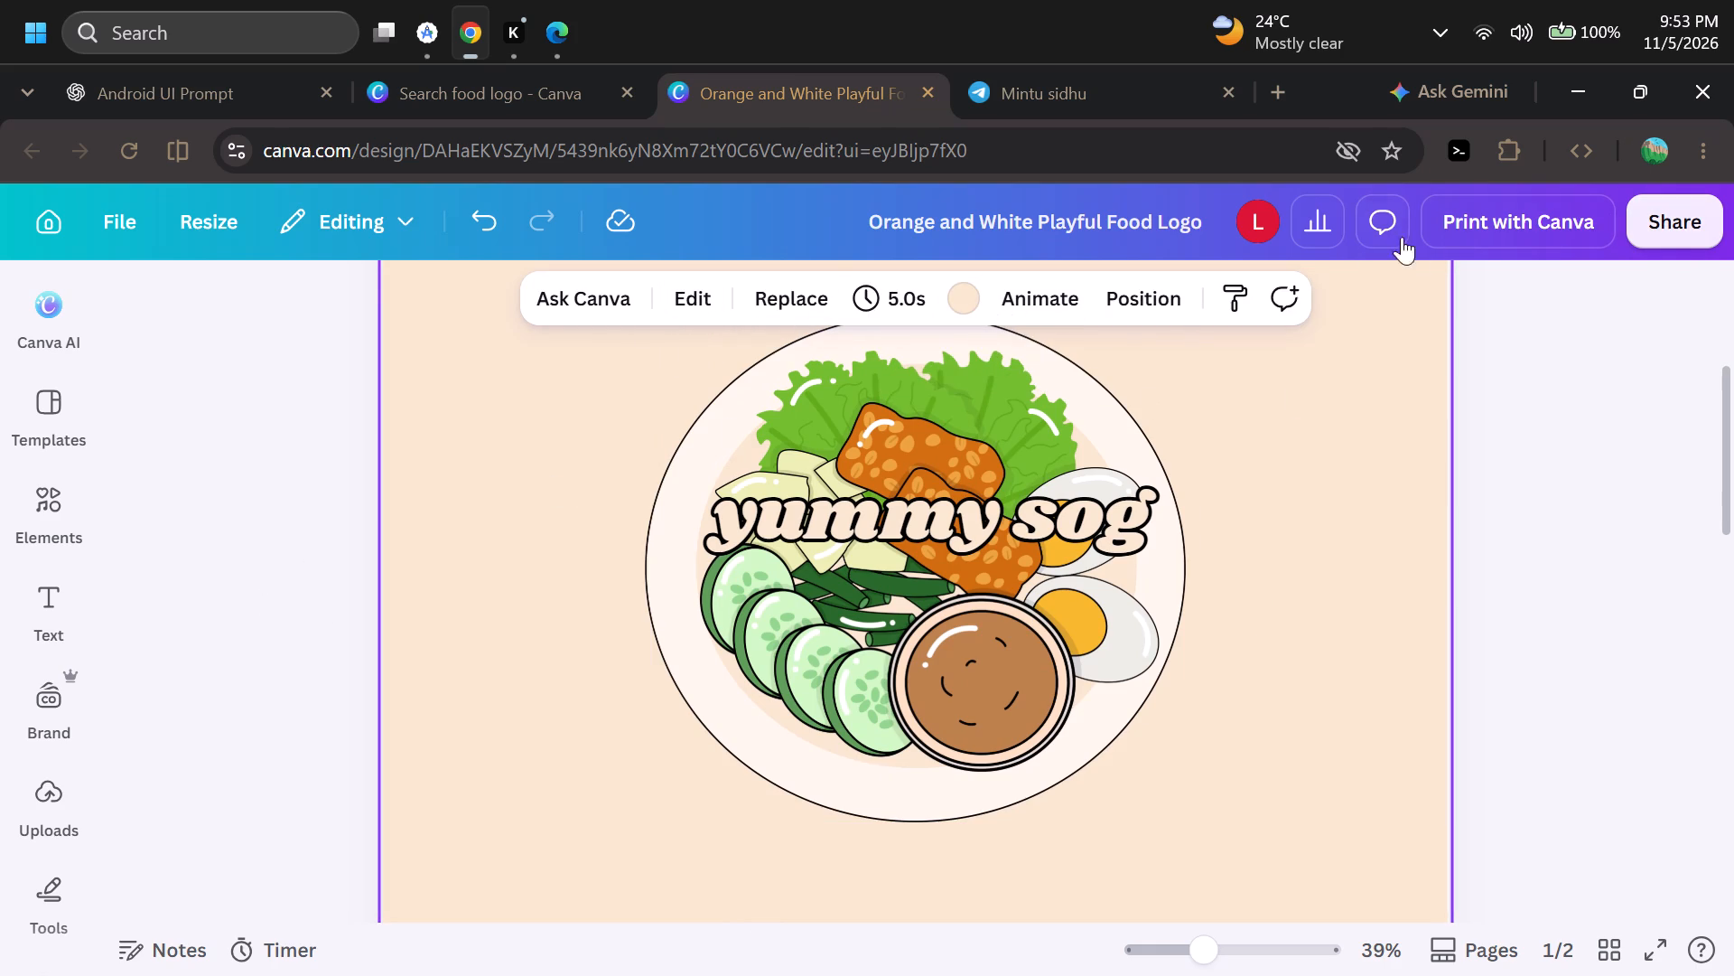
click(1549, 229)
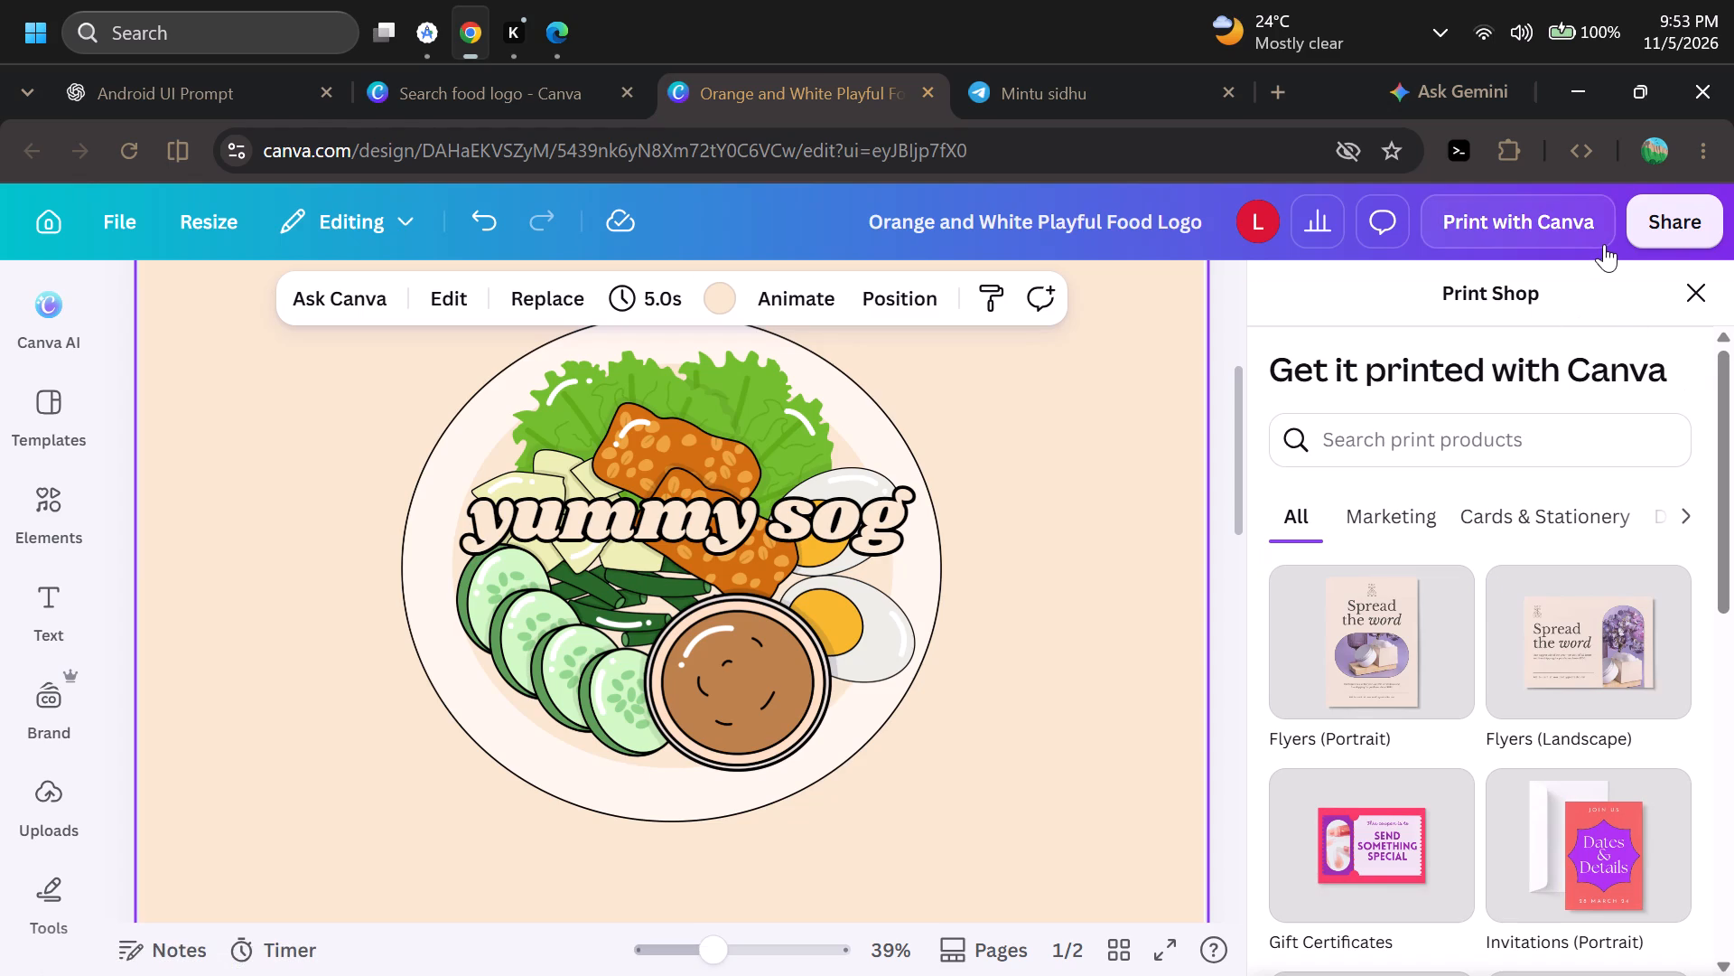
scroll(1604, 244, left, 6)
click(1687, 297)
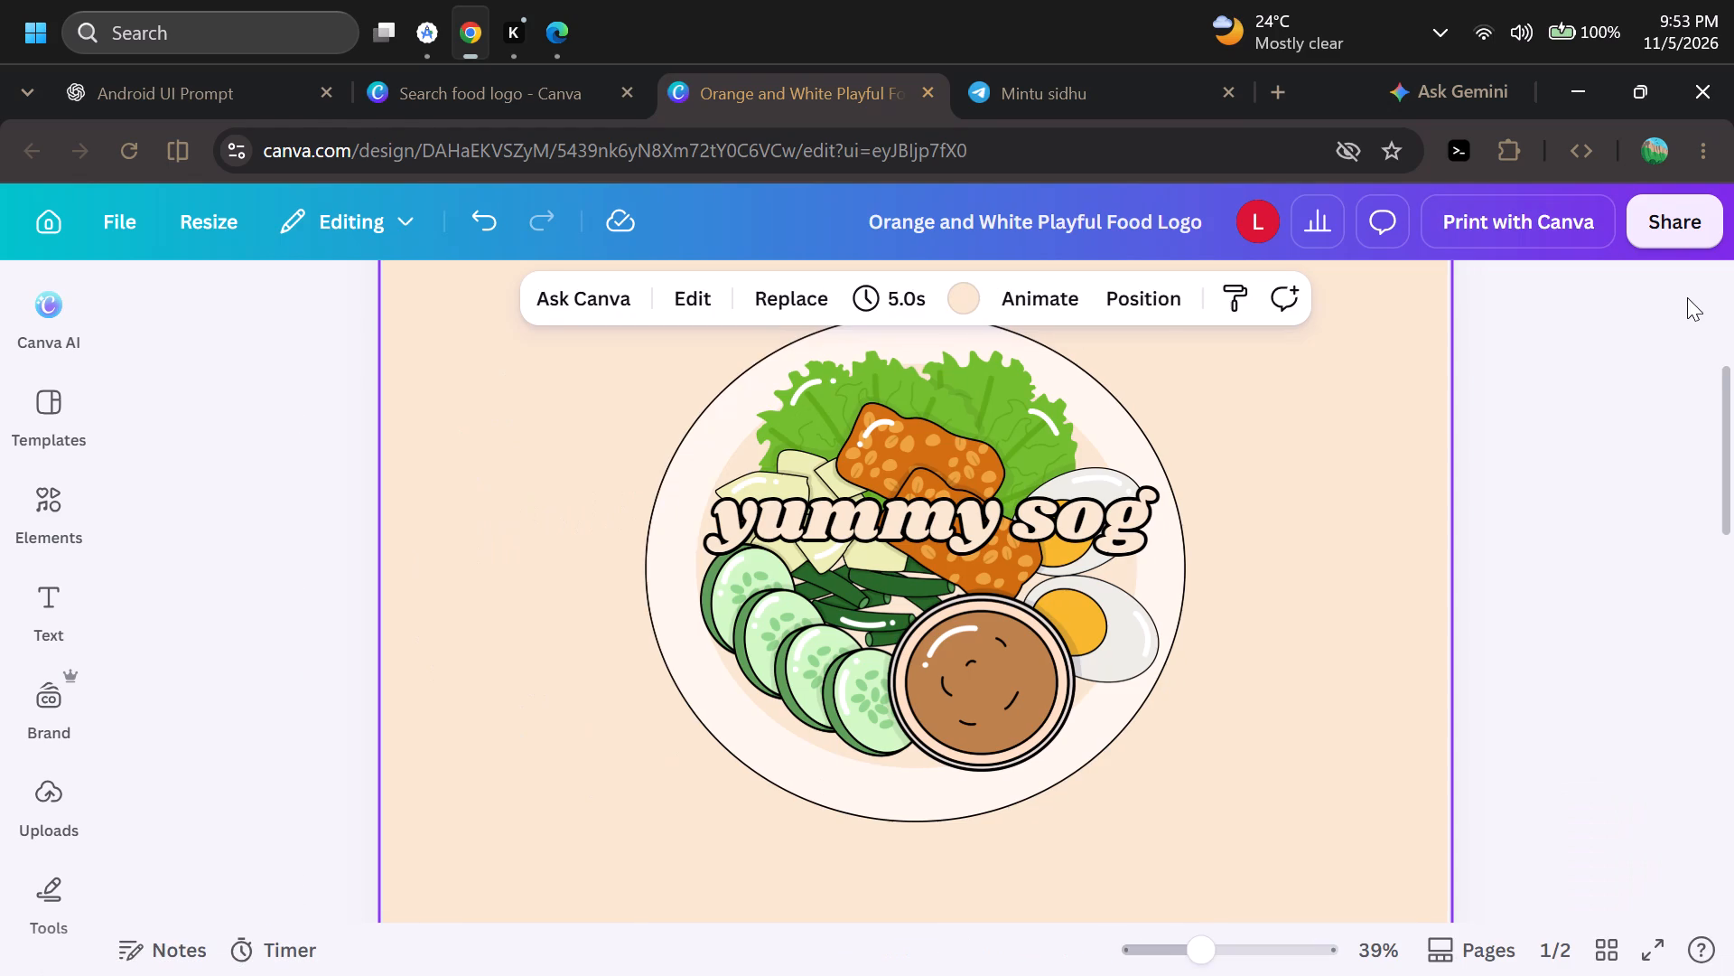
Remove the orange background from page 2 and delete its leftover orange shapes.
scroll(1319, 697, down, 6)
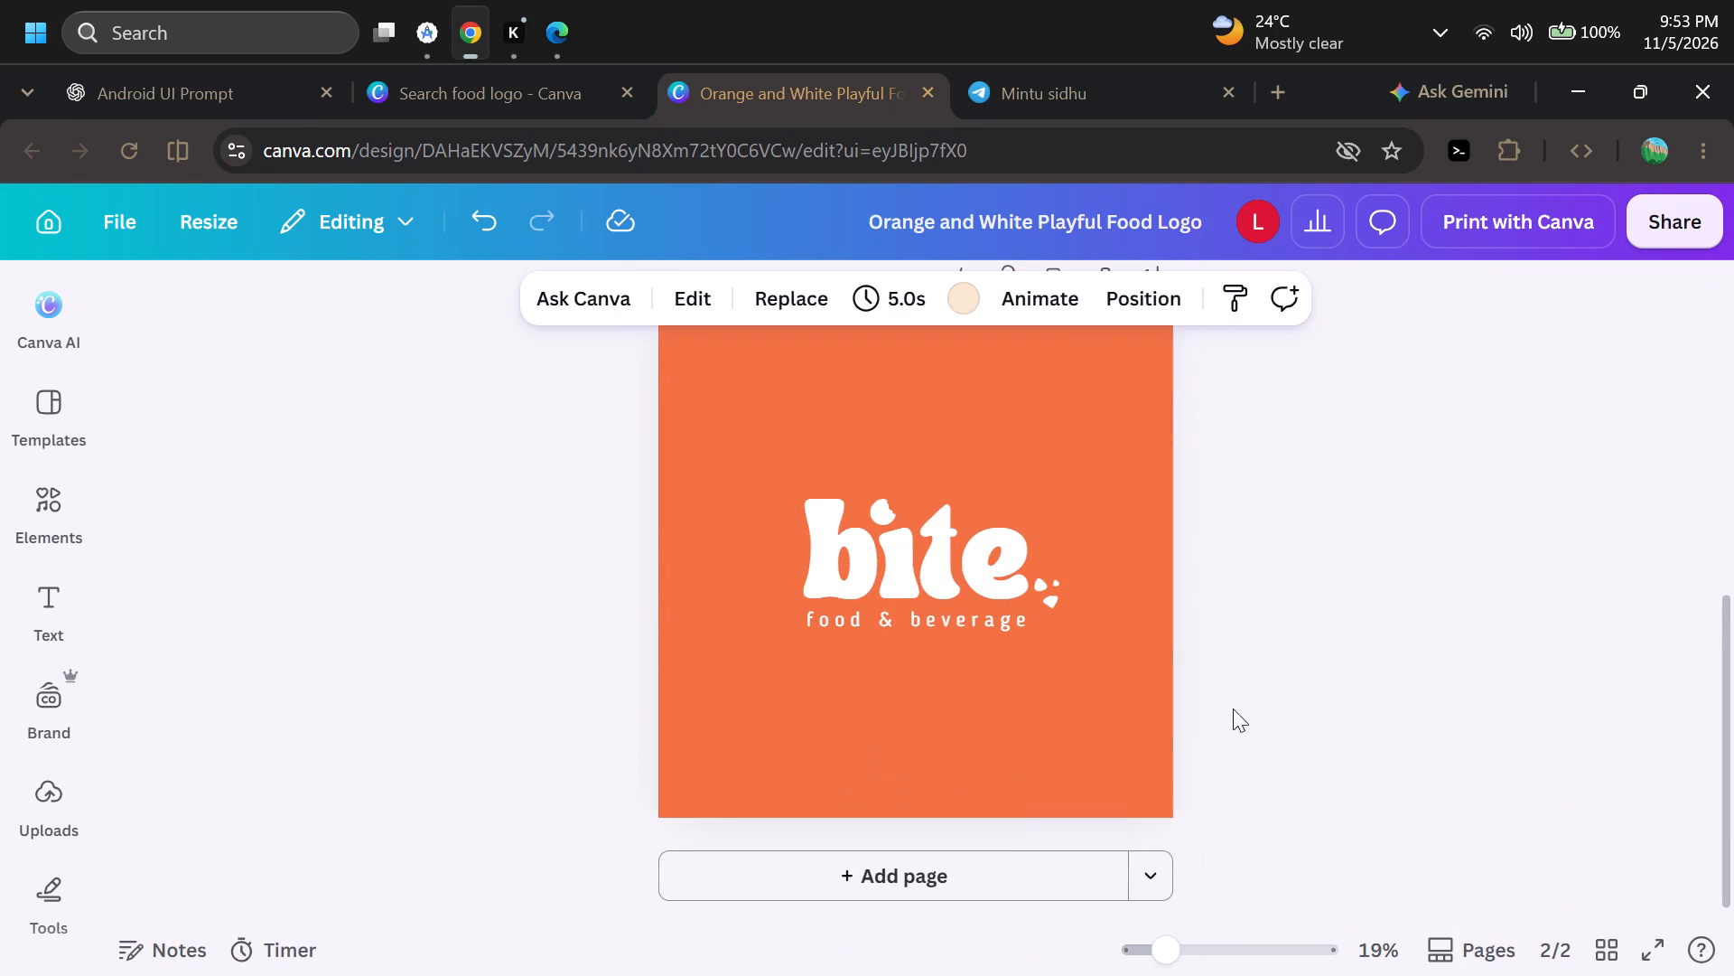
click(1123, 716)
key(Delete)
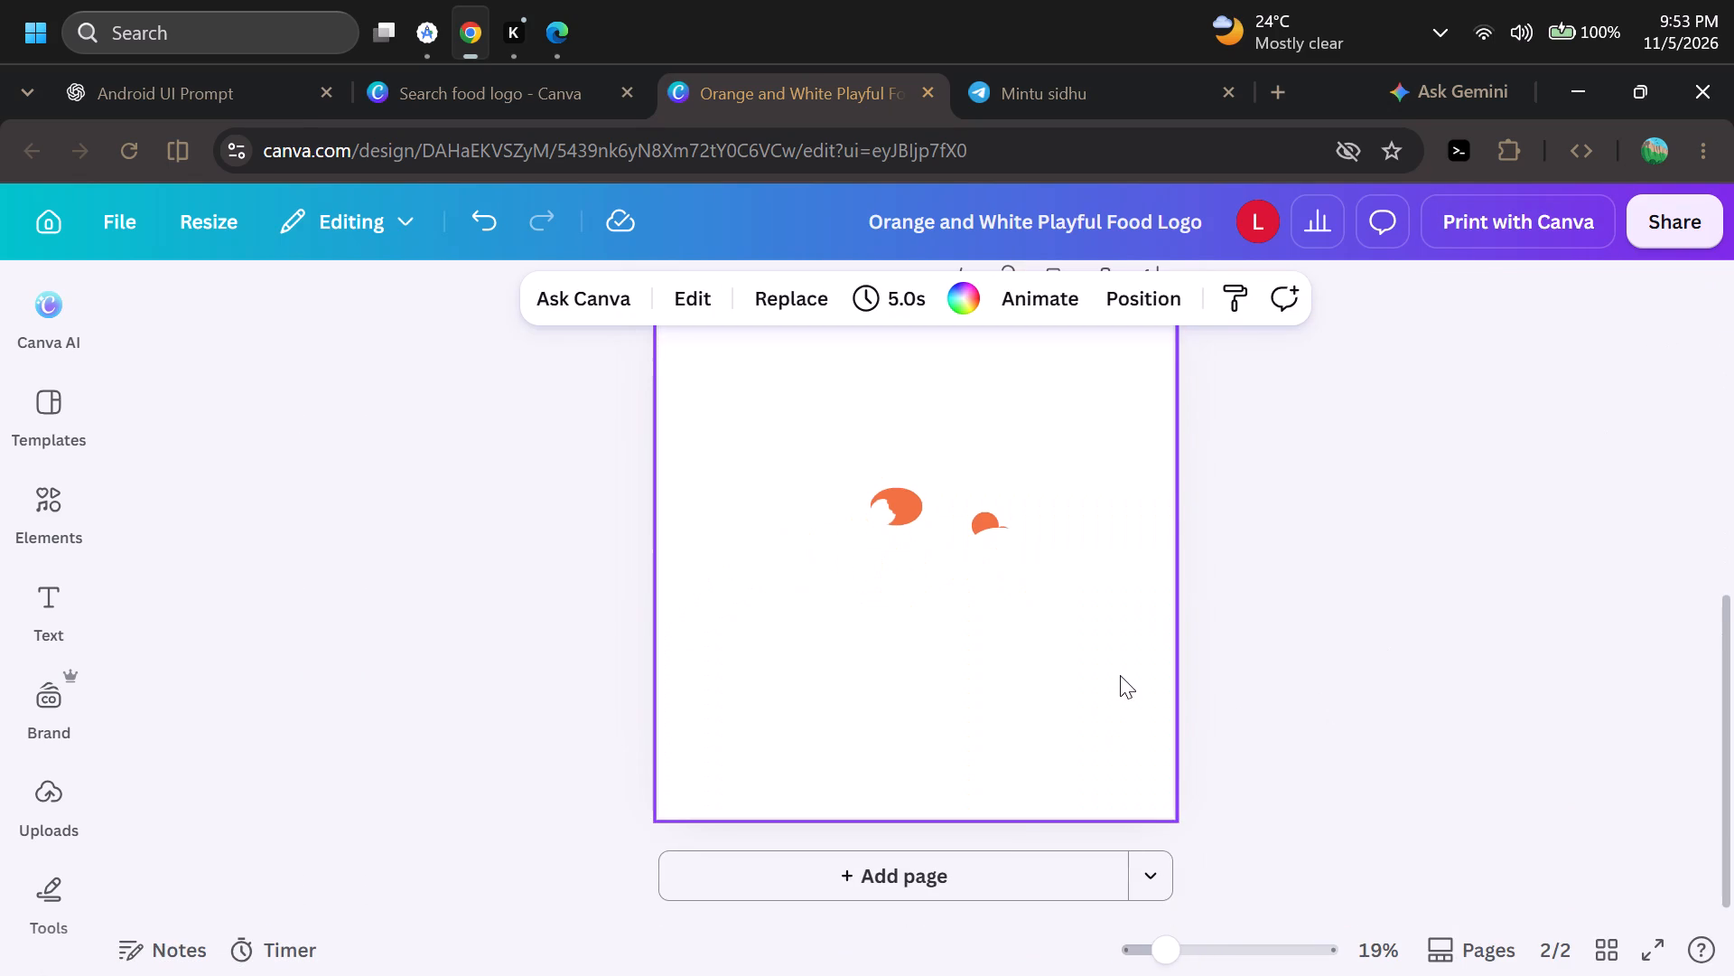
click(1120, 675)
click(965, 510)
key(Delete)
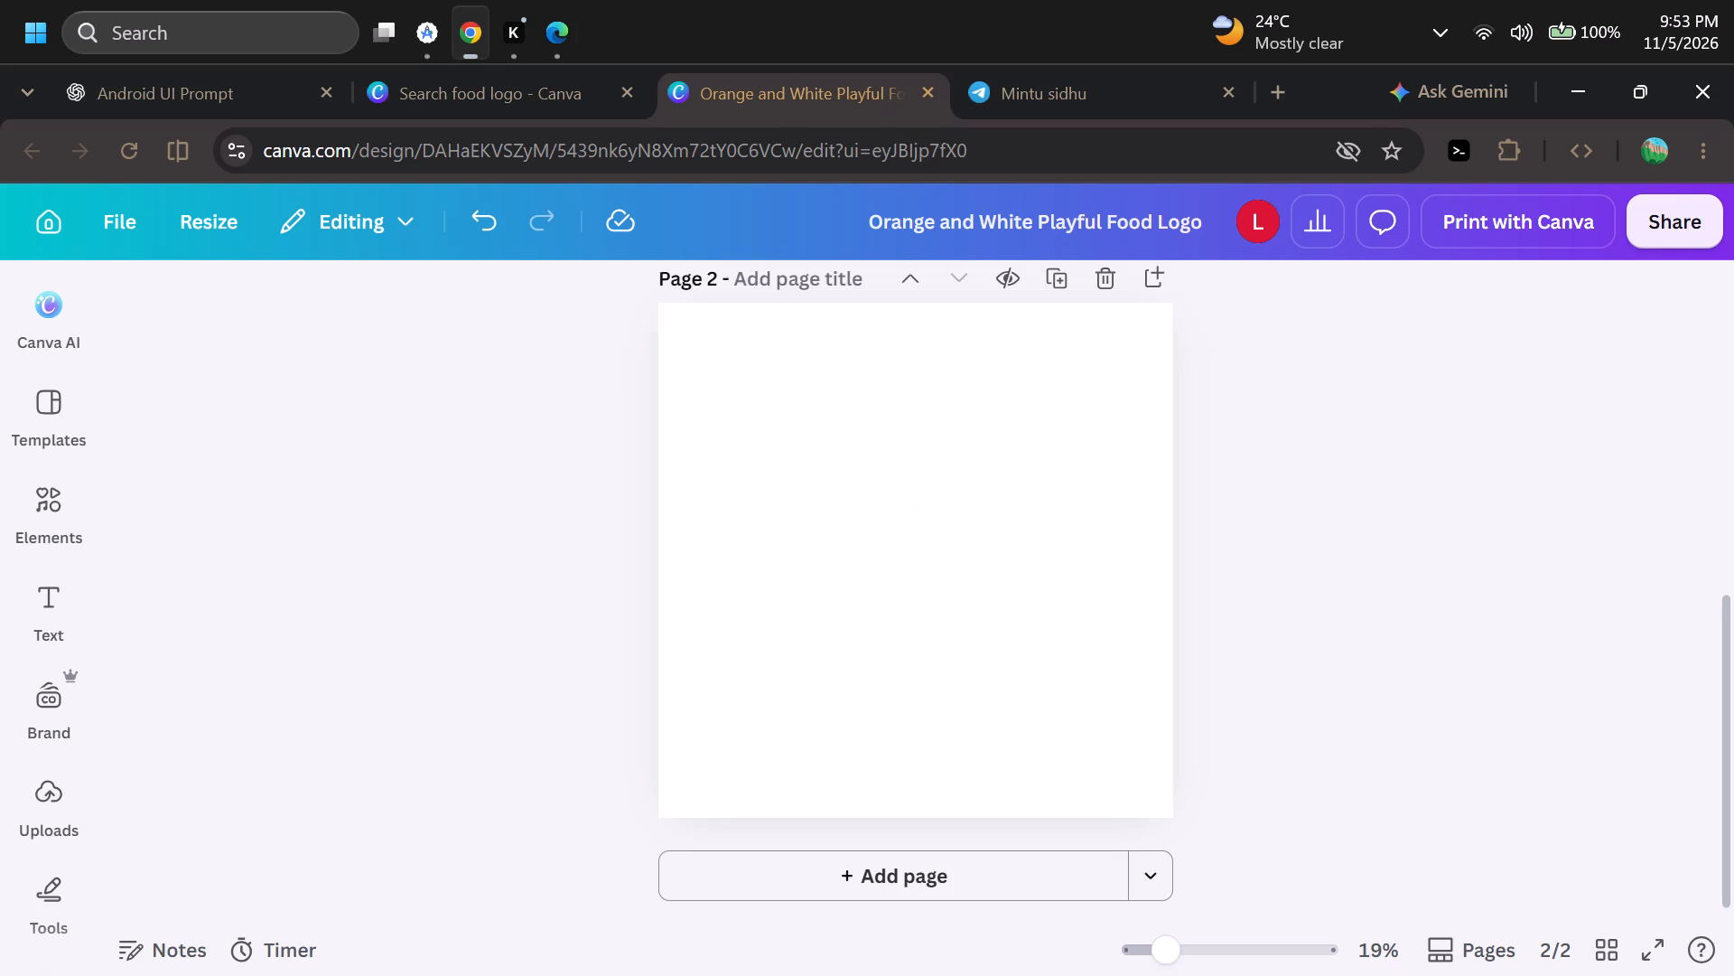
Remove the light peach background from page 1 with the plate logo.
scroll(965, 510, up, 3)
click(1123, 558)
key(Delete)
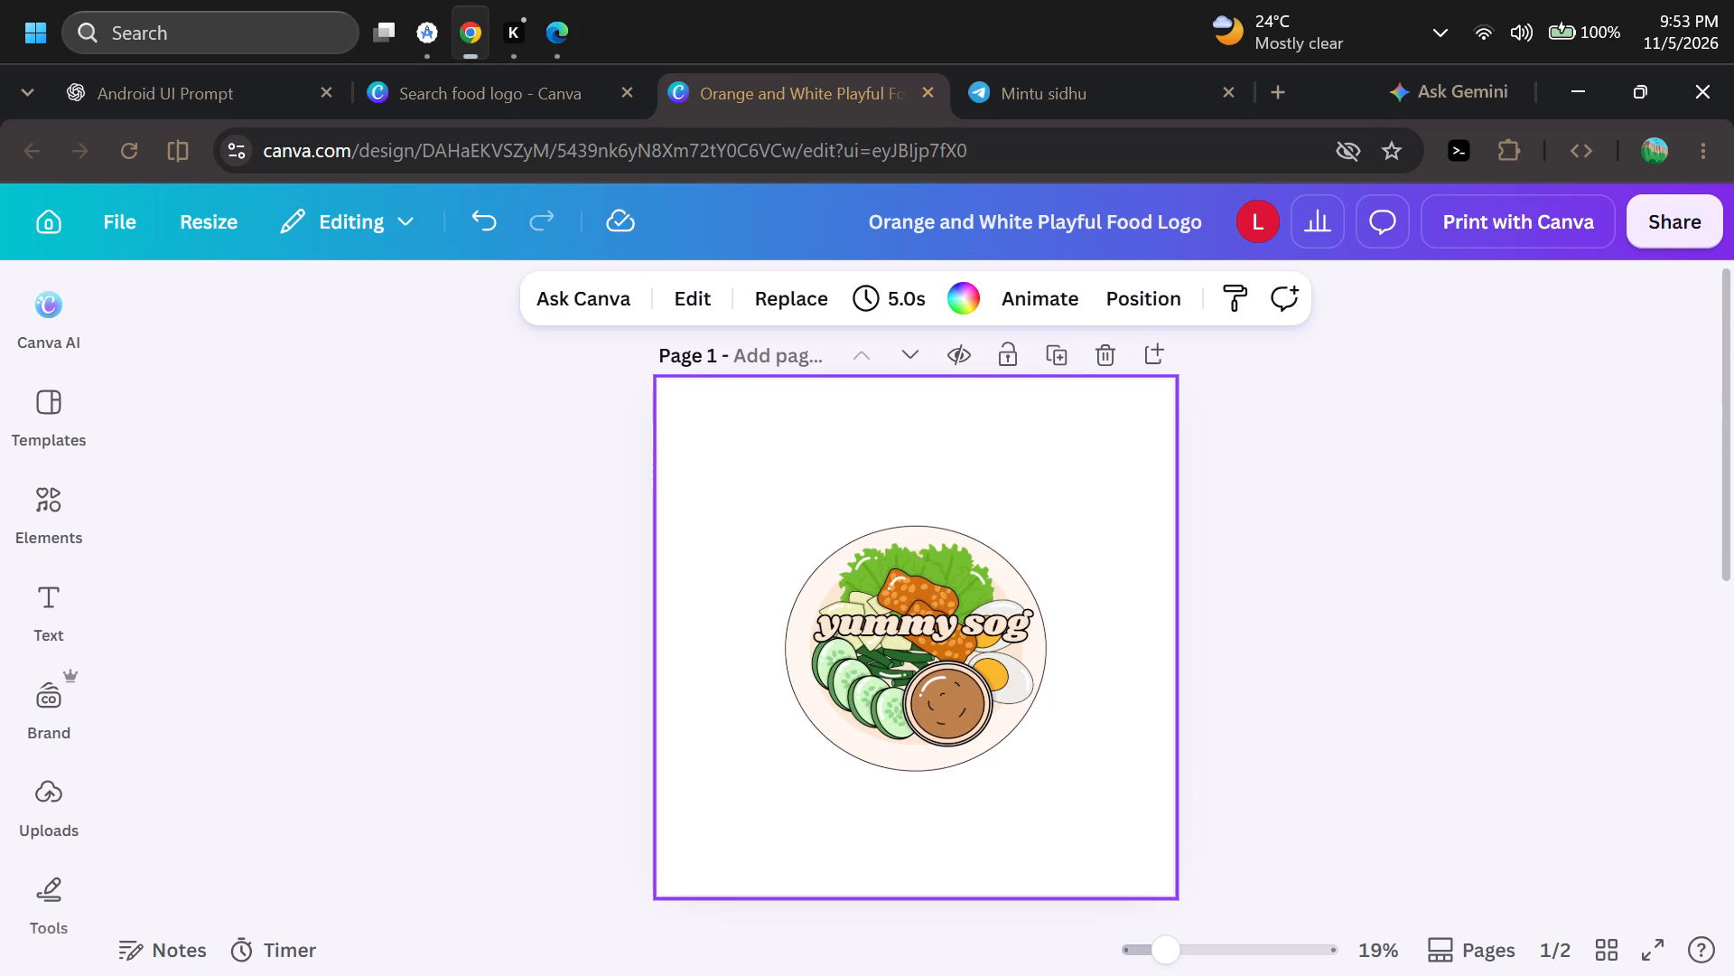
click(1435, 432)
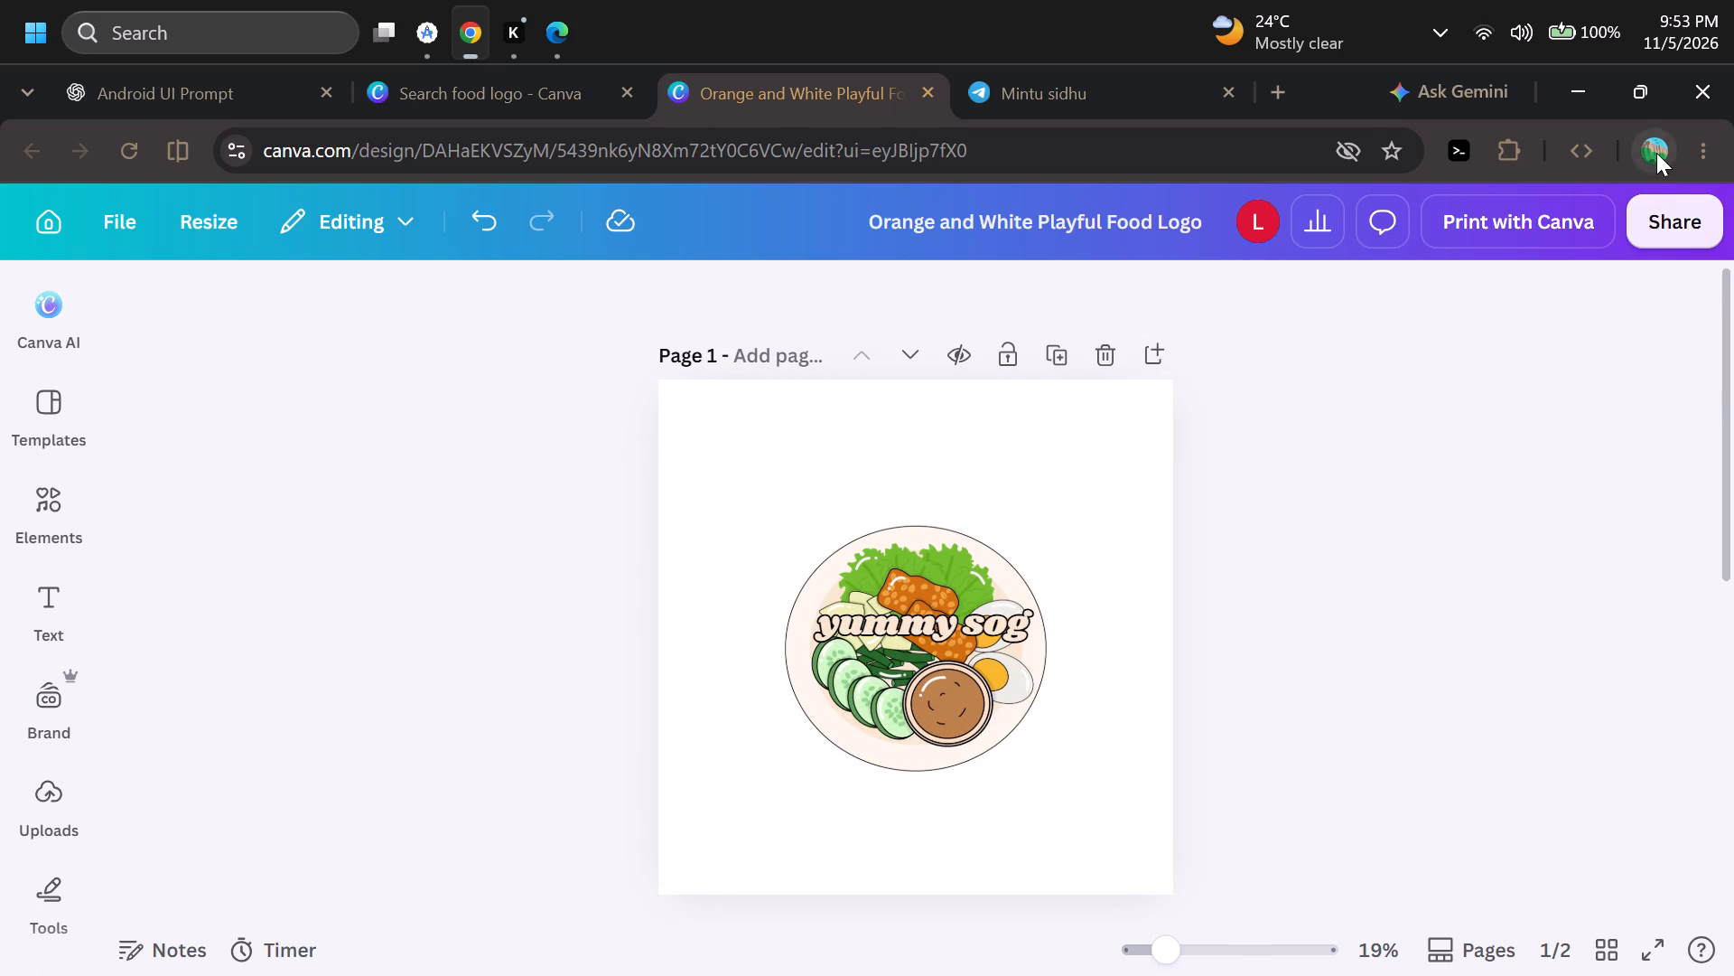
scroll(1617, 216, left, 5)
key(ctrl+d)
Download the design as a high-quality PNG at 2,000 × 2,000 px.
click(1685, 222)
scroll(1399, 510, down, 2)
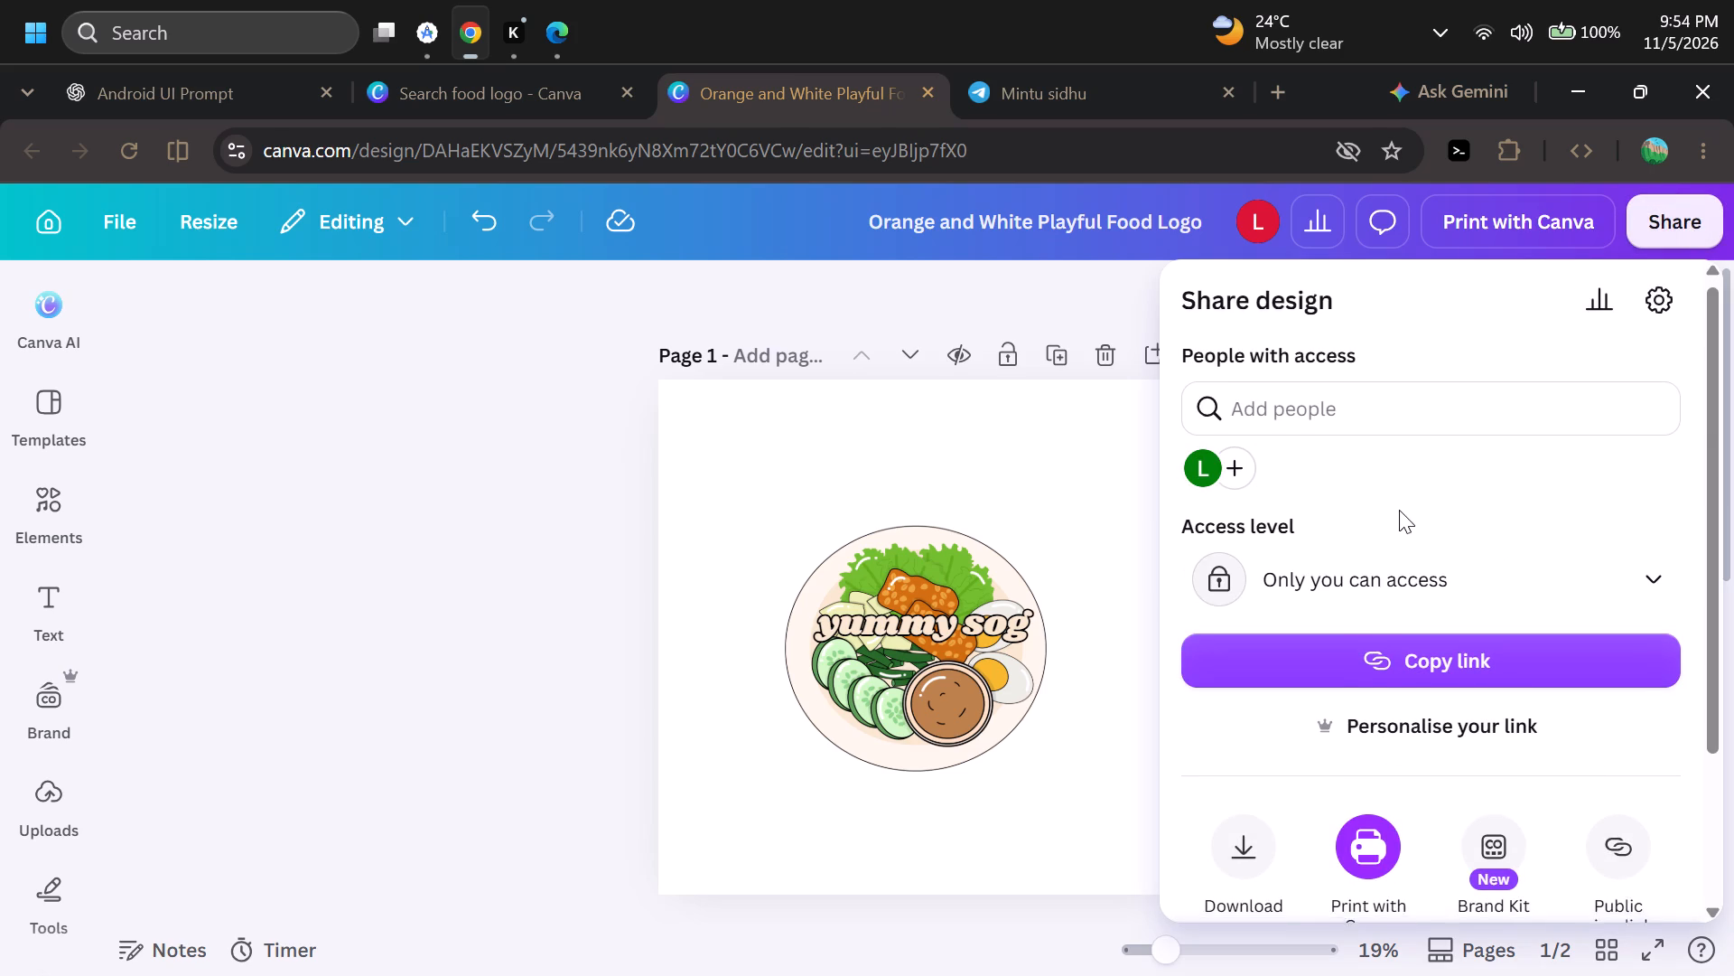
scroll(1399, 510, down, 2)
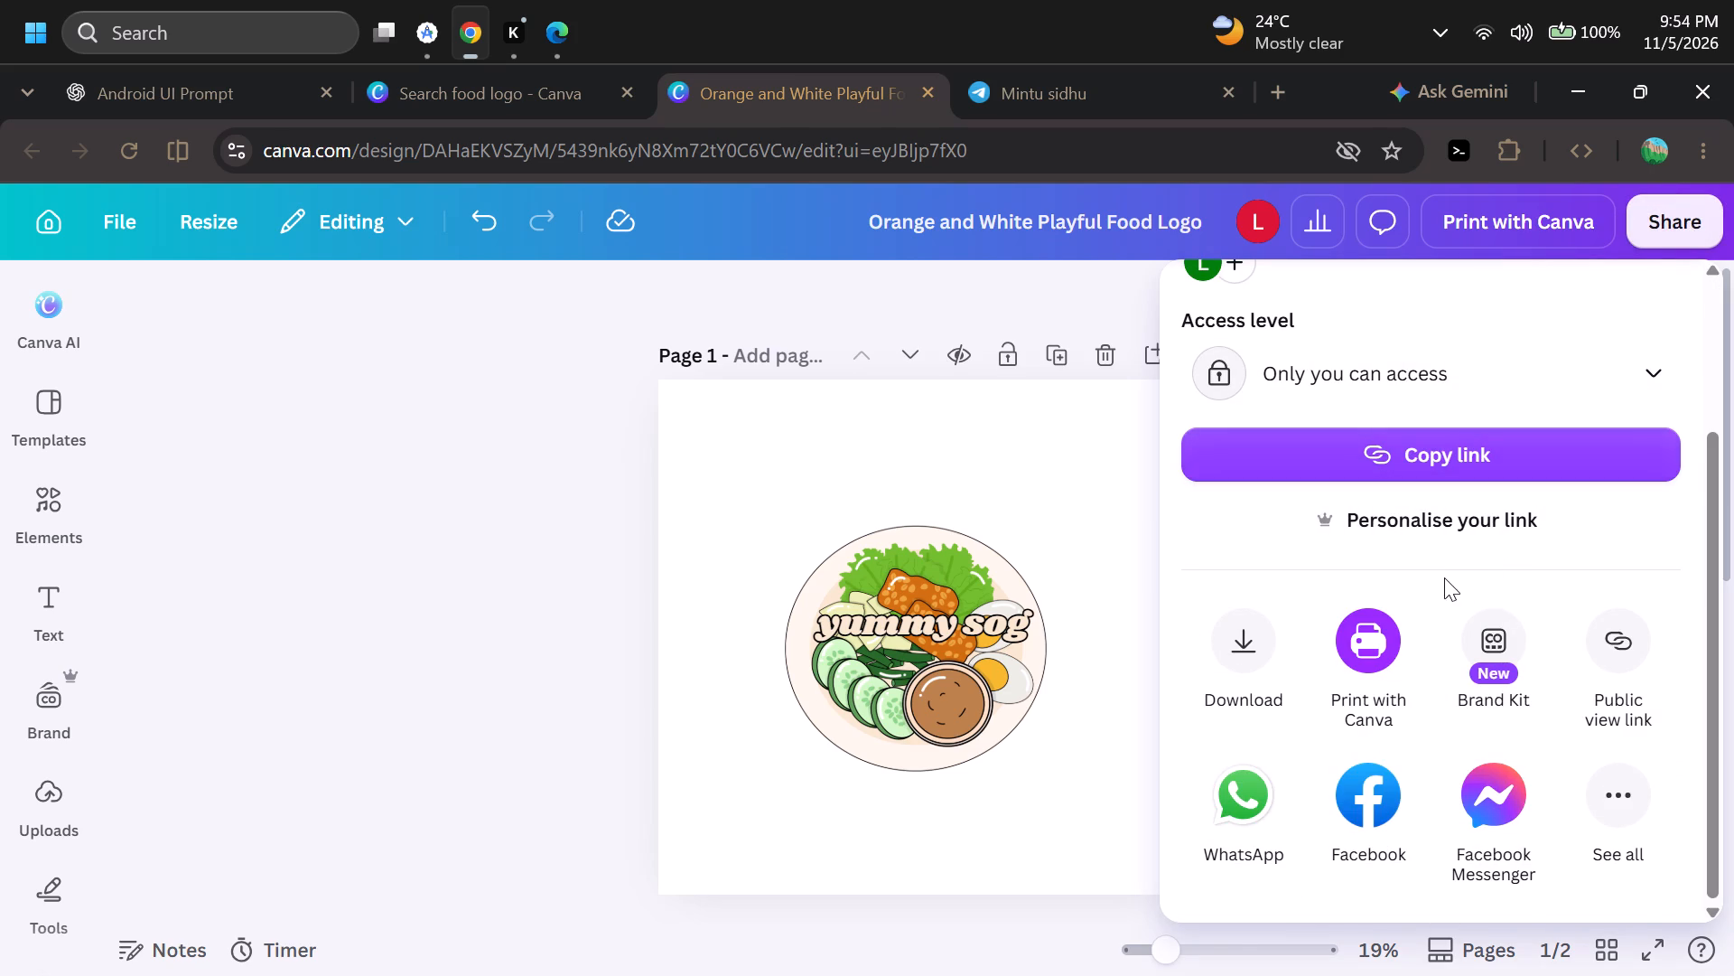
scroll(1444, 577, up, 4)
scroll(1464, 687, down, 4)
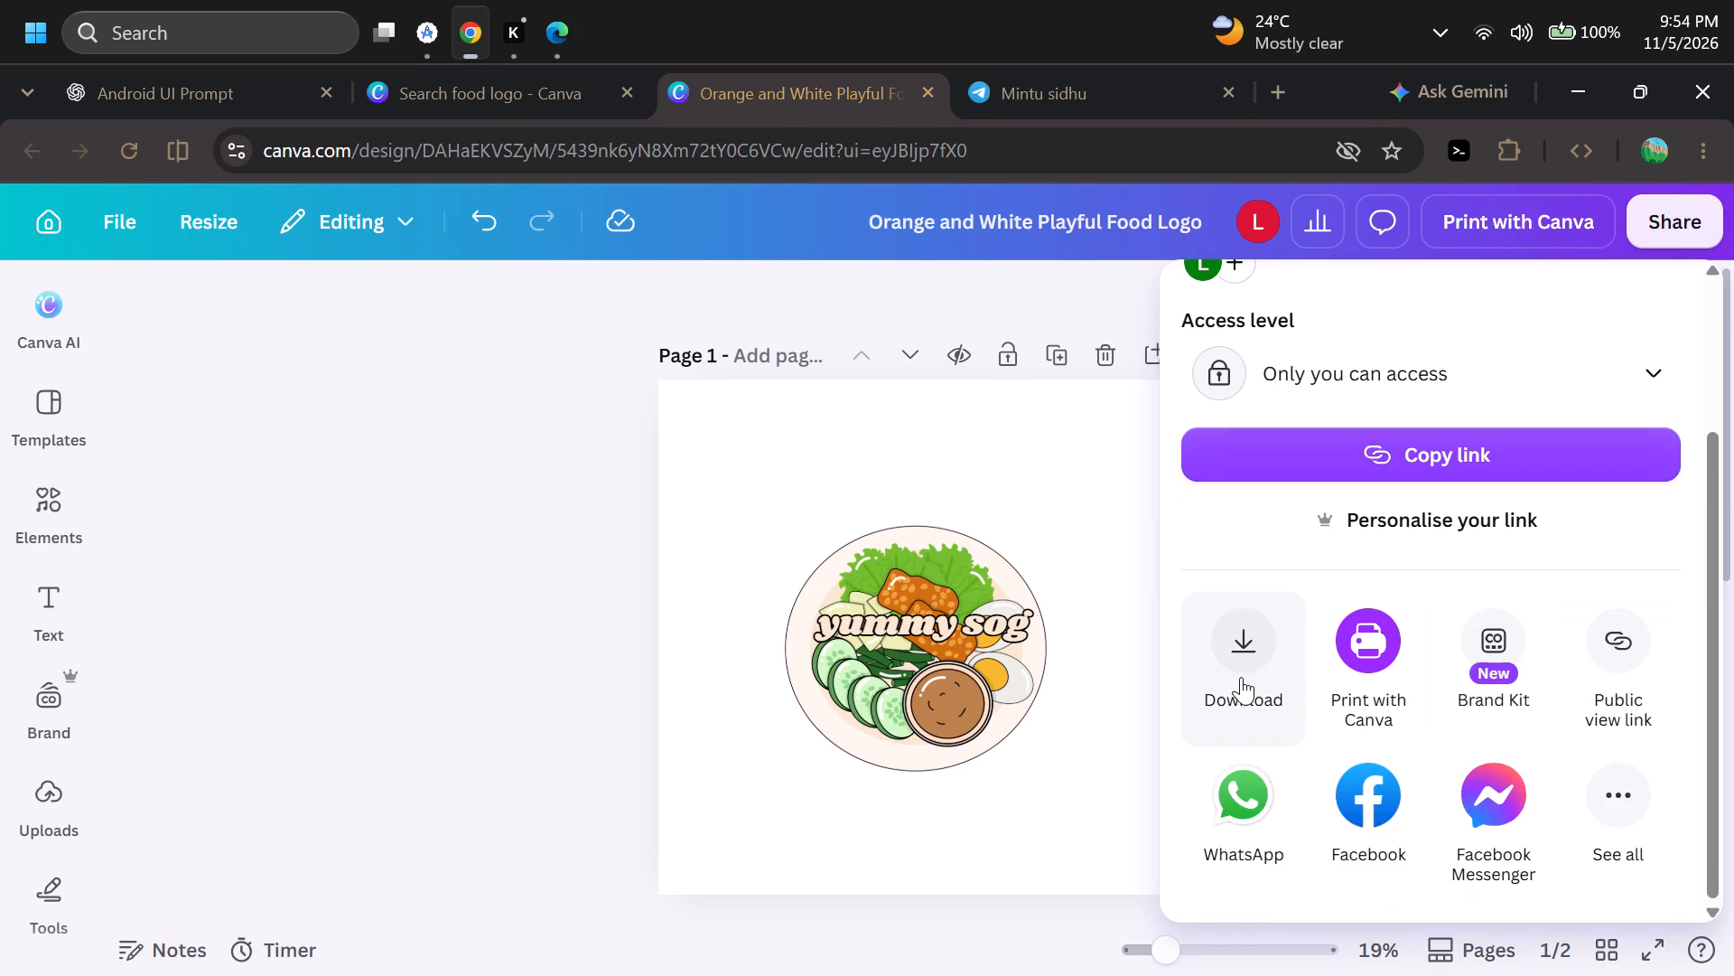
click(1241, 677)
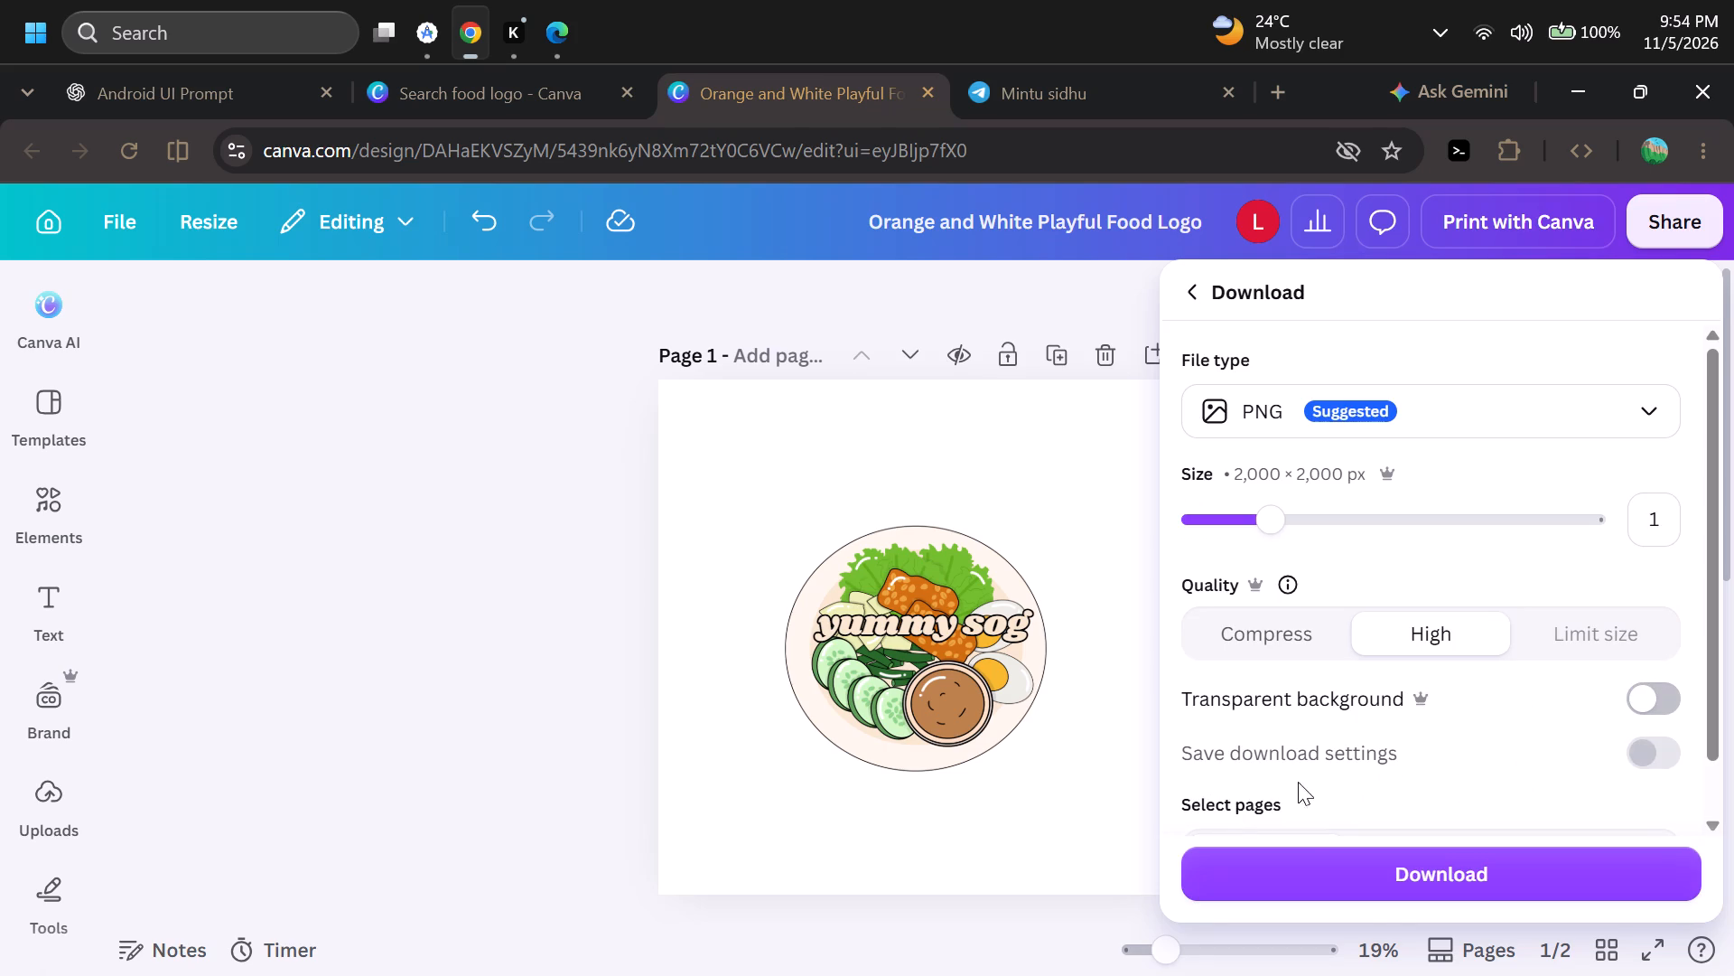
click(1400, 886)
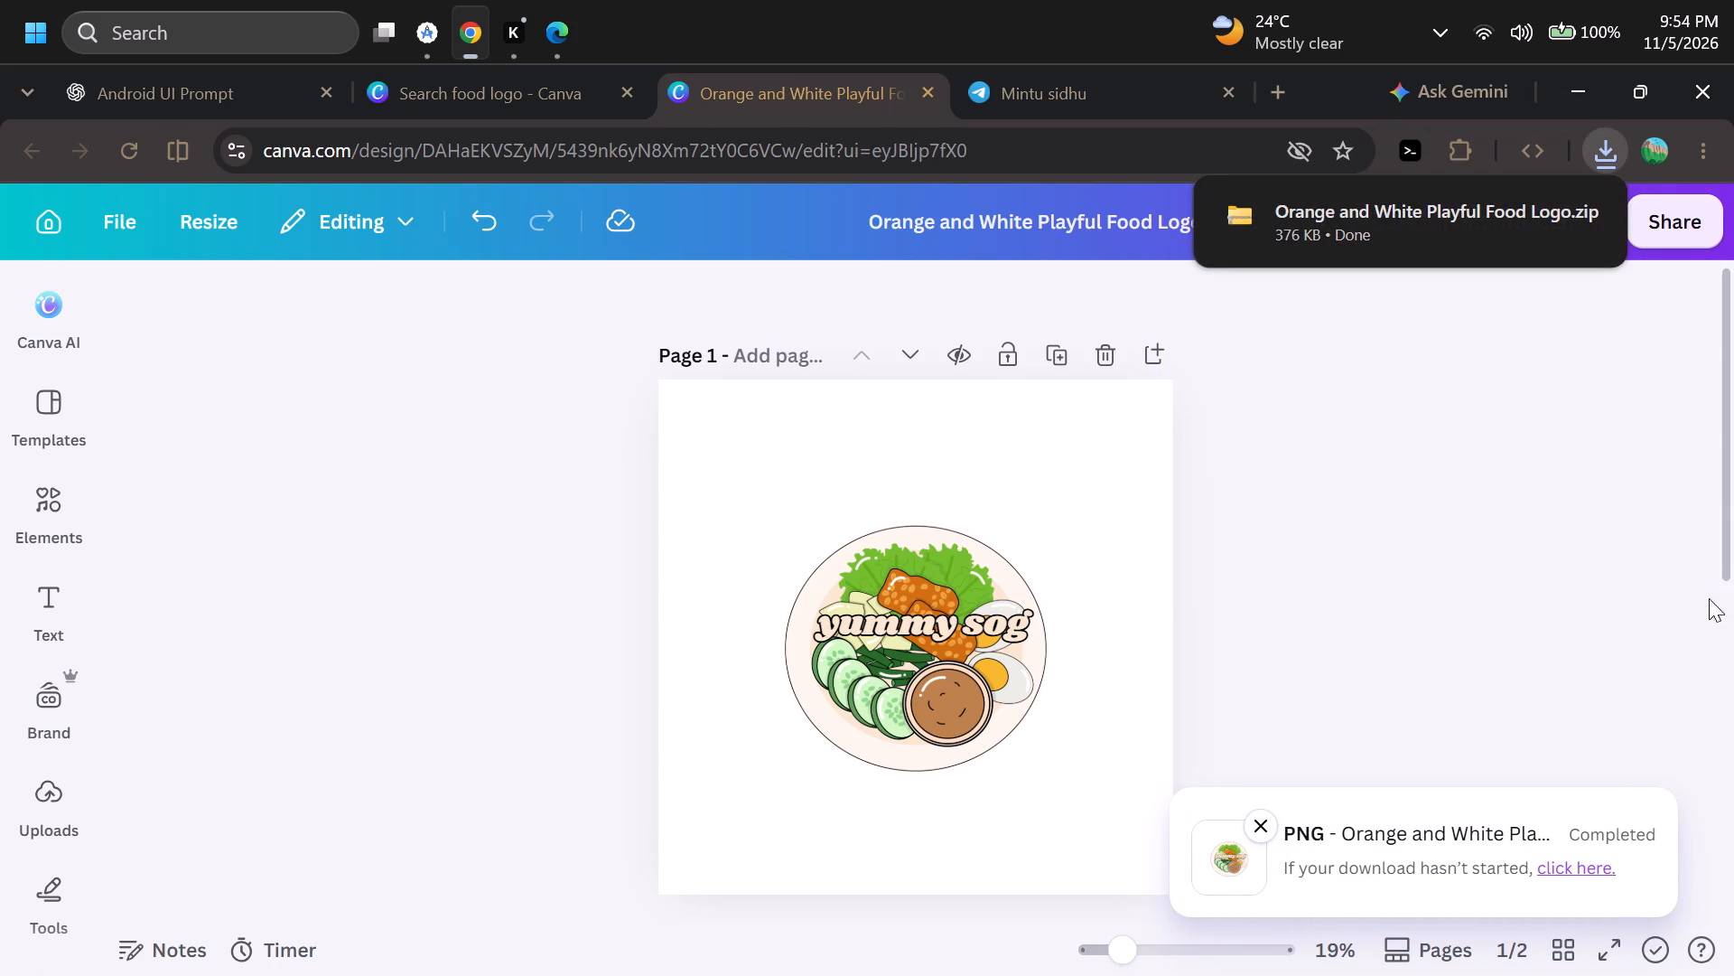
Open the downloaded Orange and White Playful Food Logo.zip in File Explorer and view 1.png.
click(1537, 217)
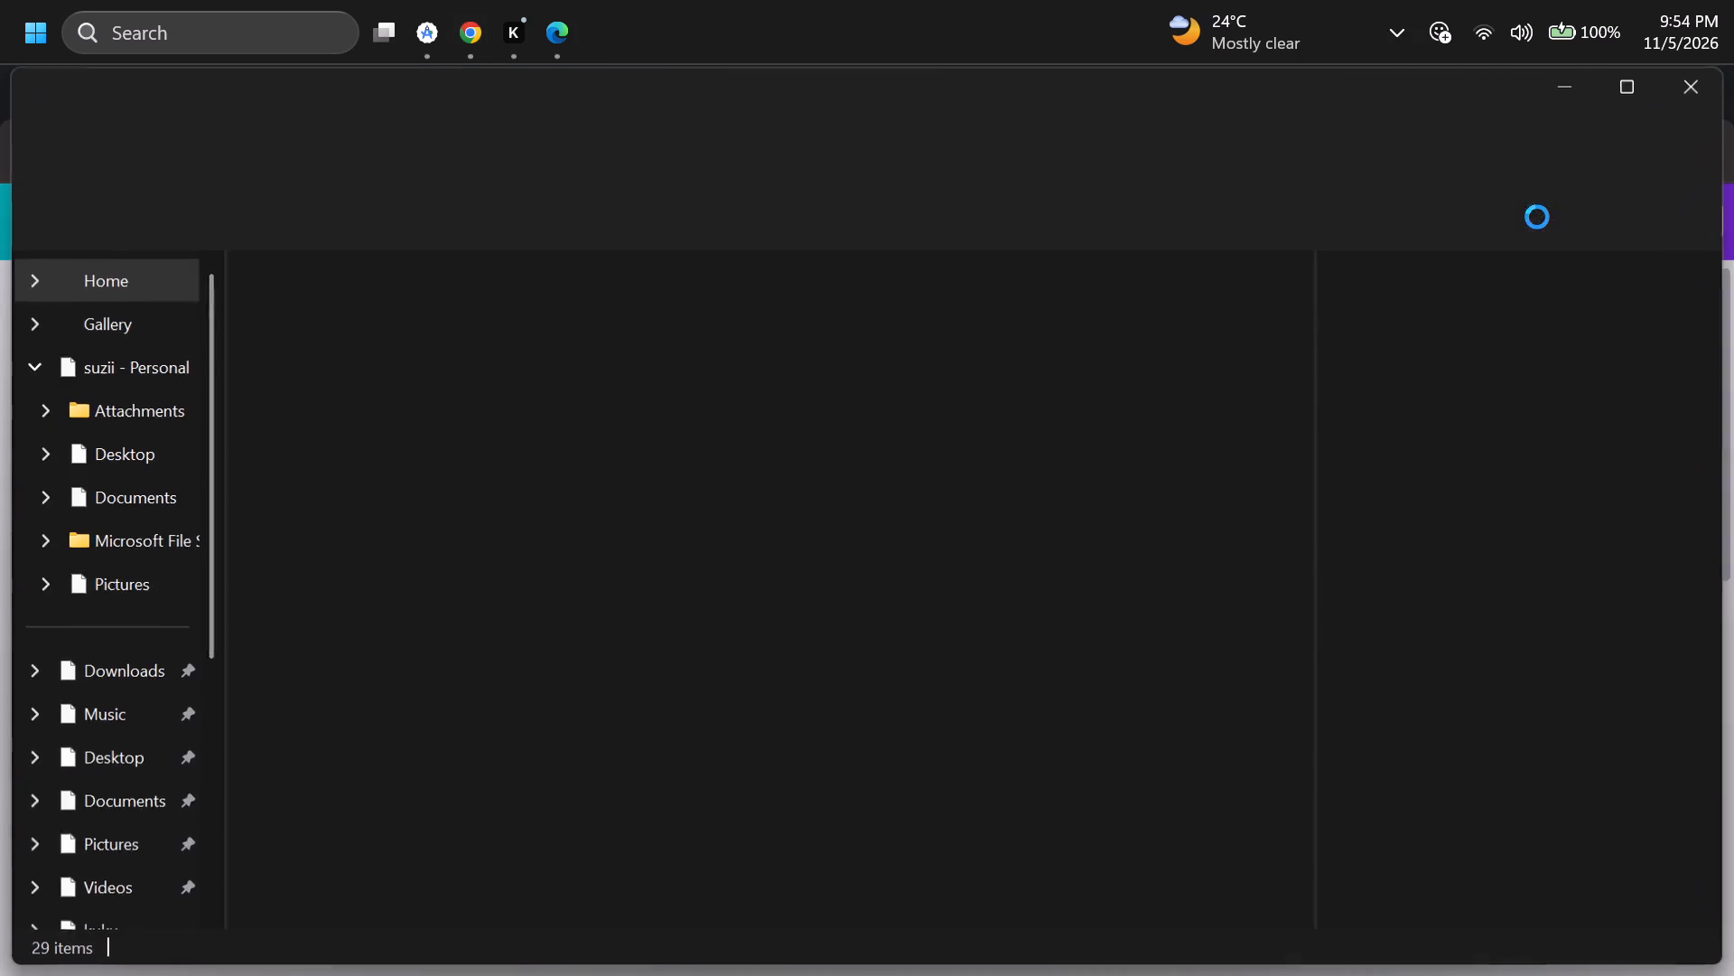
double_click(288, 375)
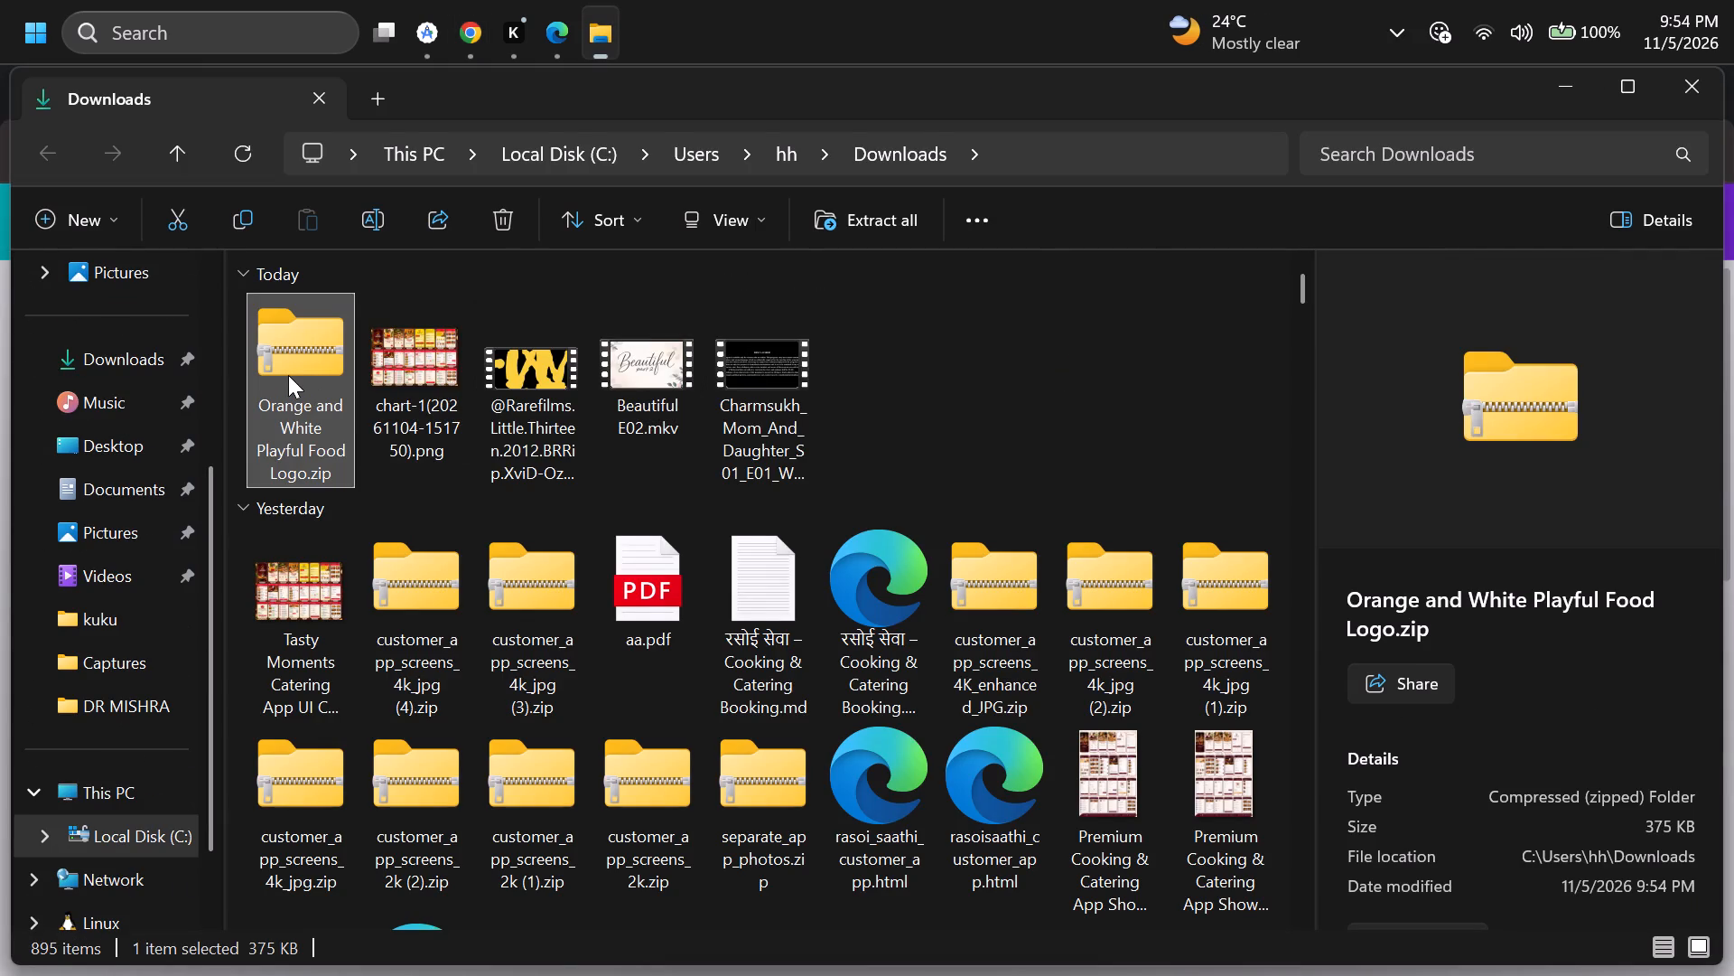
click(413, 324)
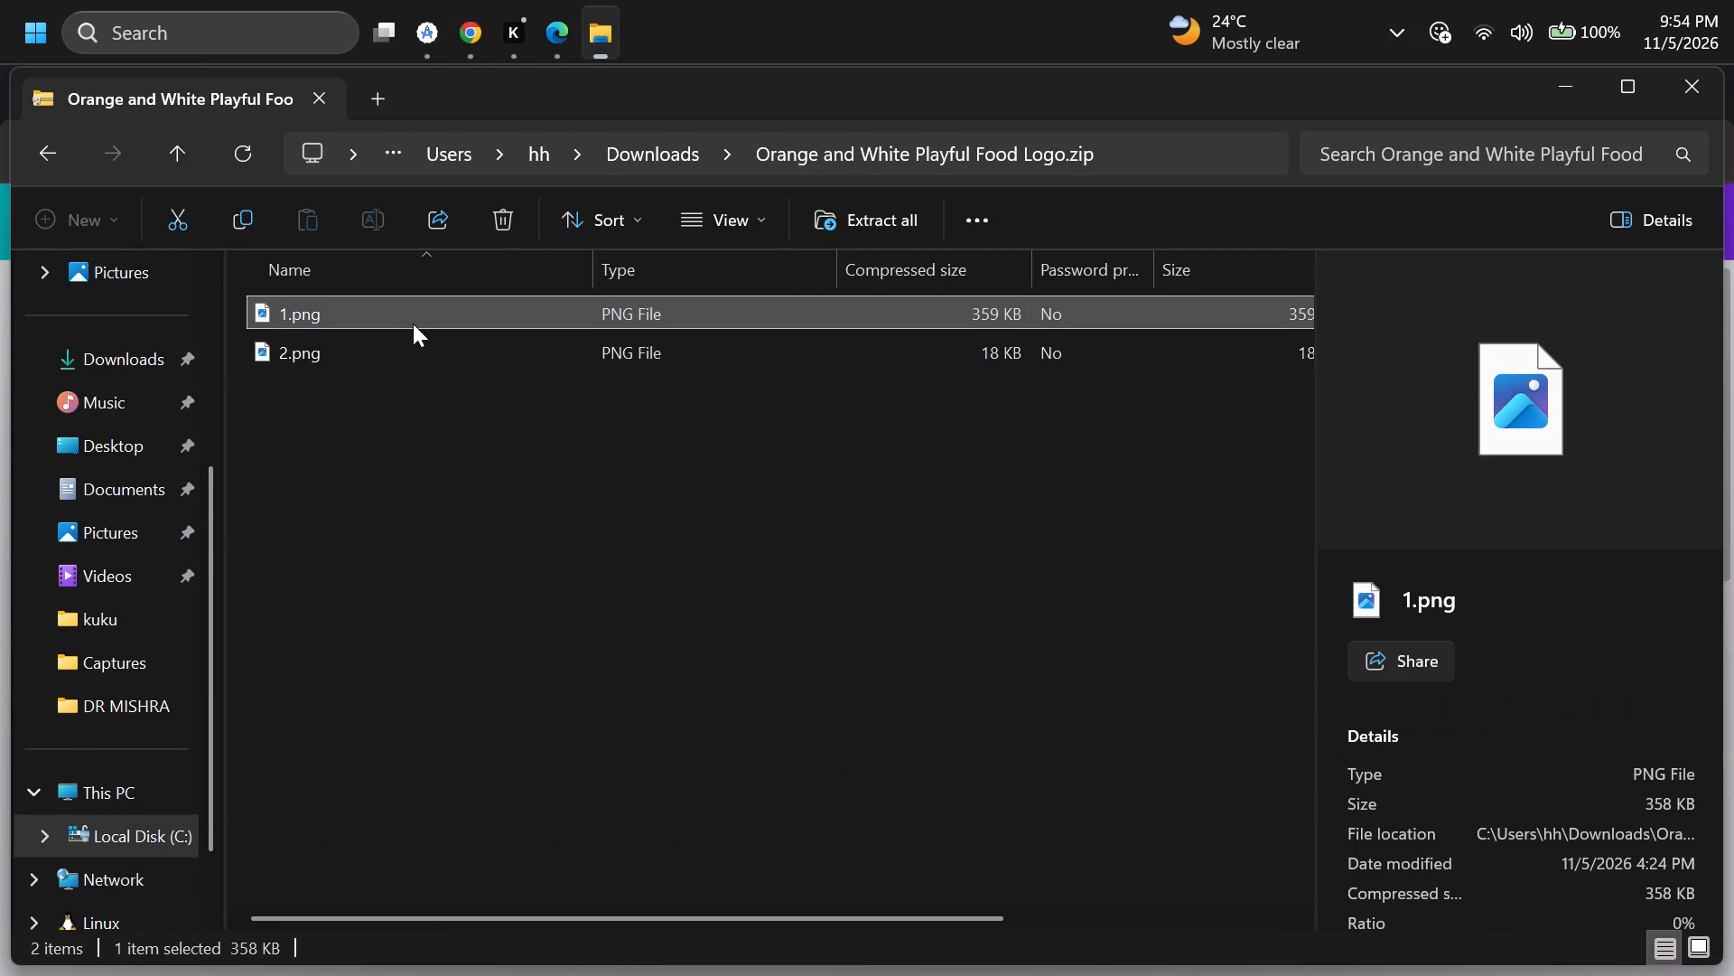
double_click(413, 324)
key(Right)
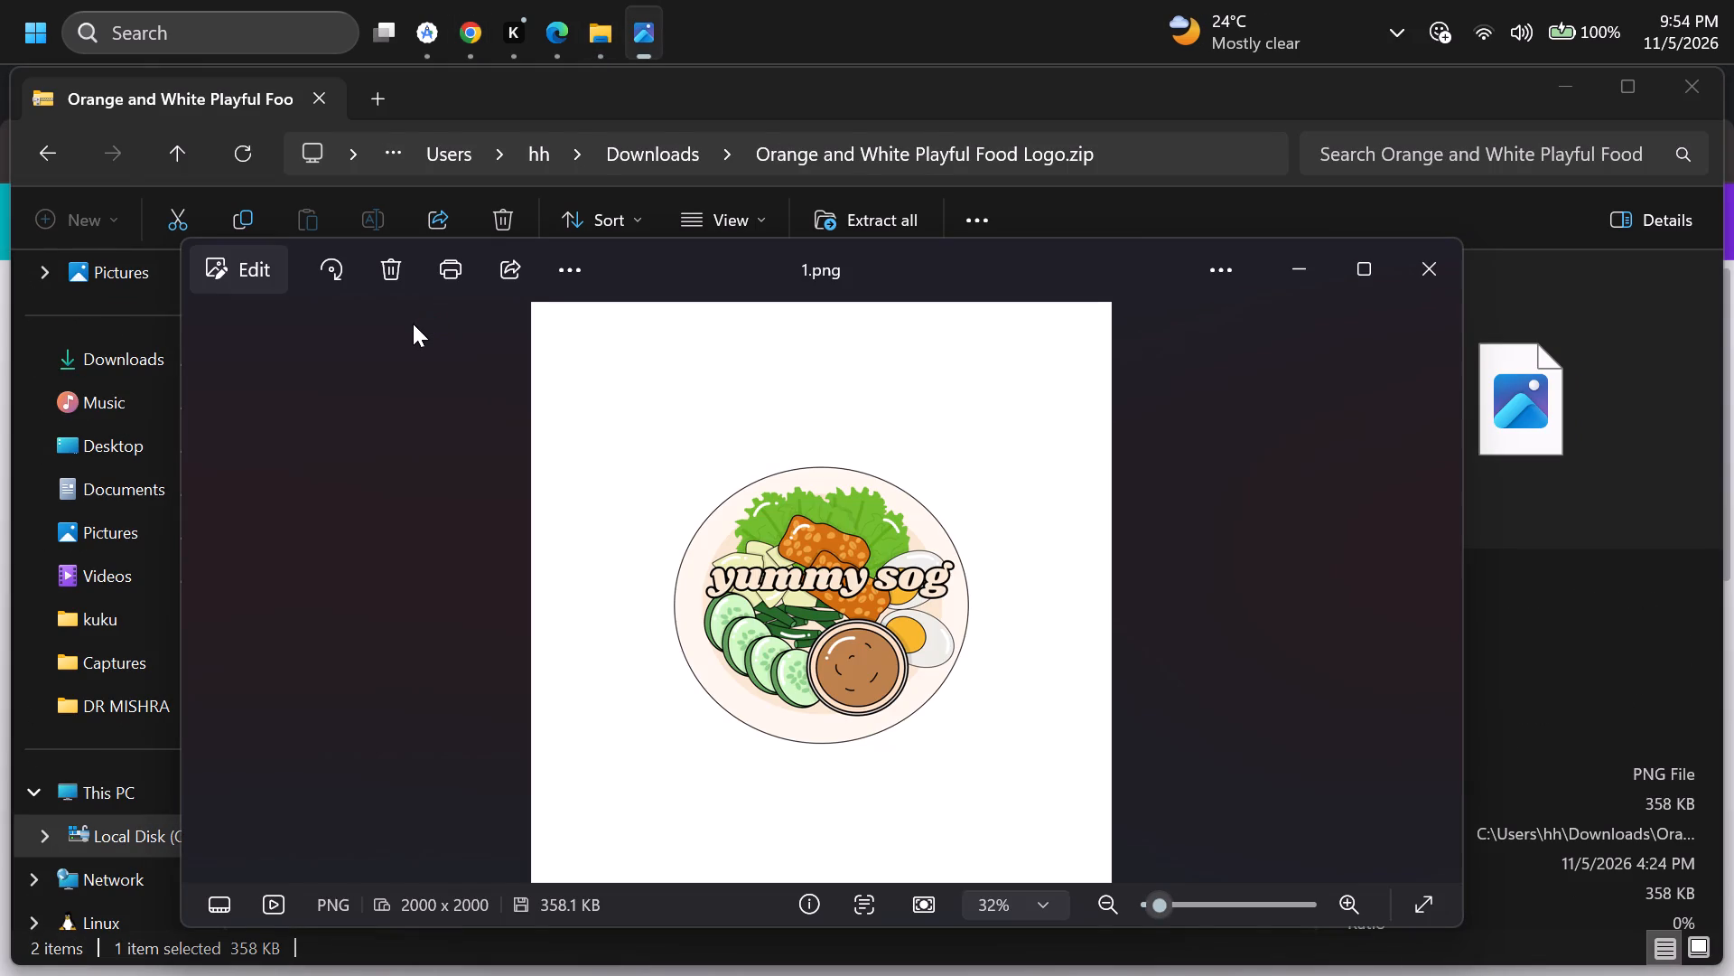
click(1422, 262)
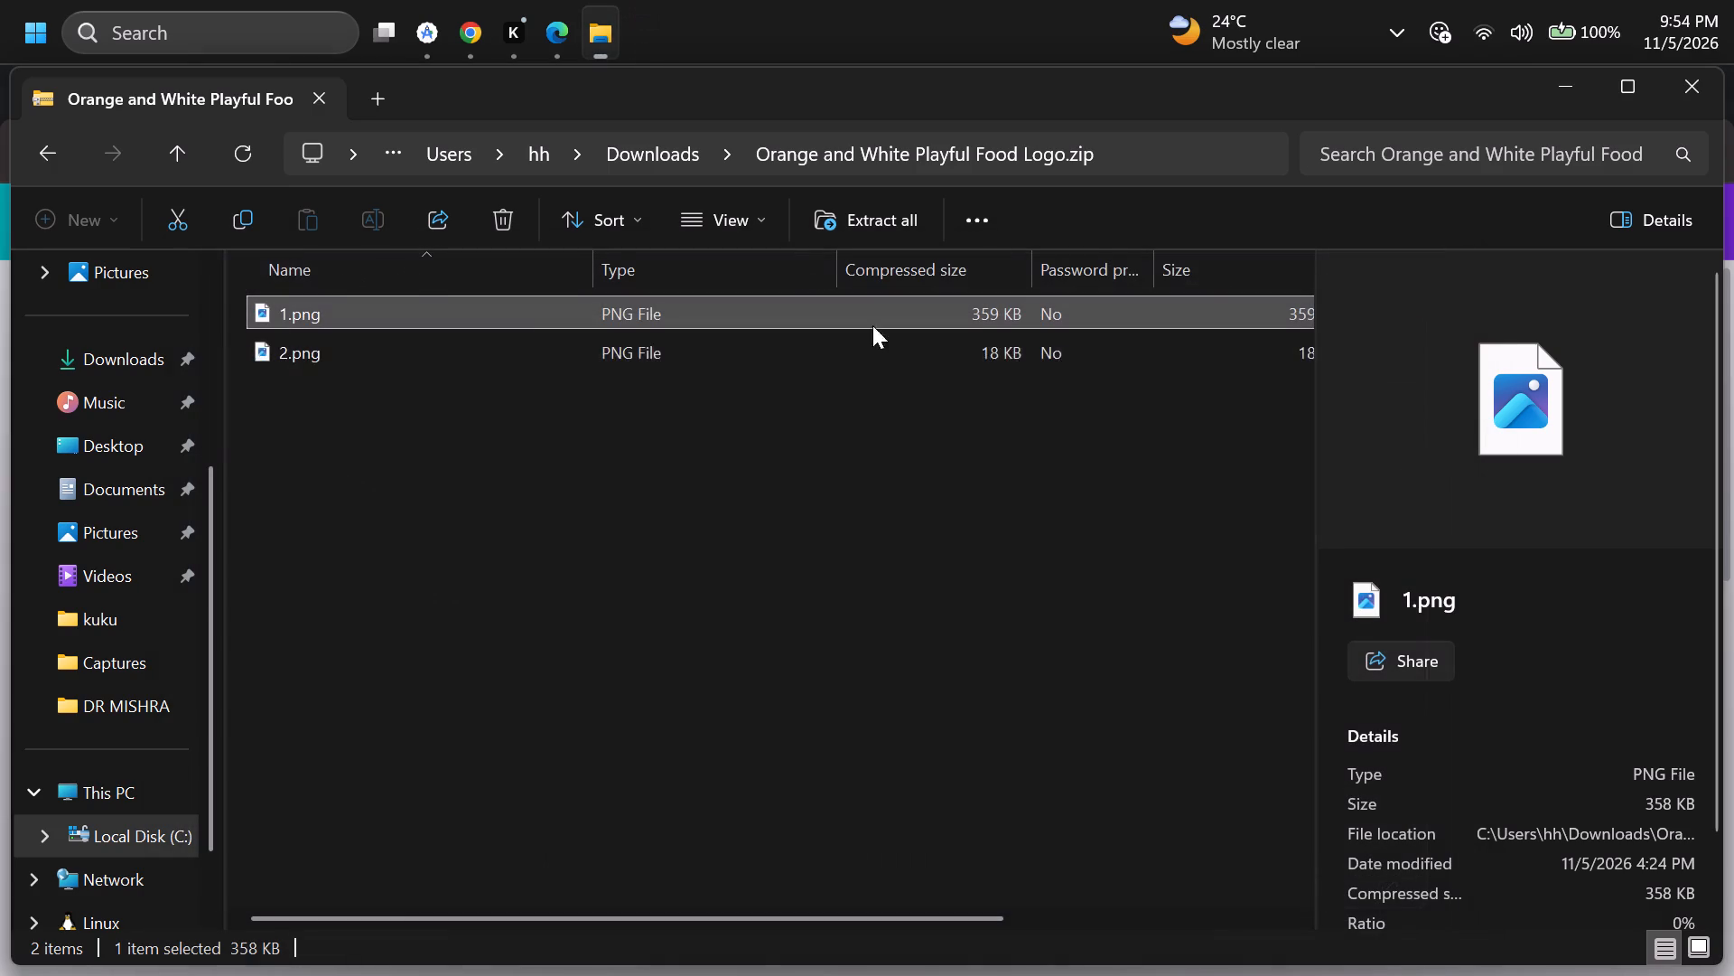
Open 2.png from the downloaded archive to check it, and close the viewer.
double_click(710, 368)
double_click(728, 356)
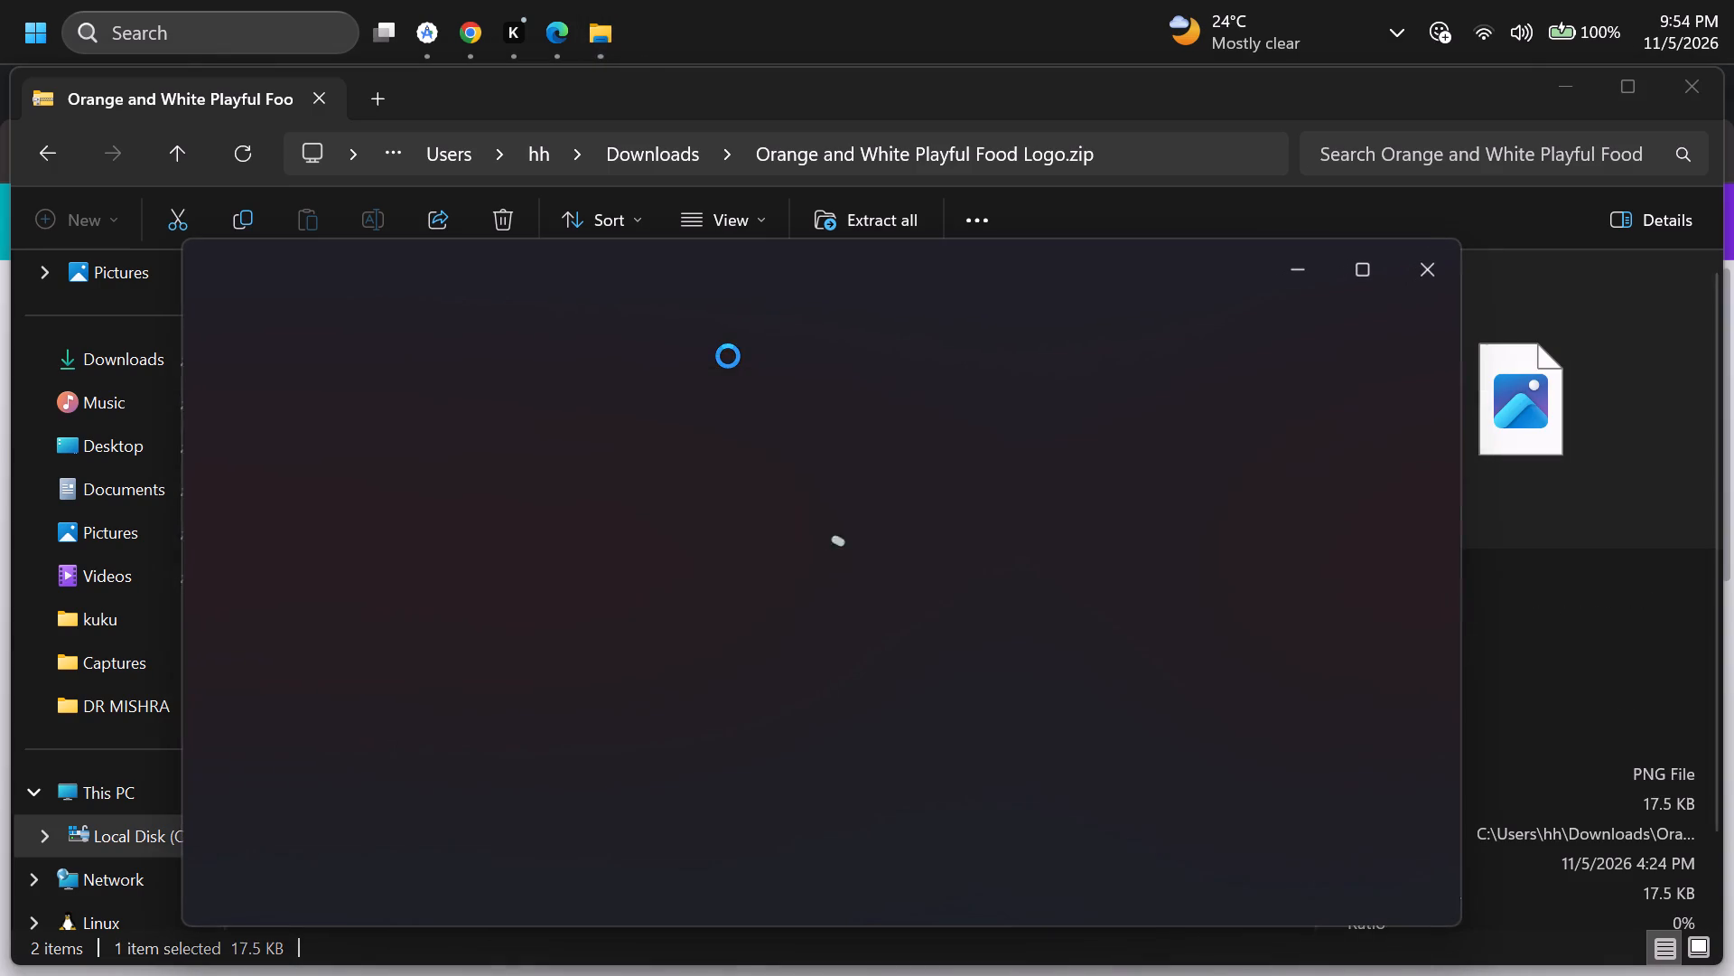
click(1443, 292)
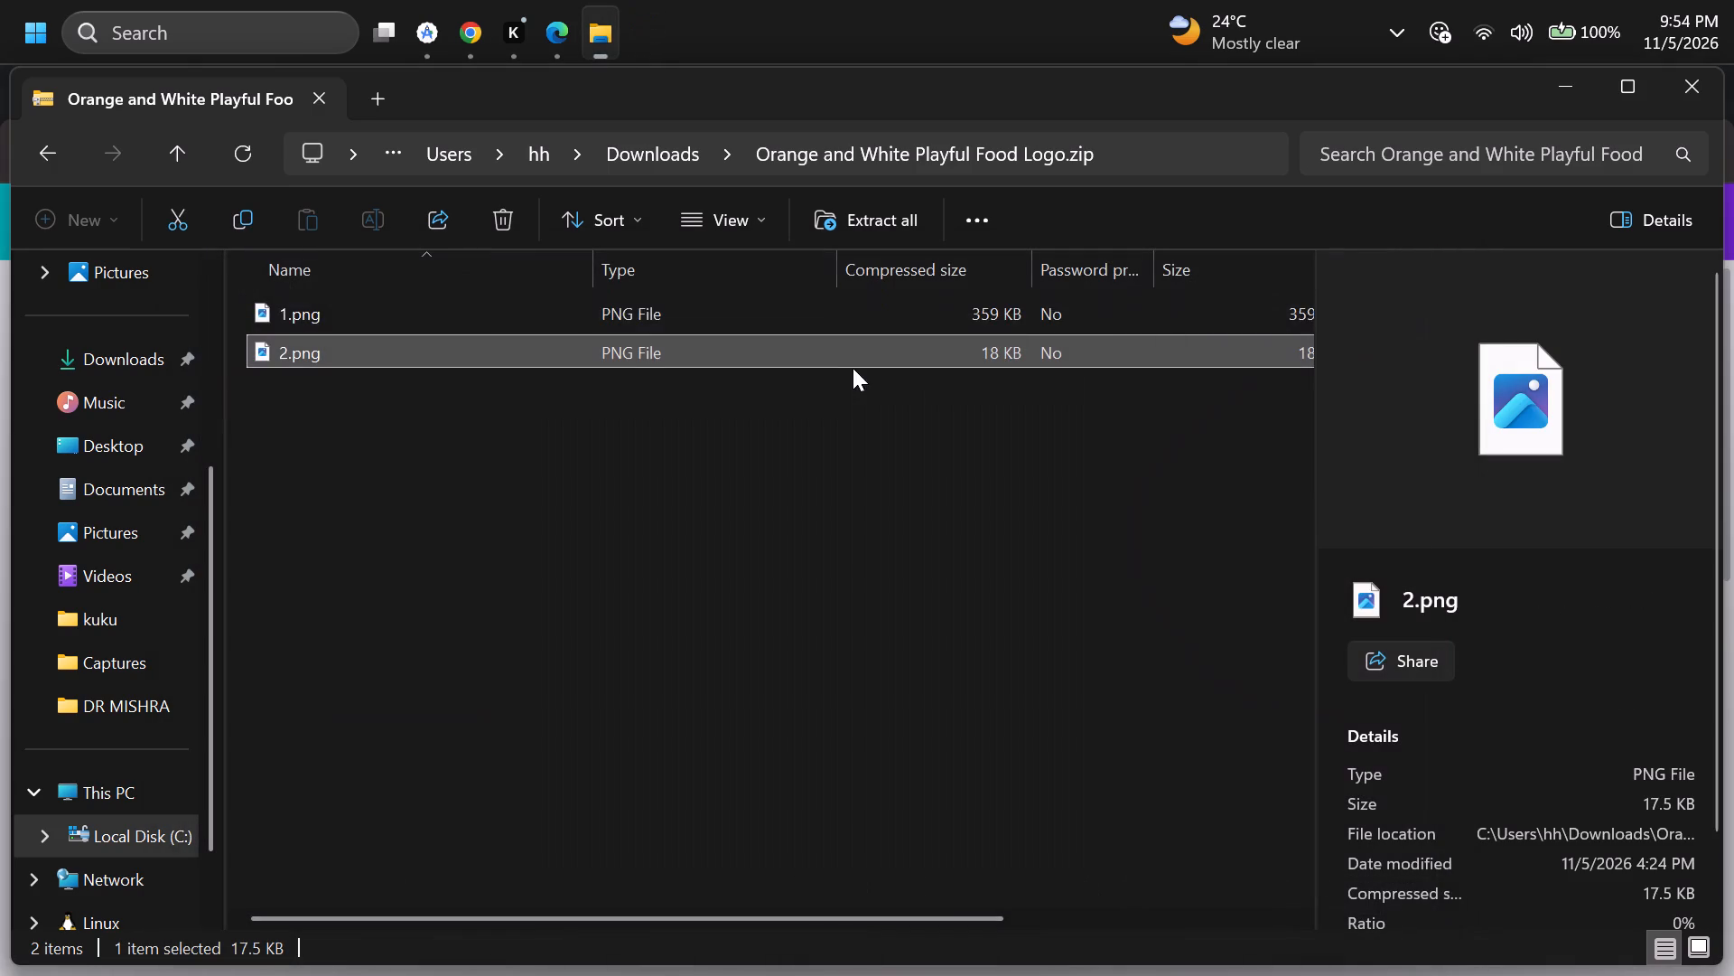